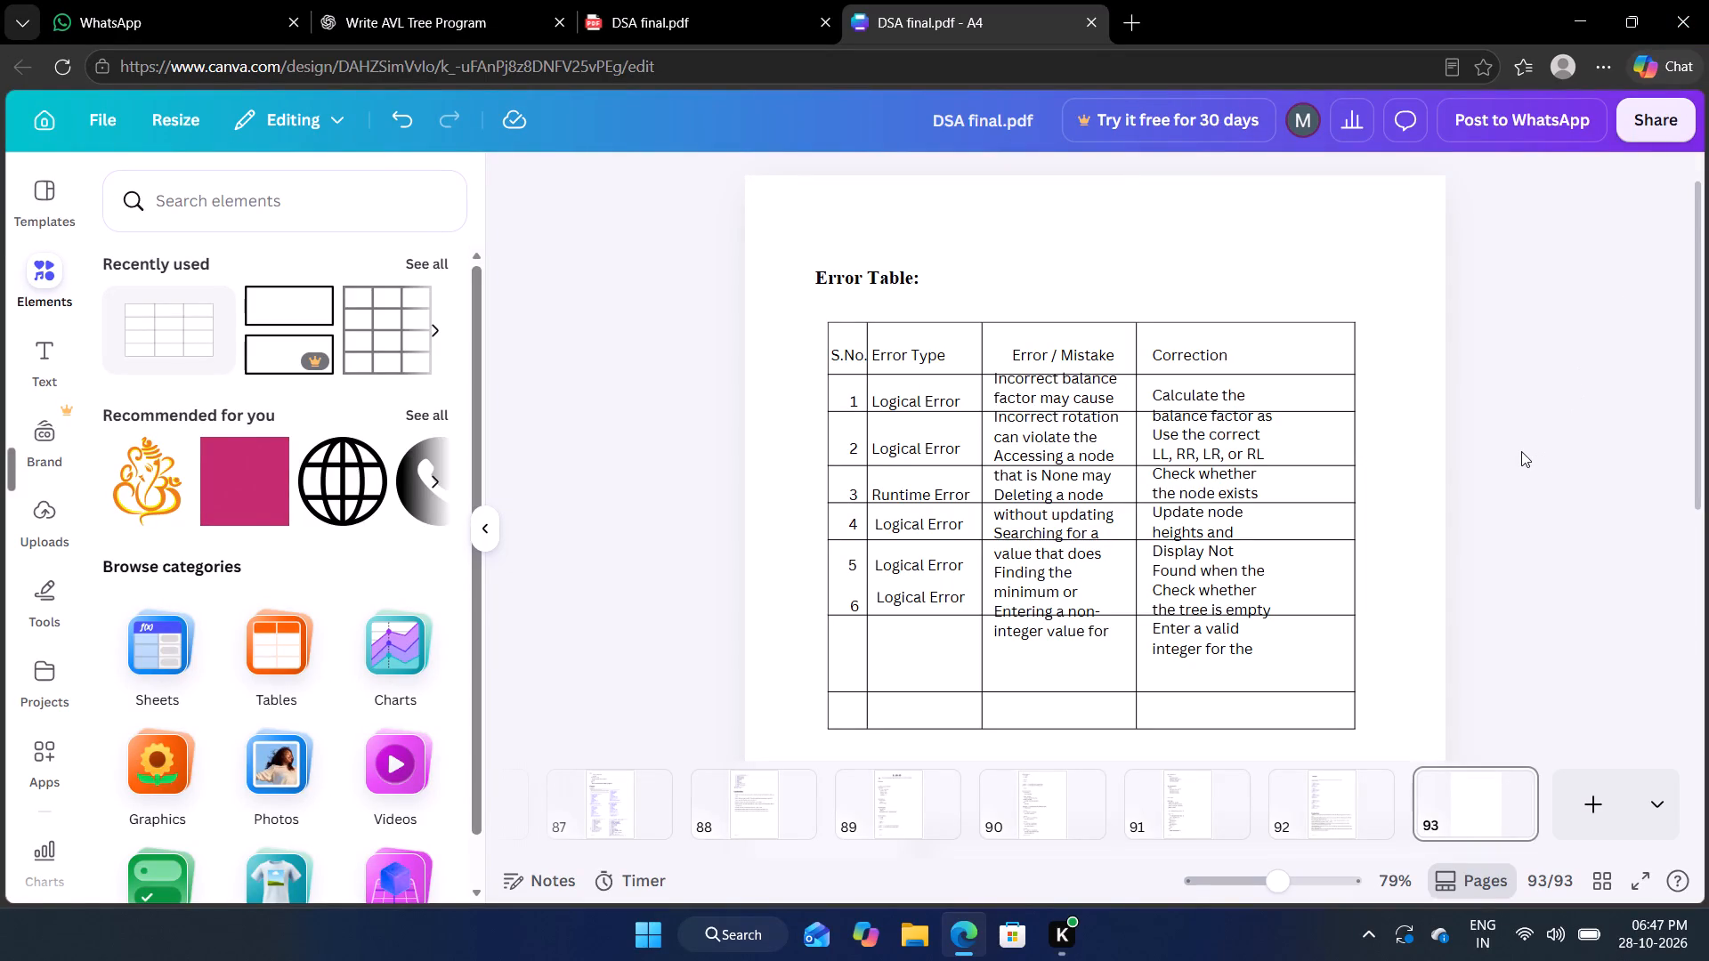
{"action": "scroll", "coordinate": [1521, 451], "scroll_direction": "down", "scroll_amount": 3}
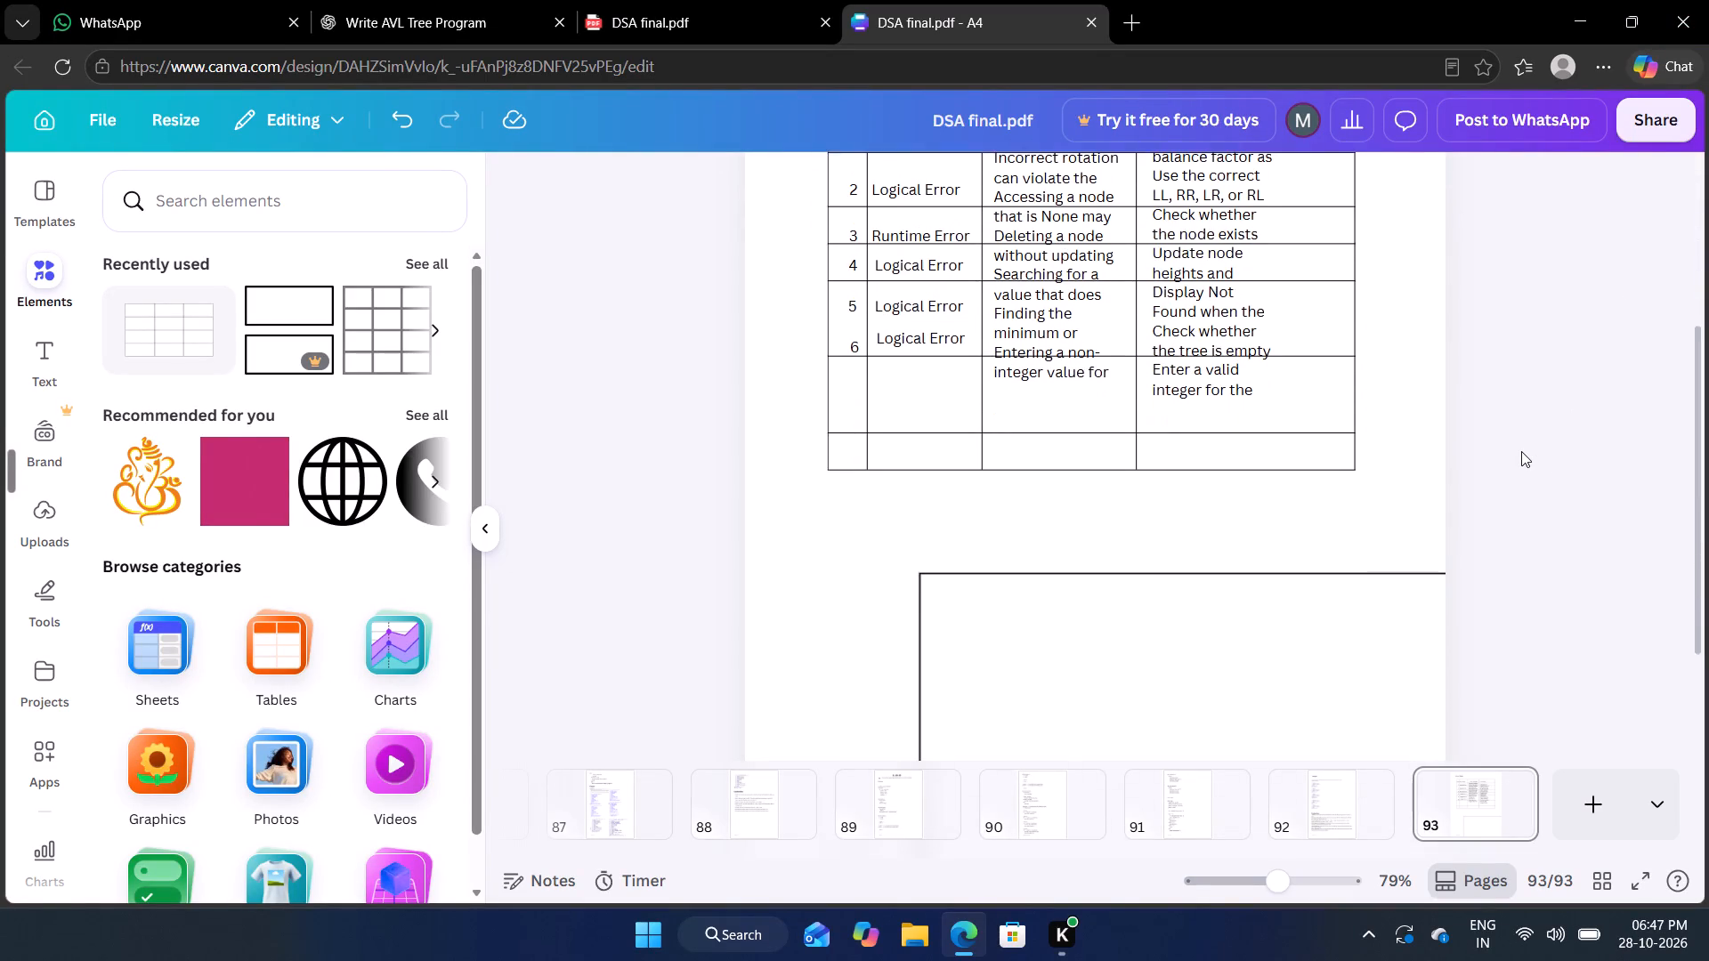
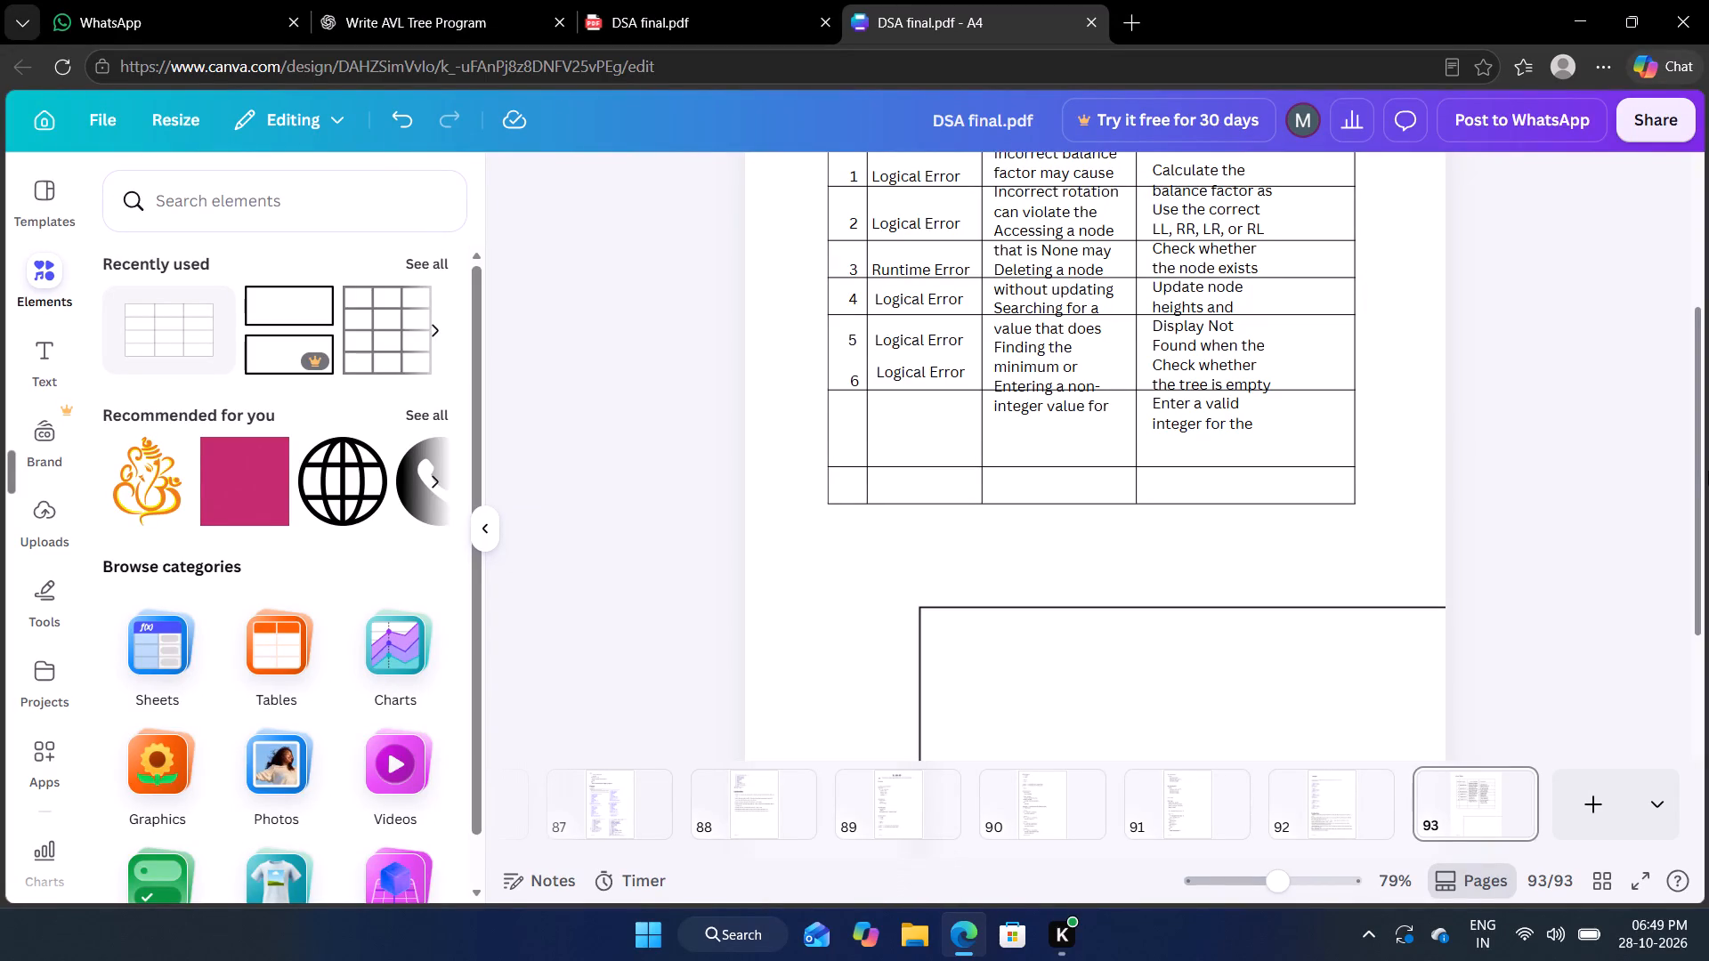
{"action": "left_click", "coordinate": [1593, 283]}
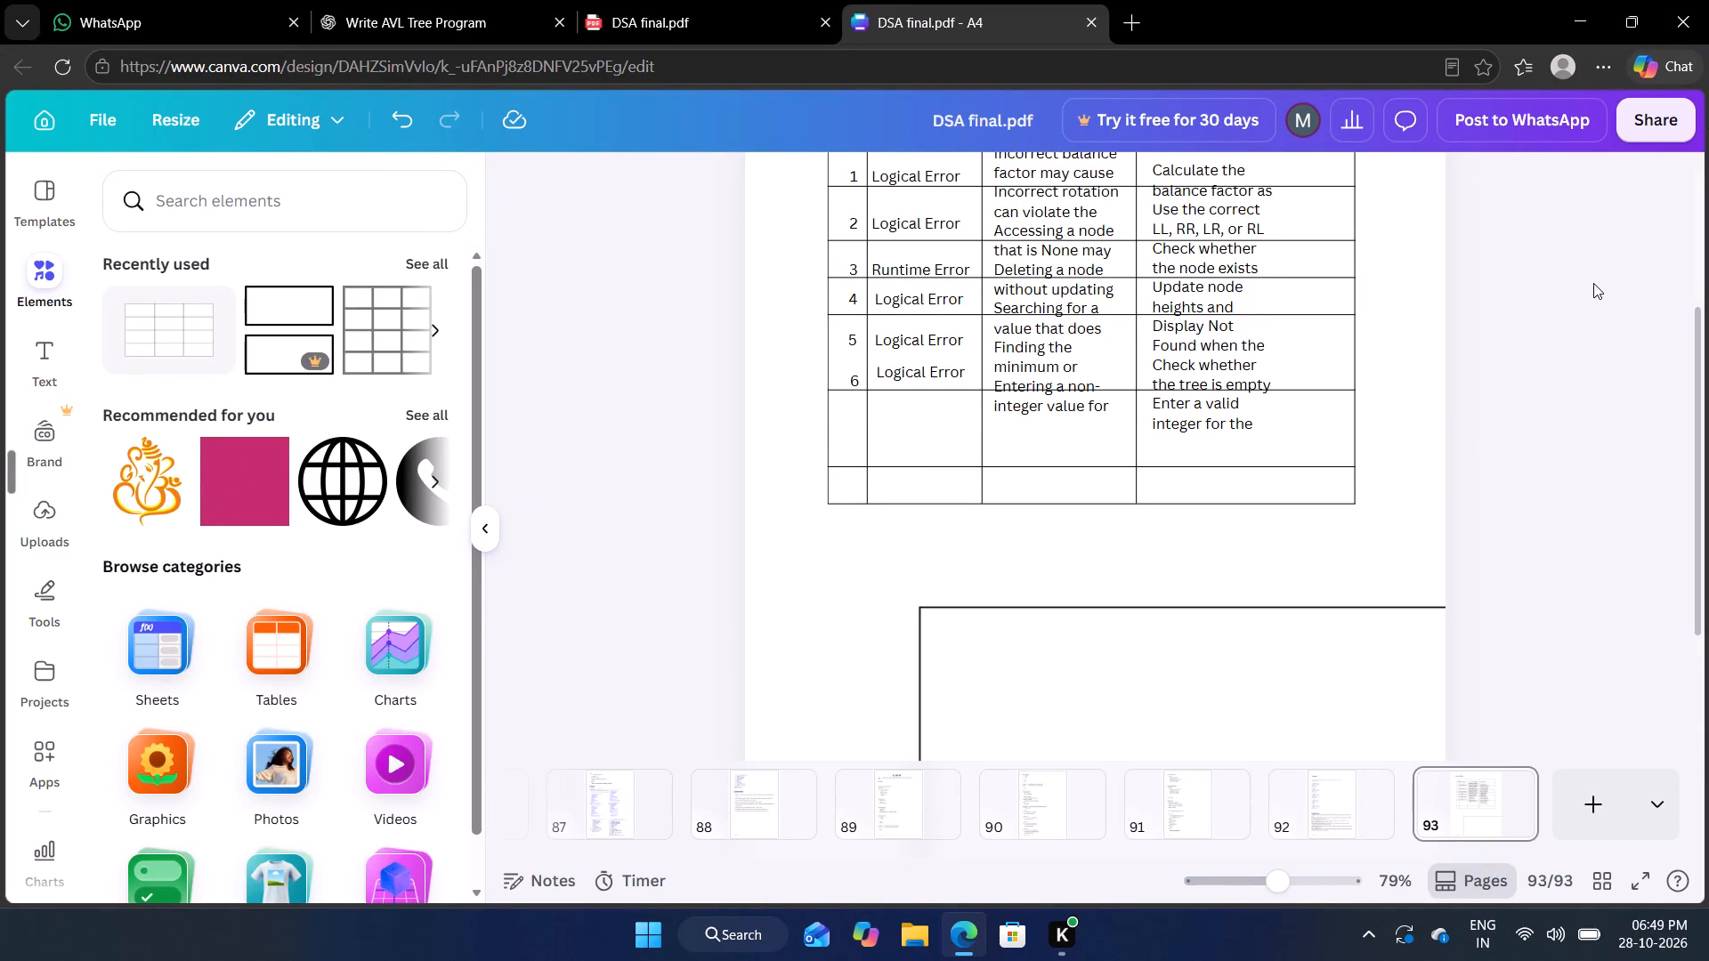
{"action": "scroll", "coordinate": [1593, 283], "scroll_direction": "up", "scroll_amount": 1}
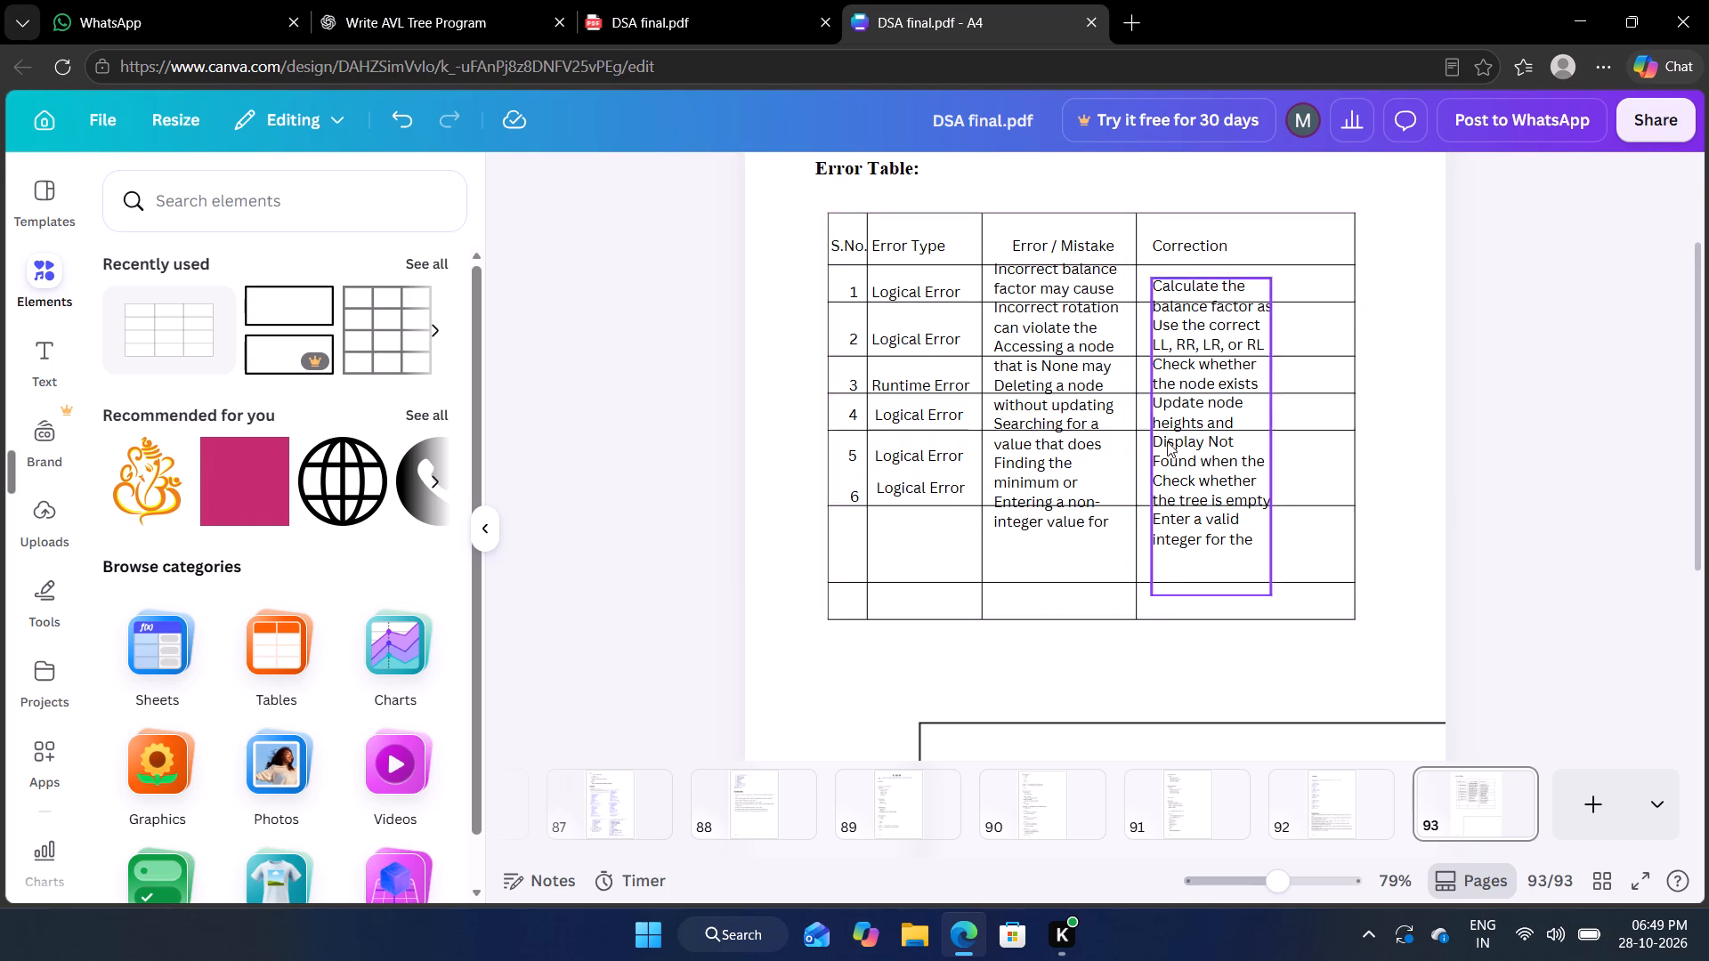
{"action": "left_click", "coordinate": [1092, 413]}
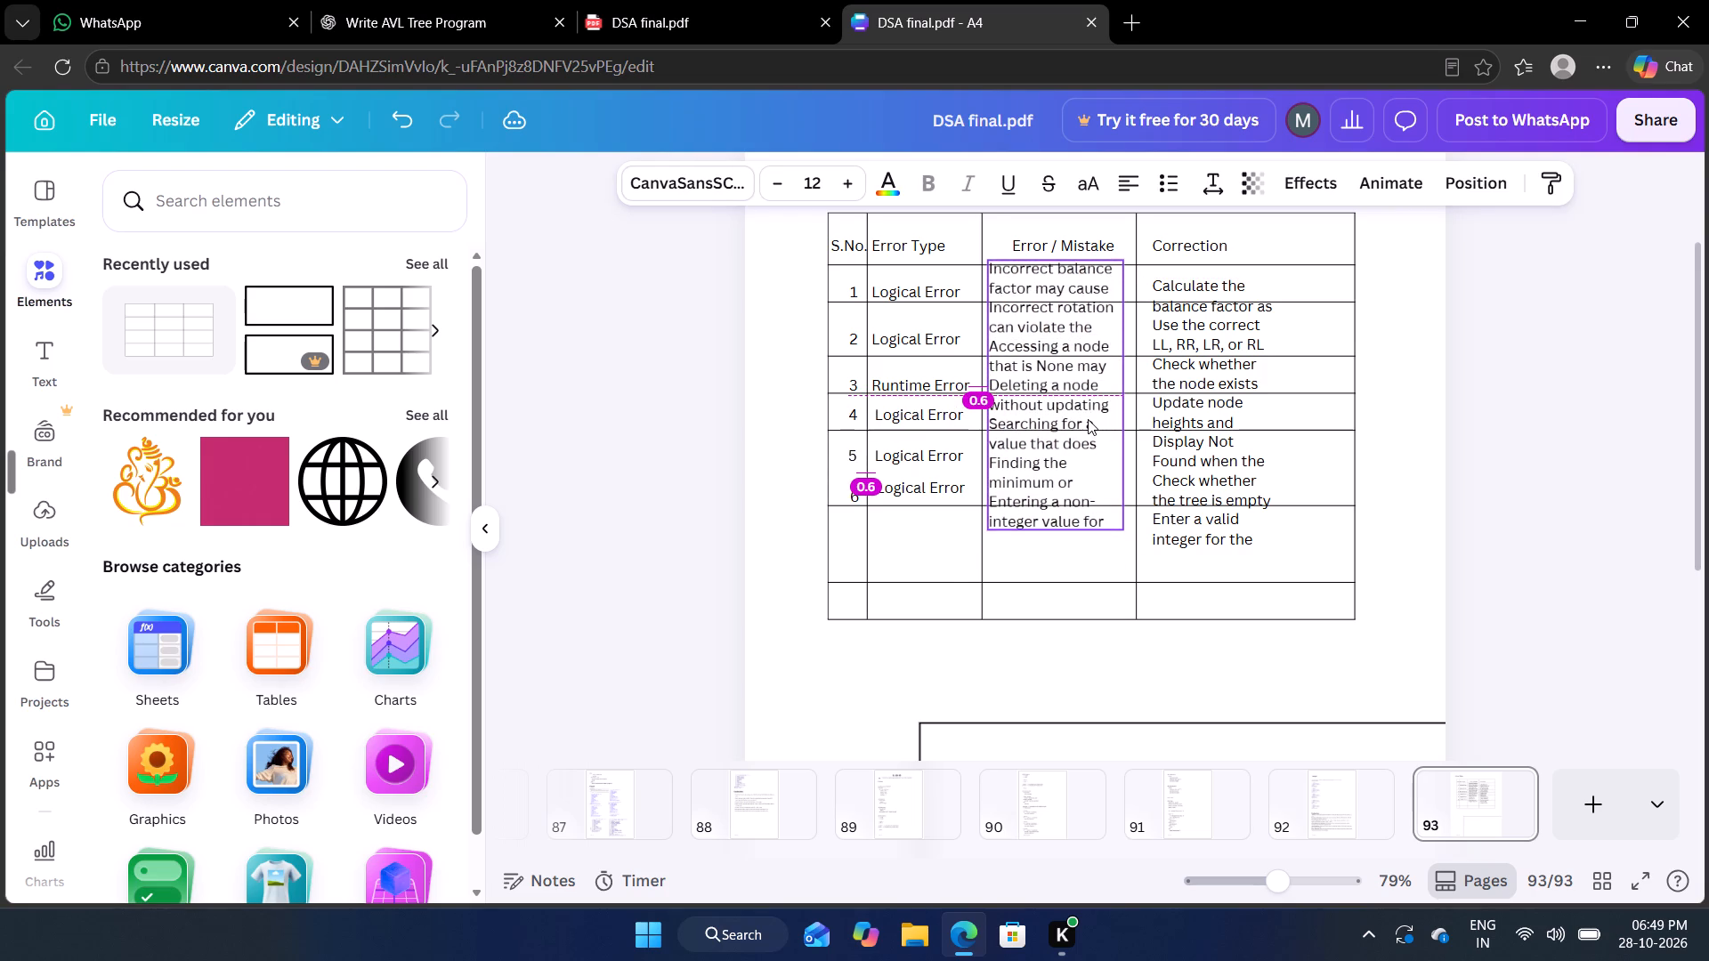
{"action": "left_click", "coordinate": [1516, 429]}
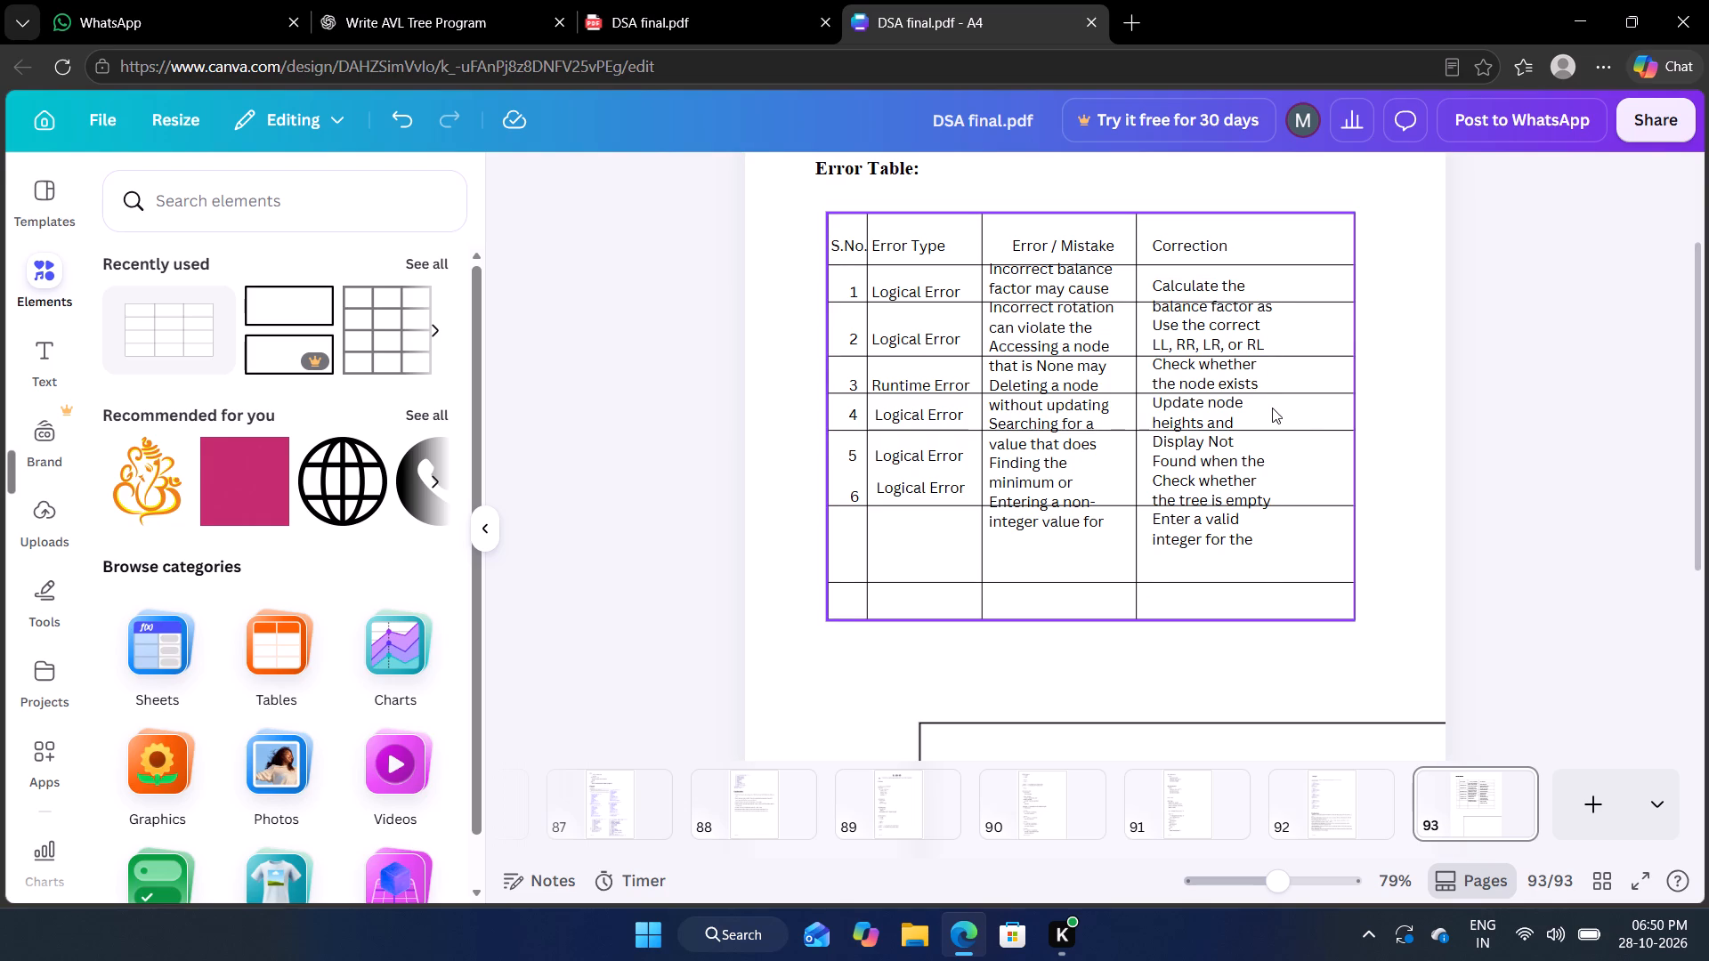
{"action": "left_click", "coordinate": [724, 0]}
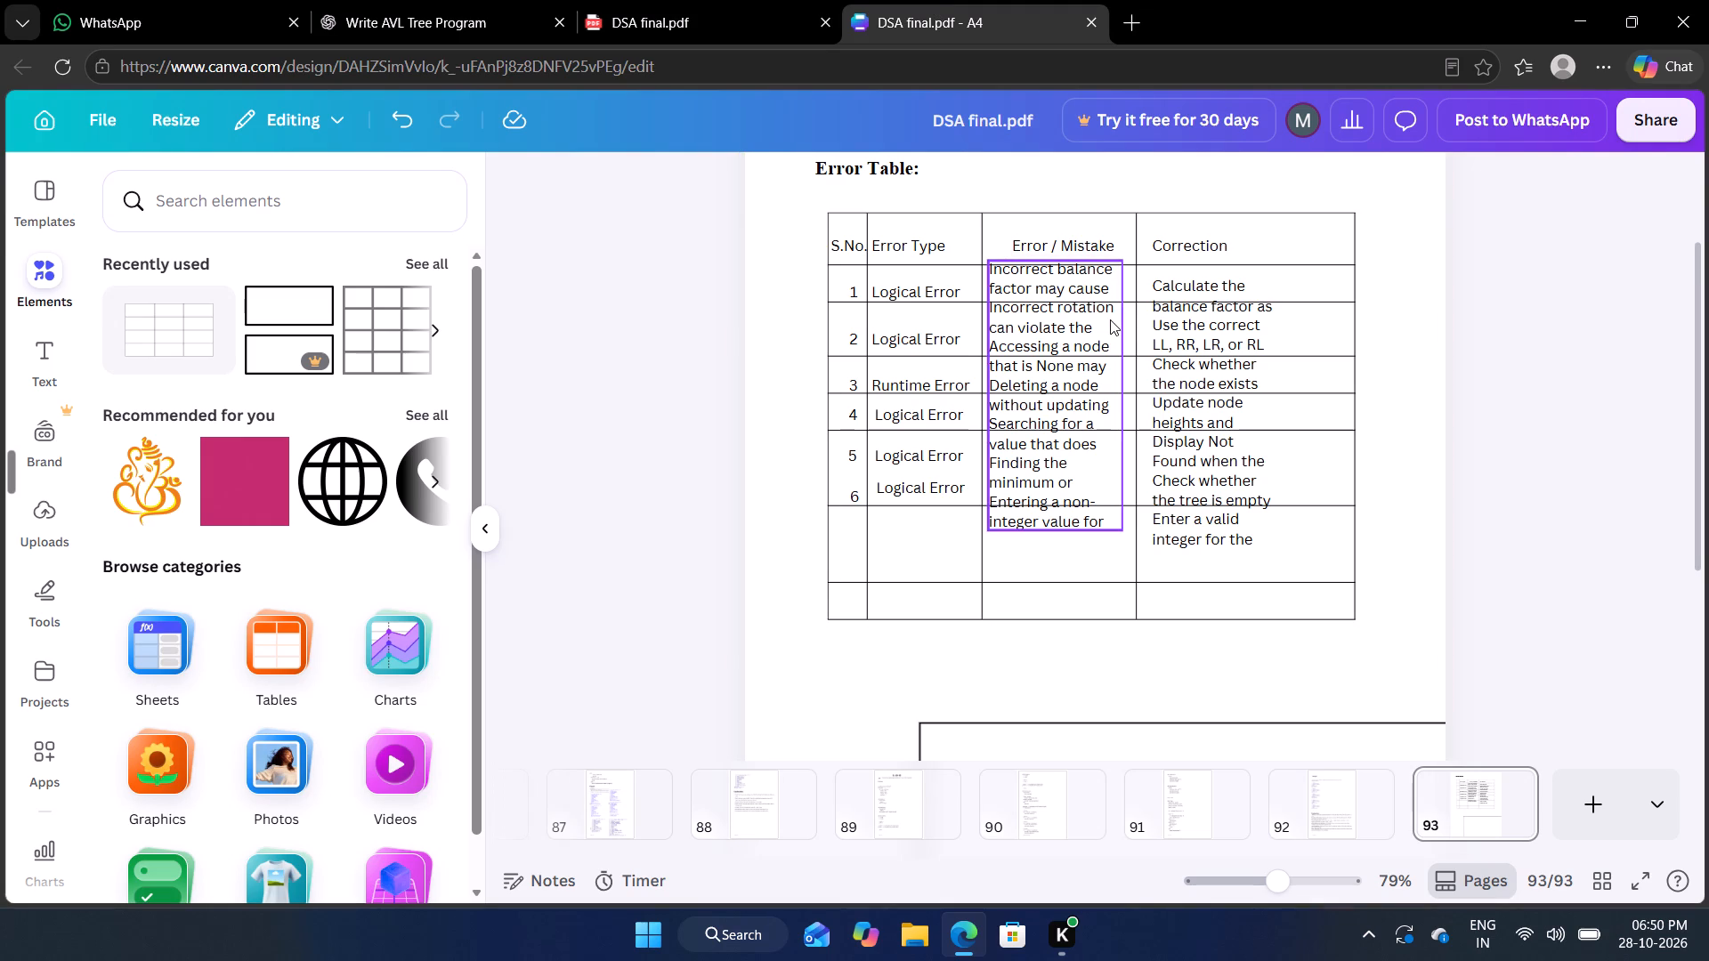
{"action": "left_click_drag", "start_coordinate": [1110, 319], "coordinate": [1114, 413]}
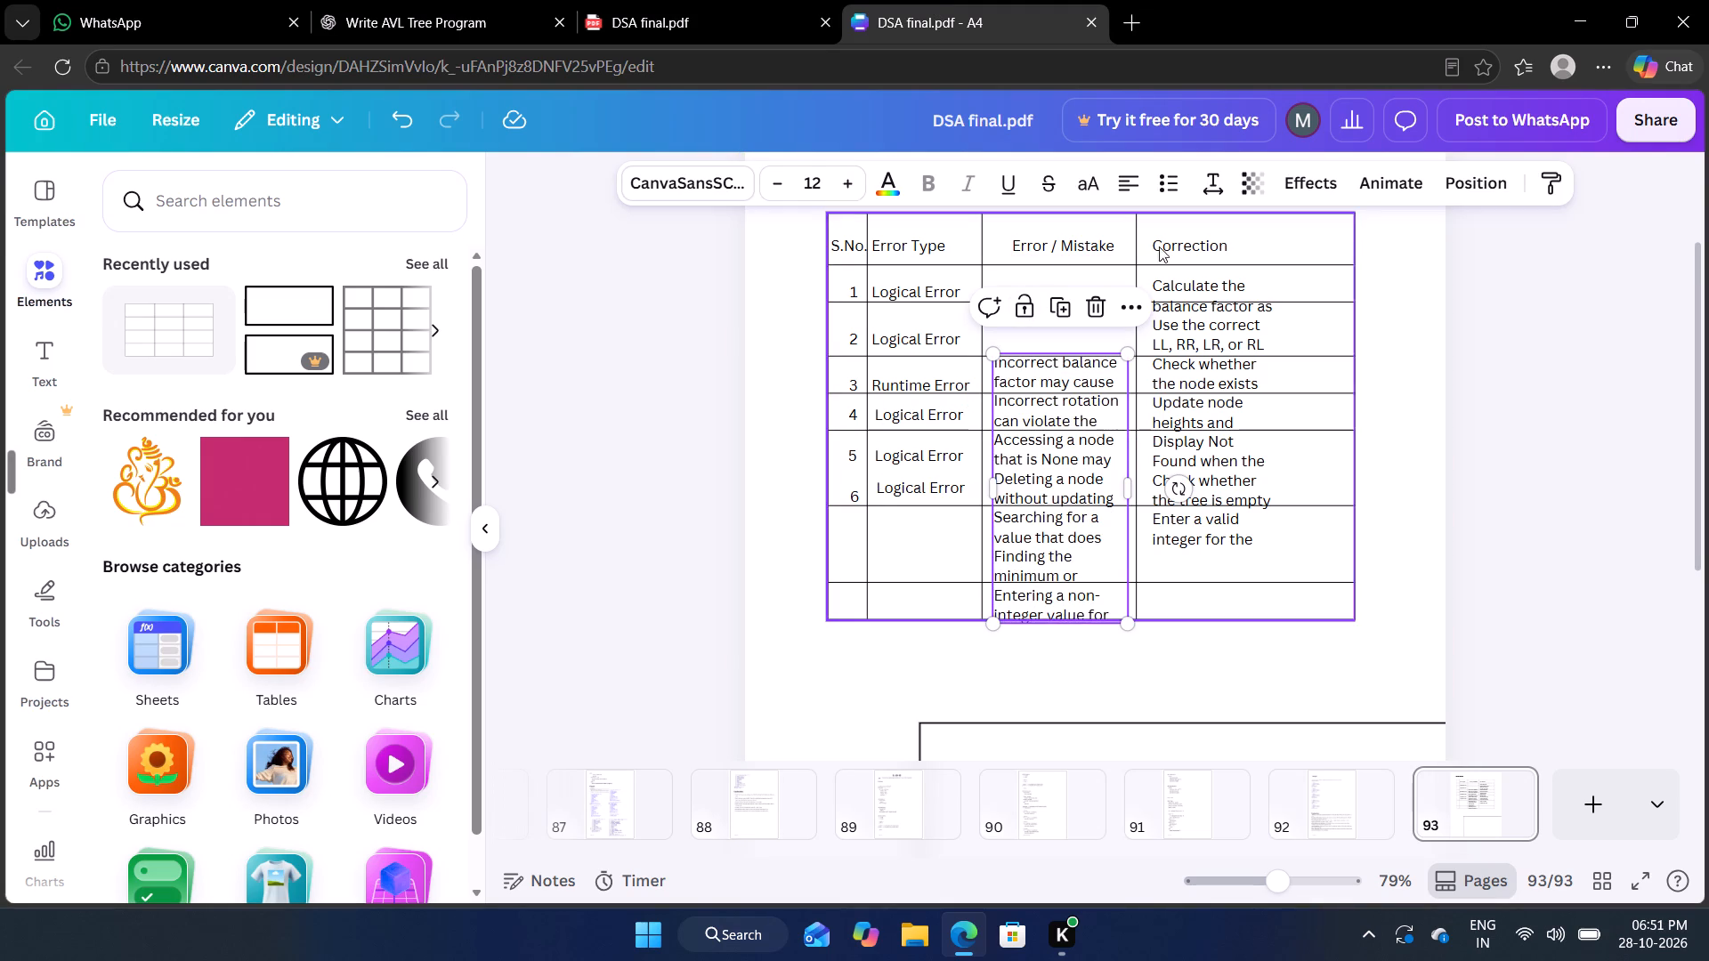
{"action": "left_click", "coordinate": [1474, 363]}
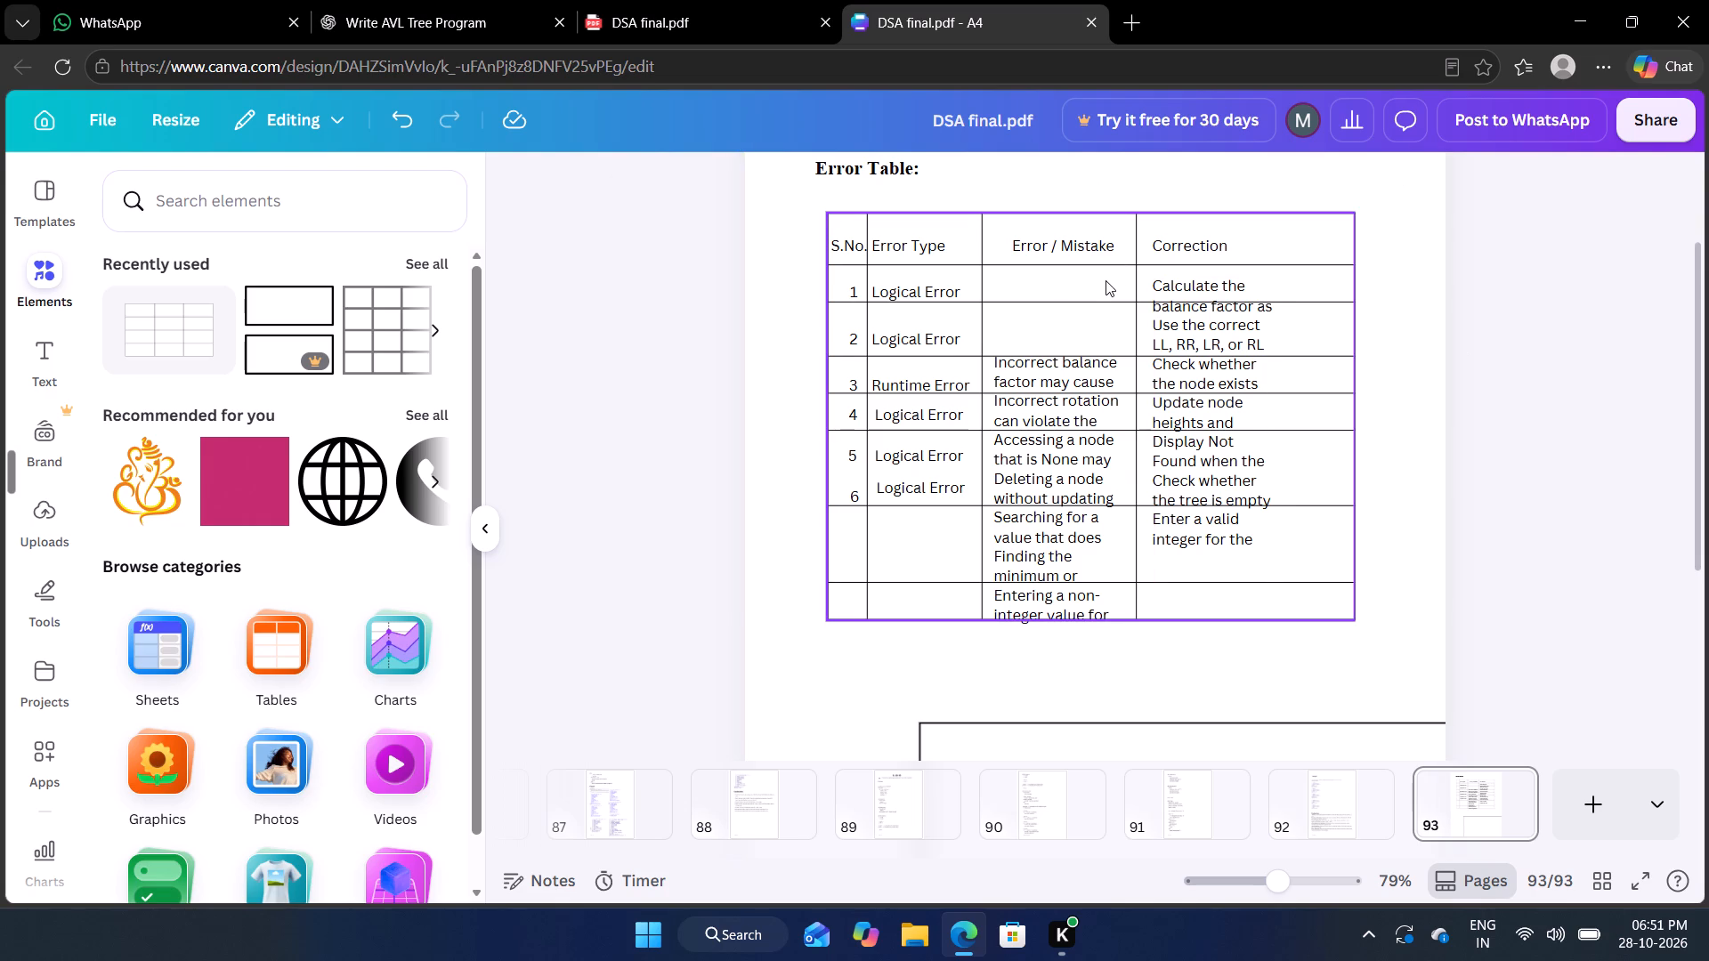
Add a text box containing the copied sentence "Incorrect balance factor may cause the AVL tree to become unbalanced.".
{"action": "left_click", "coordinate": [53, 360]}
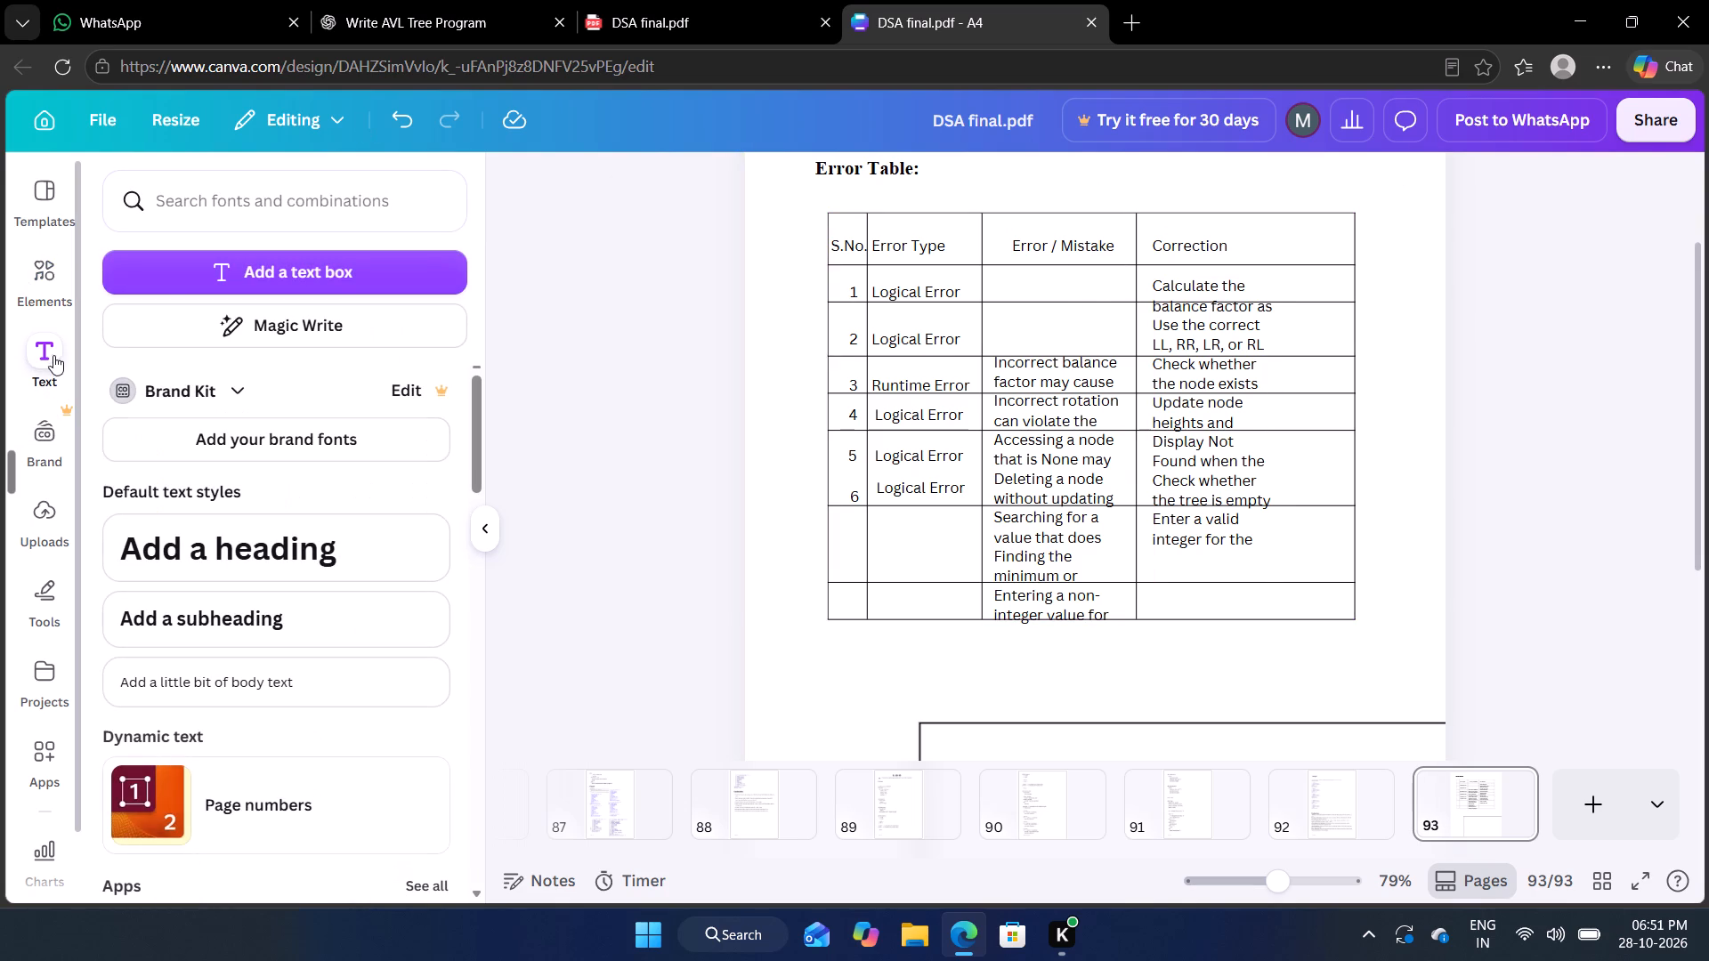
{"action": "left_click", "coordinate": [216, 283]}
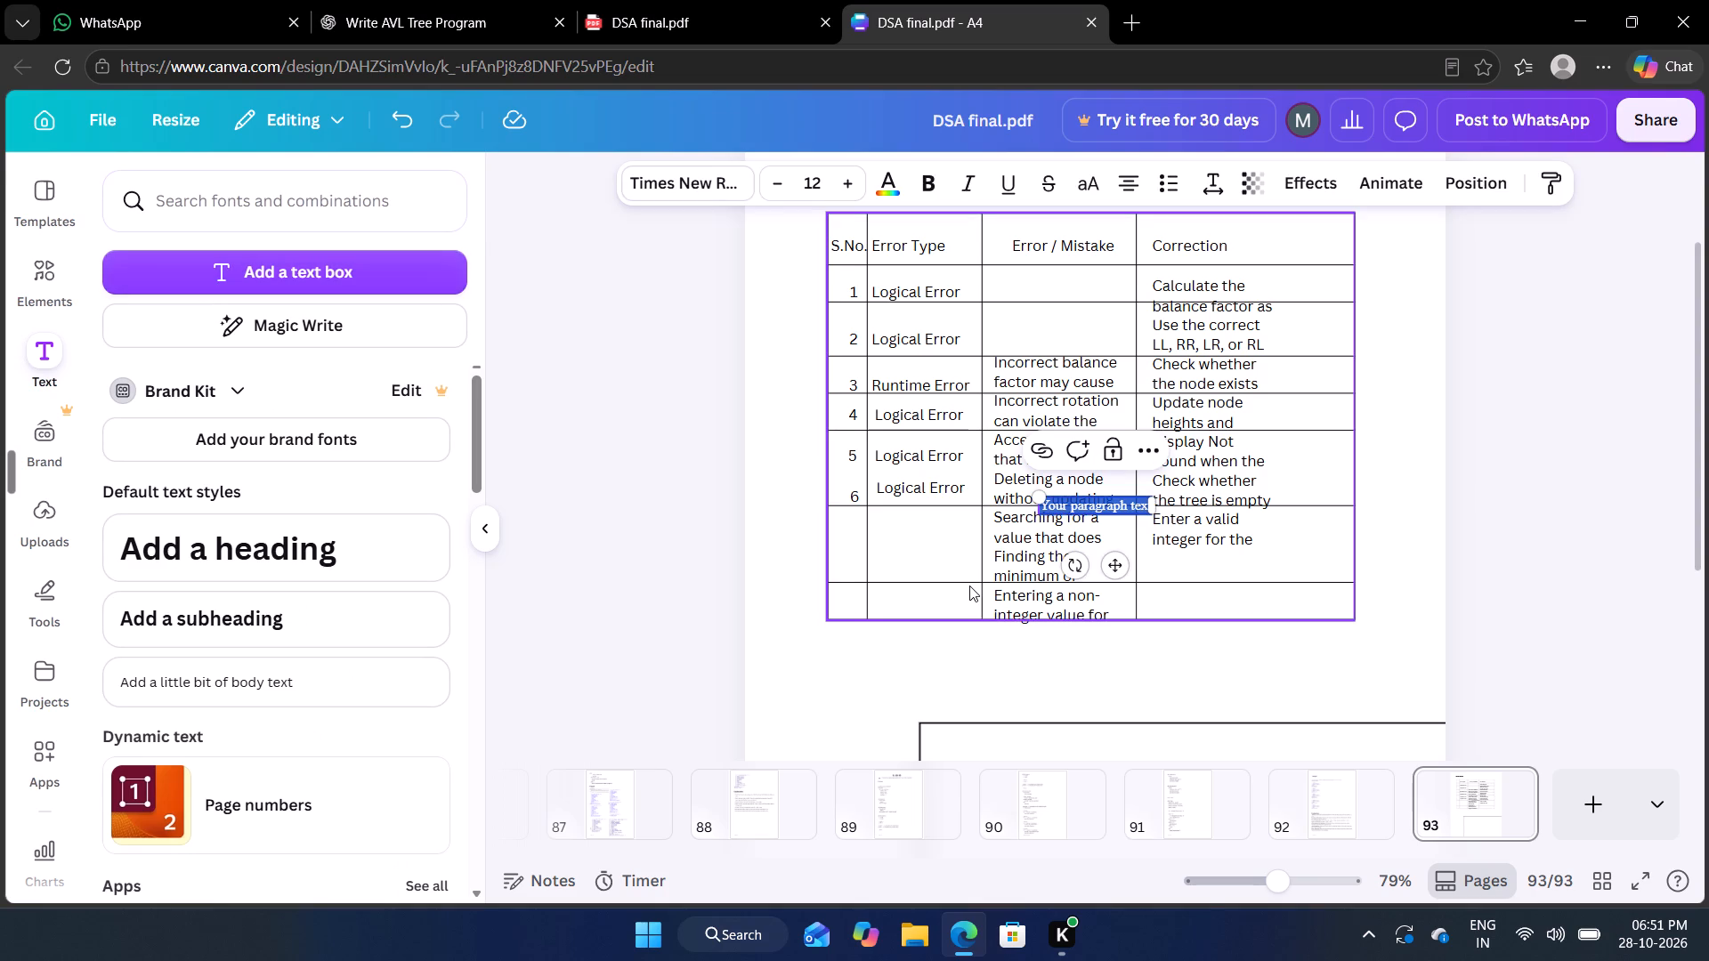
{"action": "key", "text": "BackSpace"}
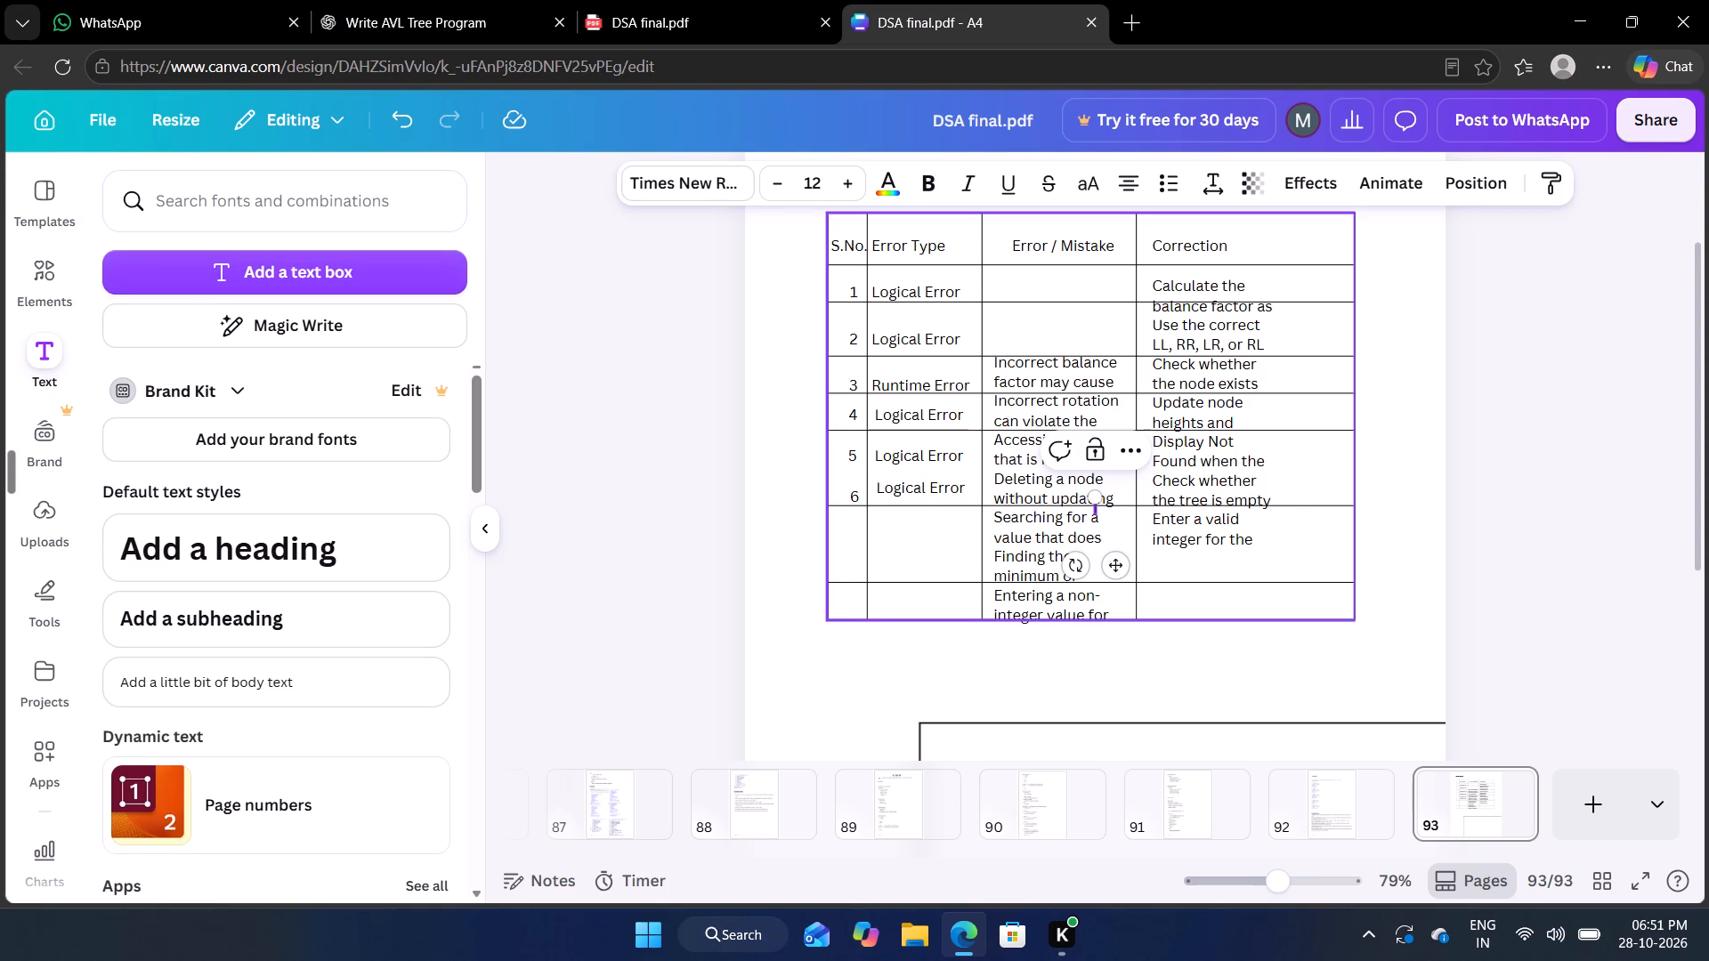
{"action": "key", "text": "ctrl+v"}
{"action": "left_click", "coordinate": [1562, 600]}
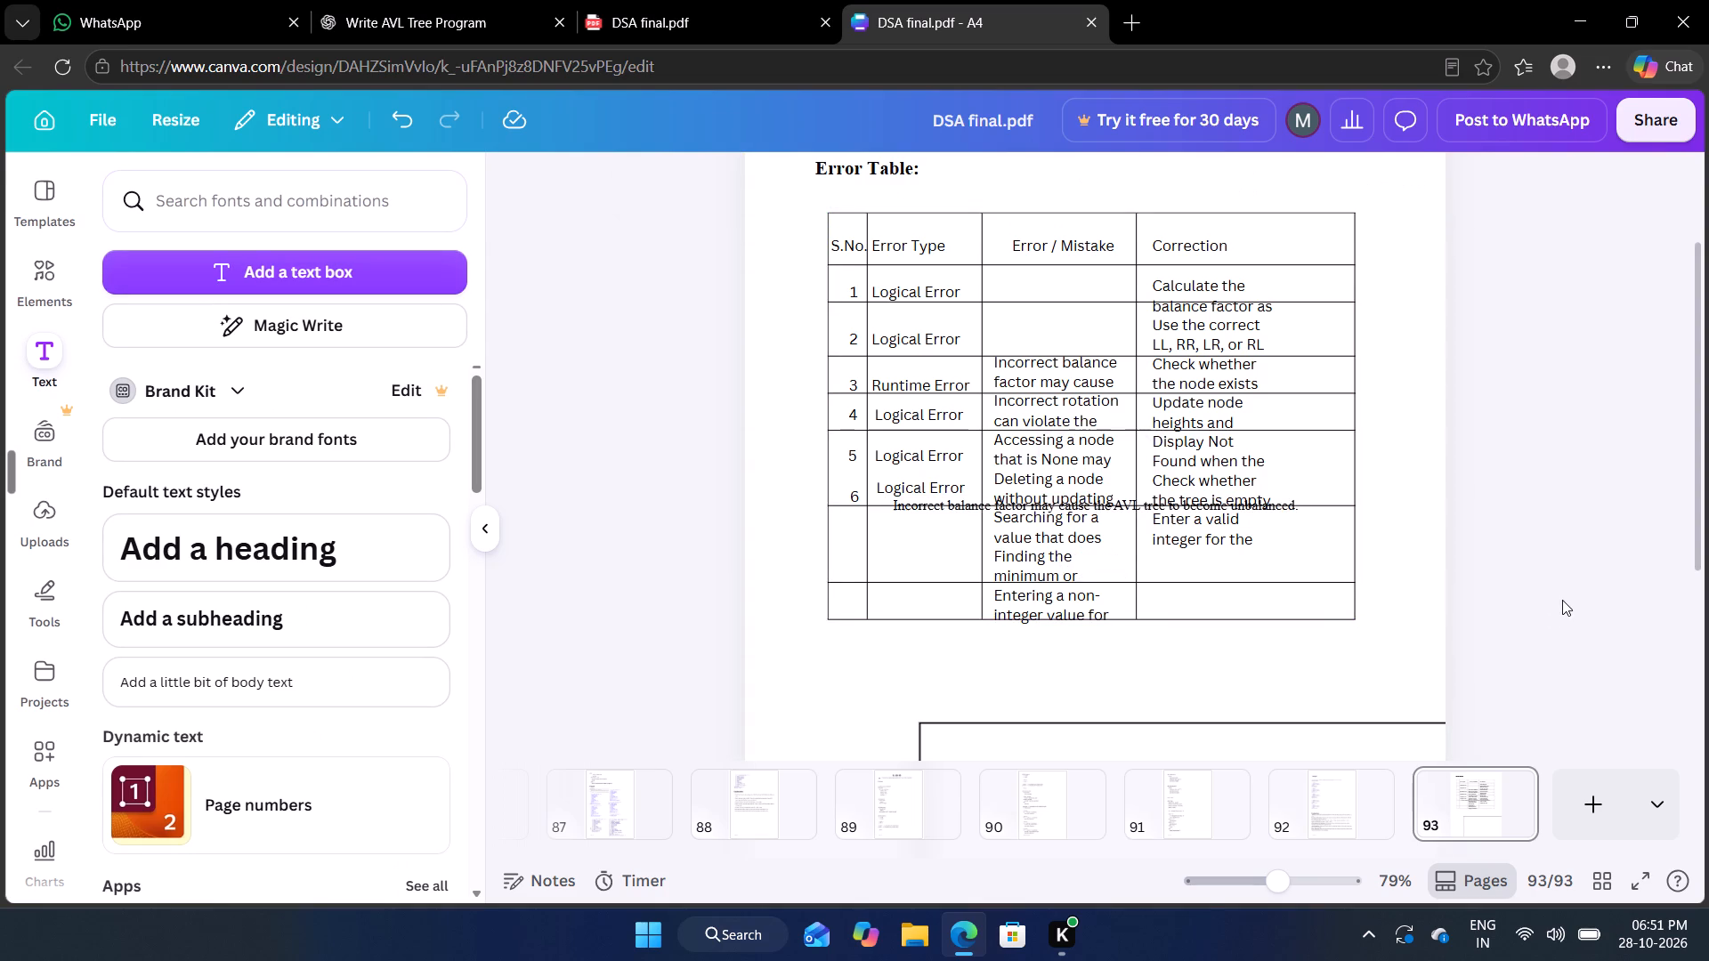
Place the new balance factor text box in row 1 of the Error / Mistake column and narrow it to the column width.
{"action": "left_click", "coordinate": [1182, 491]}
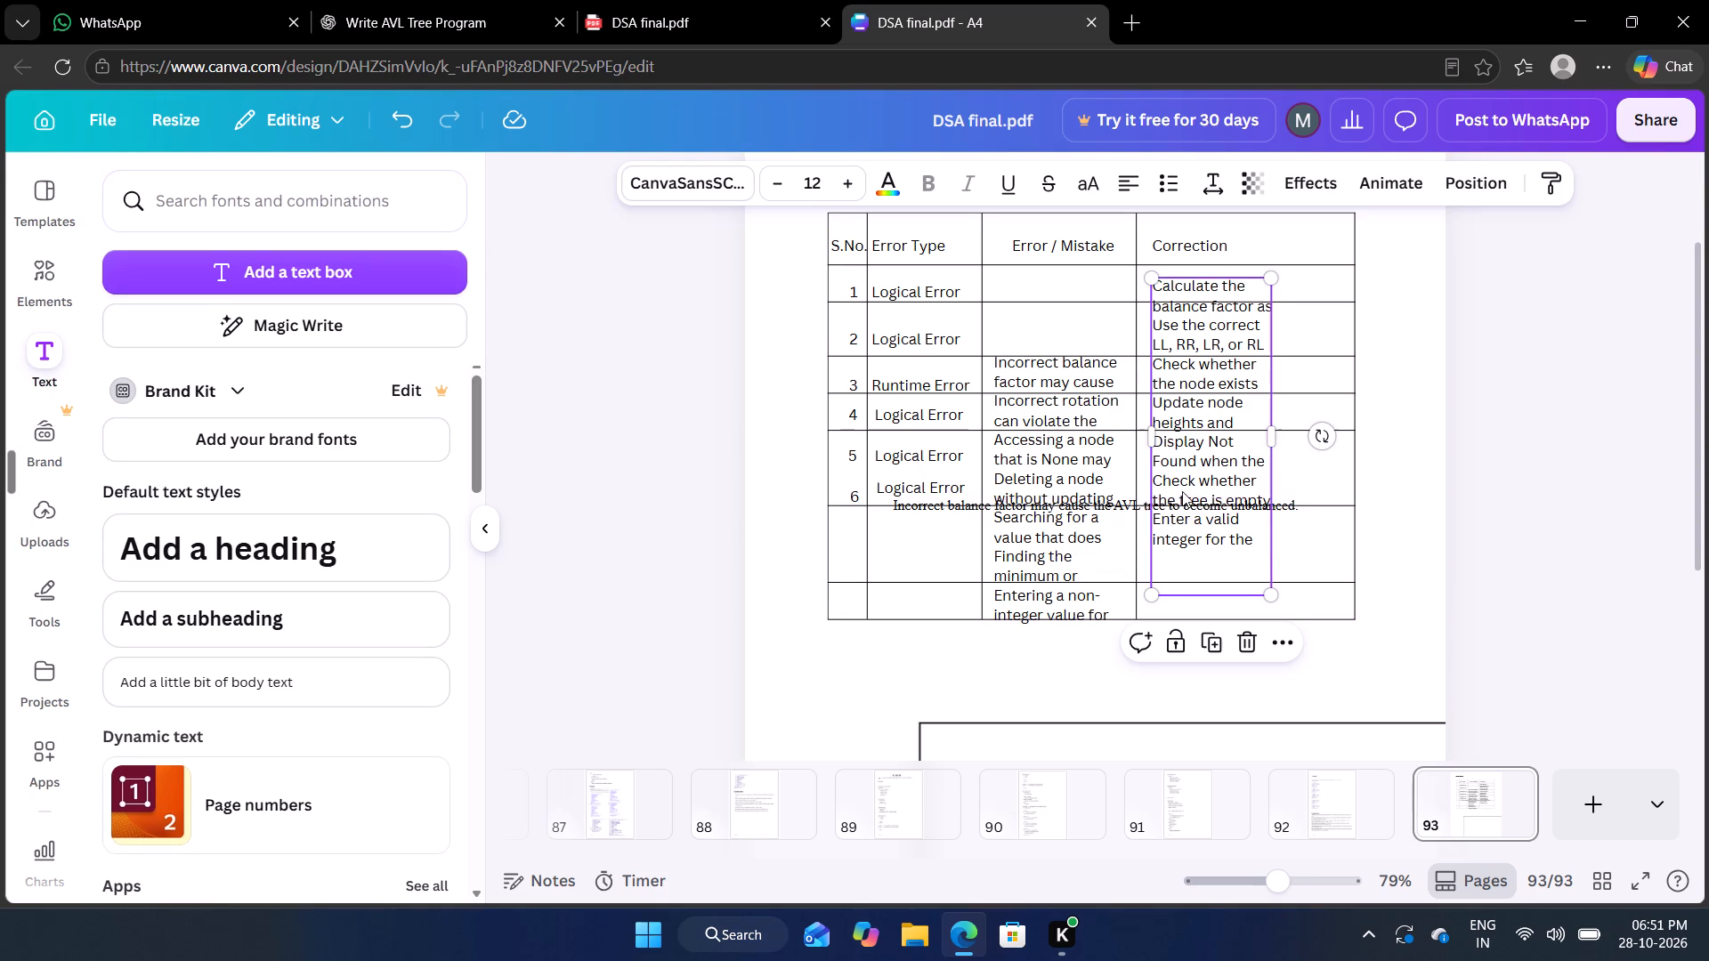
{"action": "left_click", "coordinate": [926, 669]}
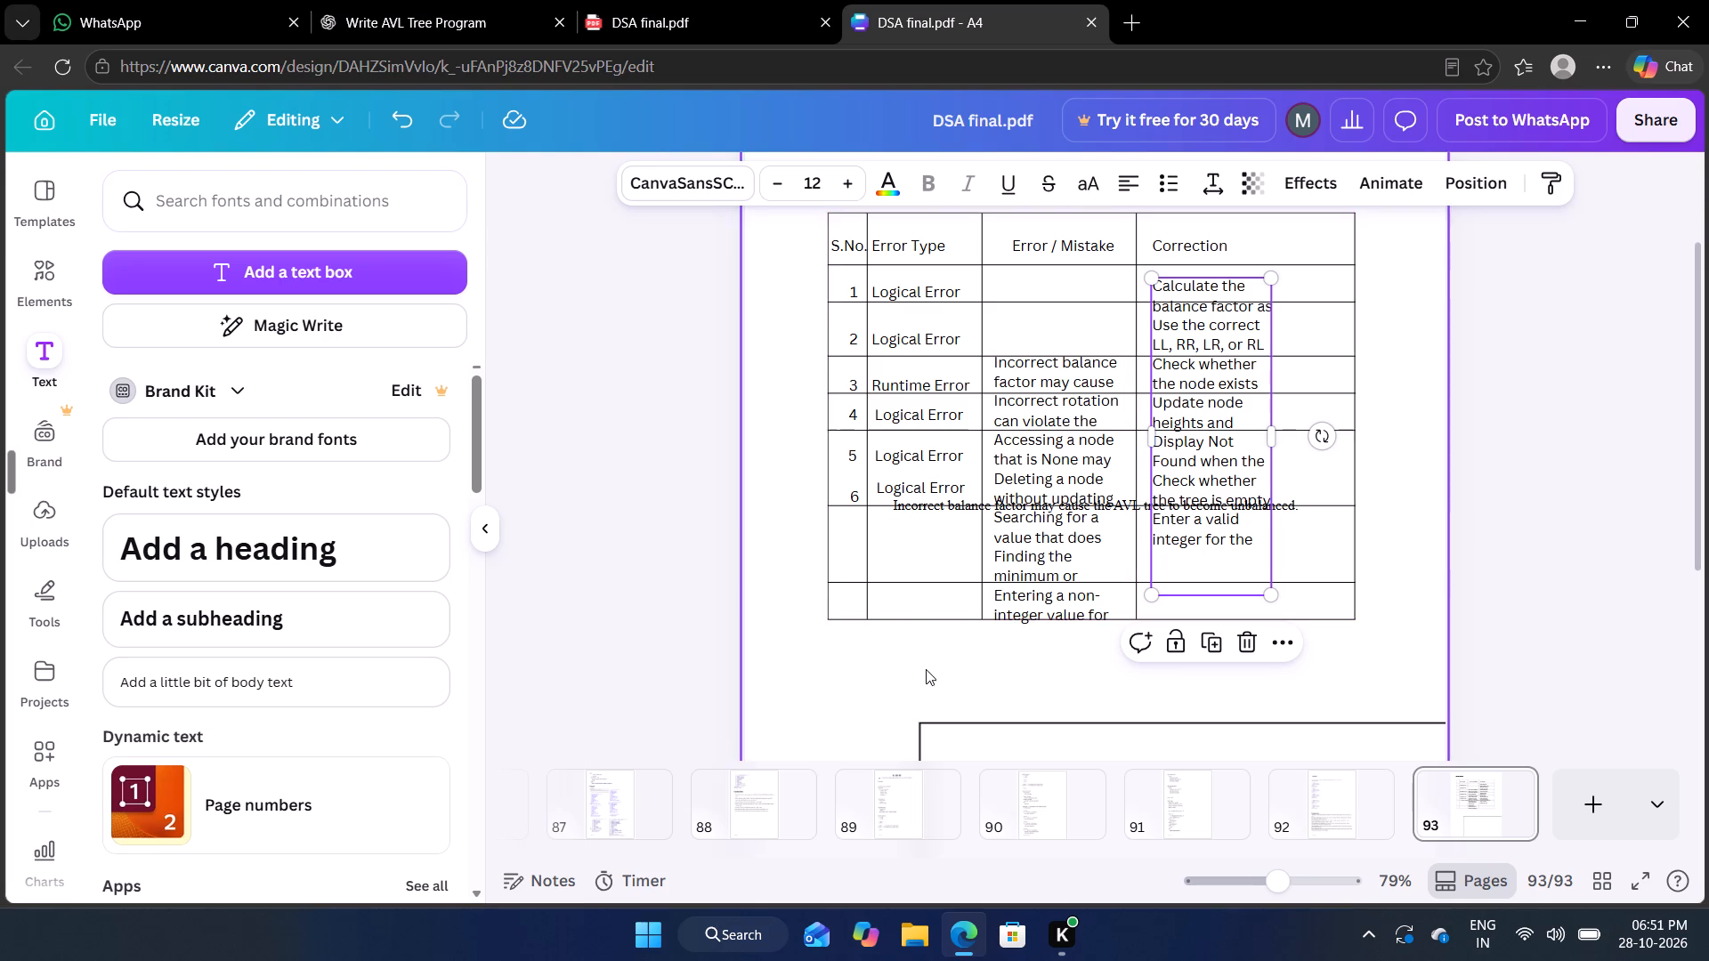
{"action": "left_click_drag", "start_coordinate": [999, 510], "coordinate": [1104, 292]}
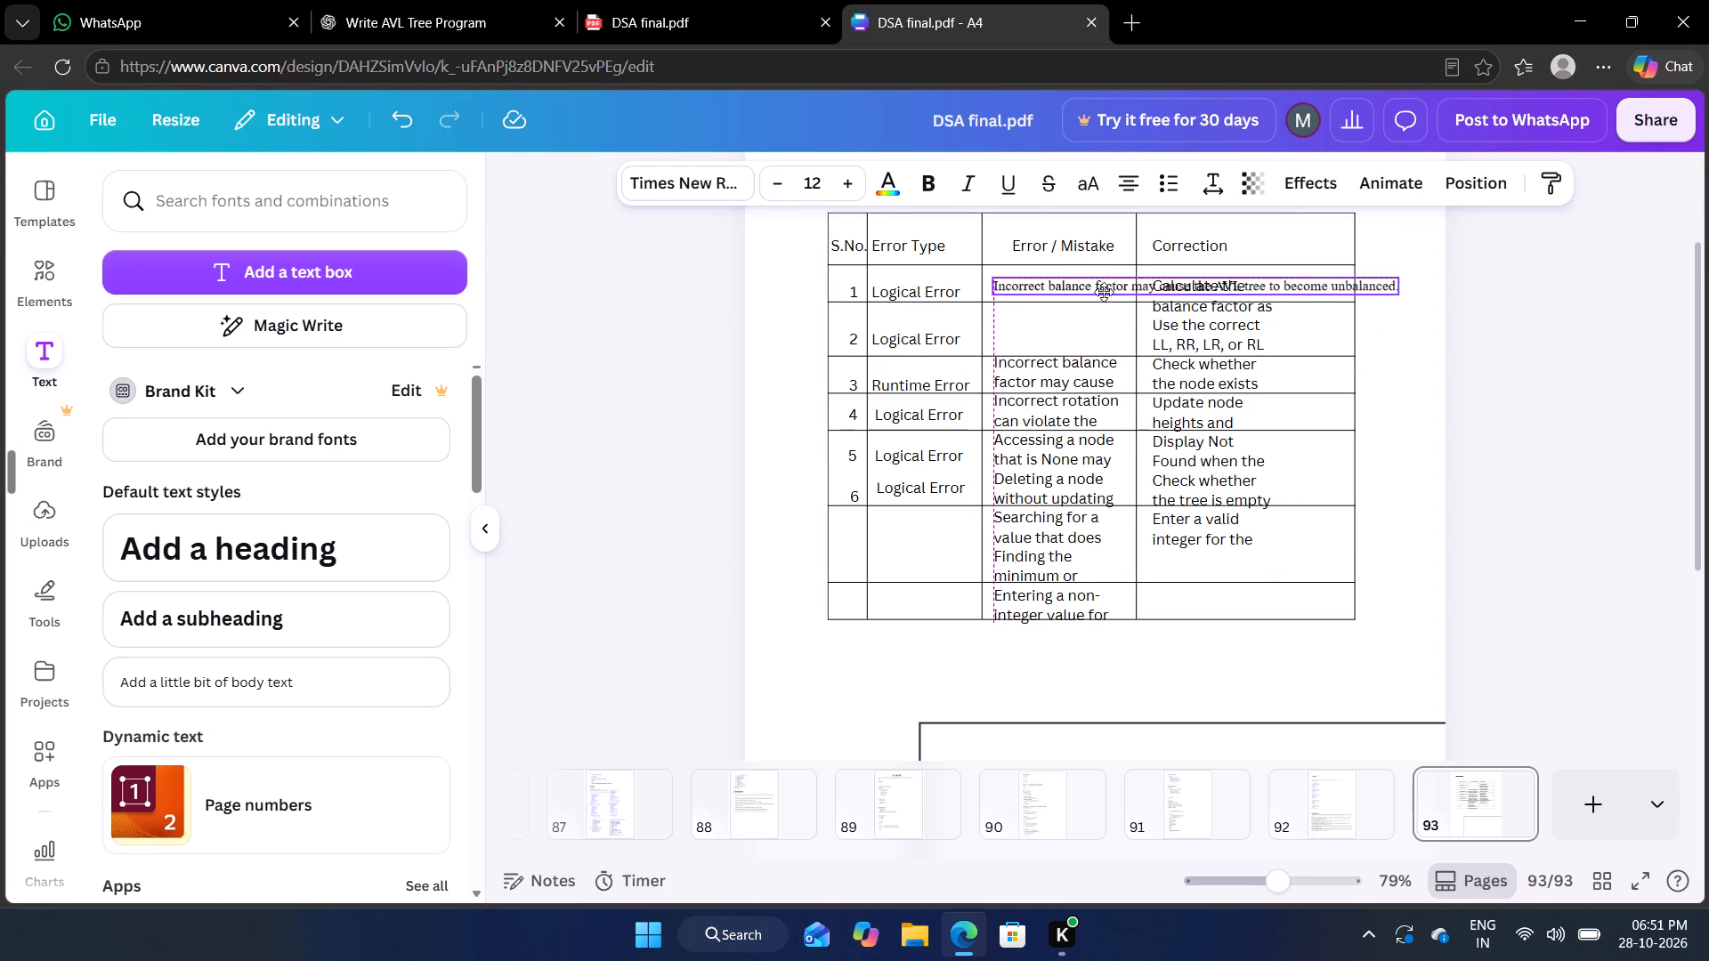
{"action": "left_click_drag", "start_coordinate": [1104, 292], "coordinate": [1096, 285]}
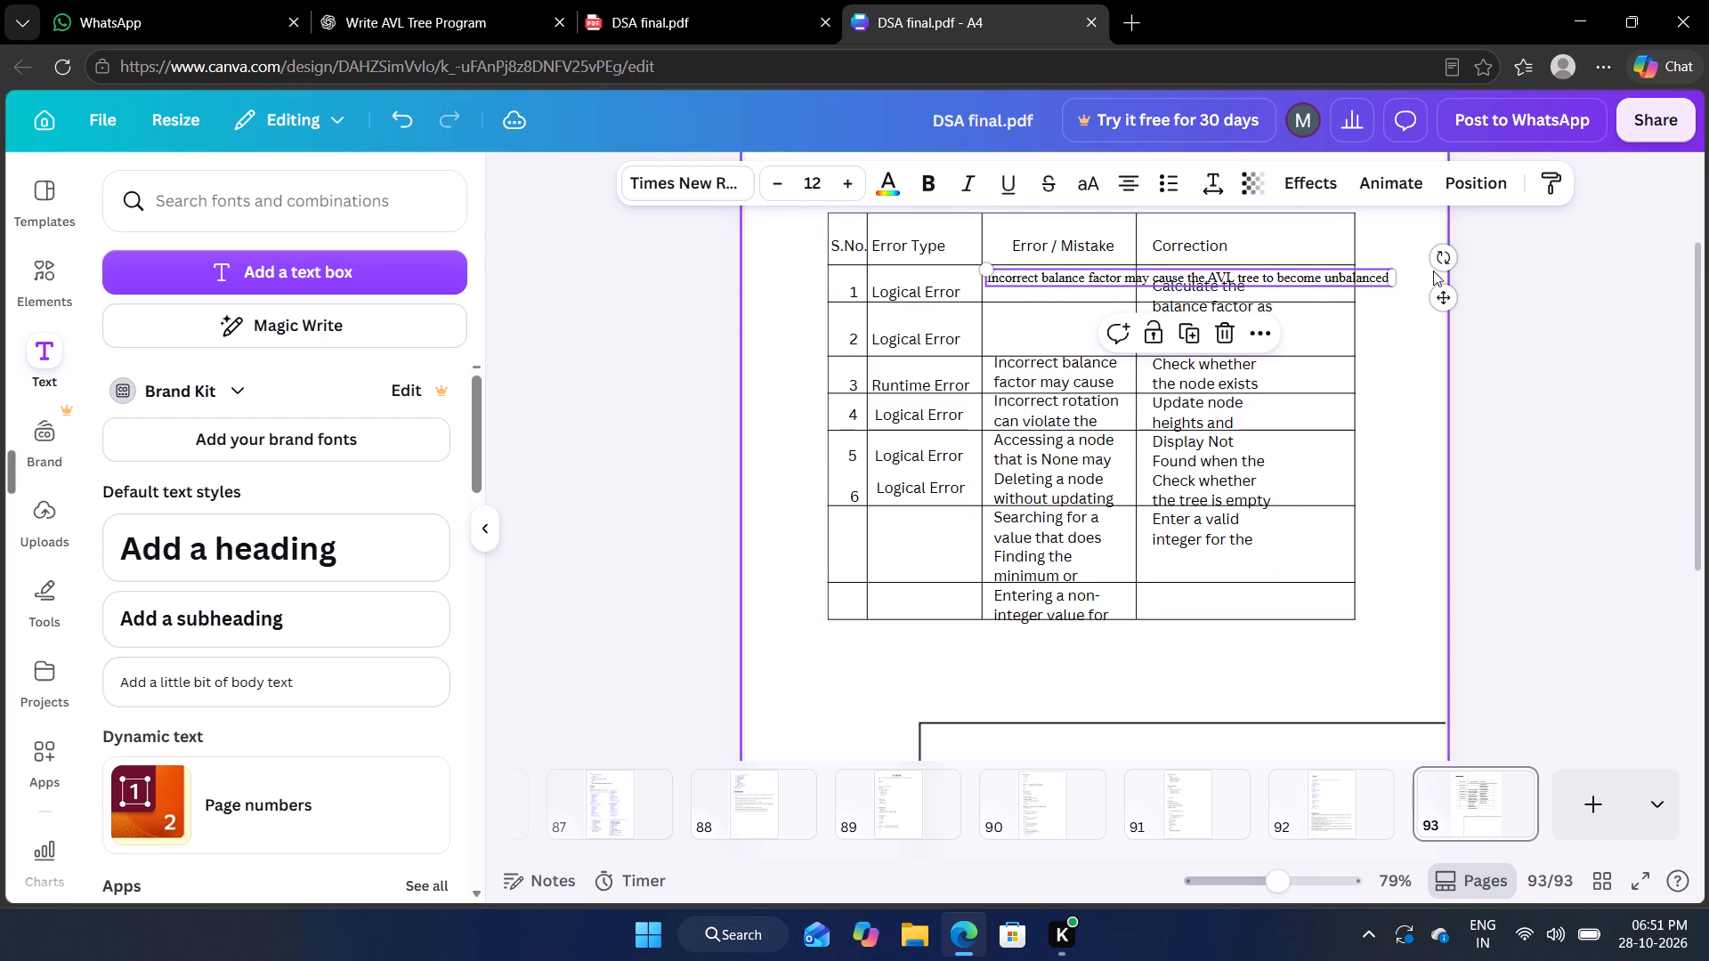
{"action": "left_click_drag", "start_coordinate": [1394, 276], "coordinate": [1219, 291]}
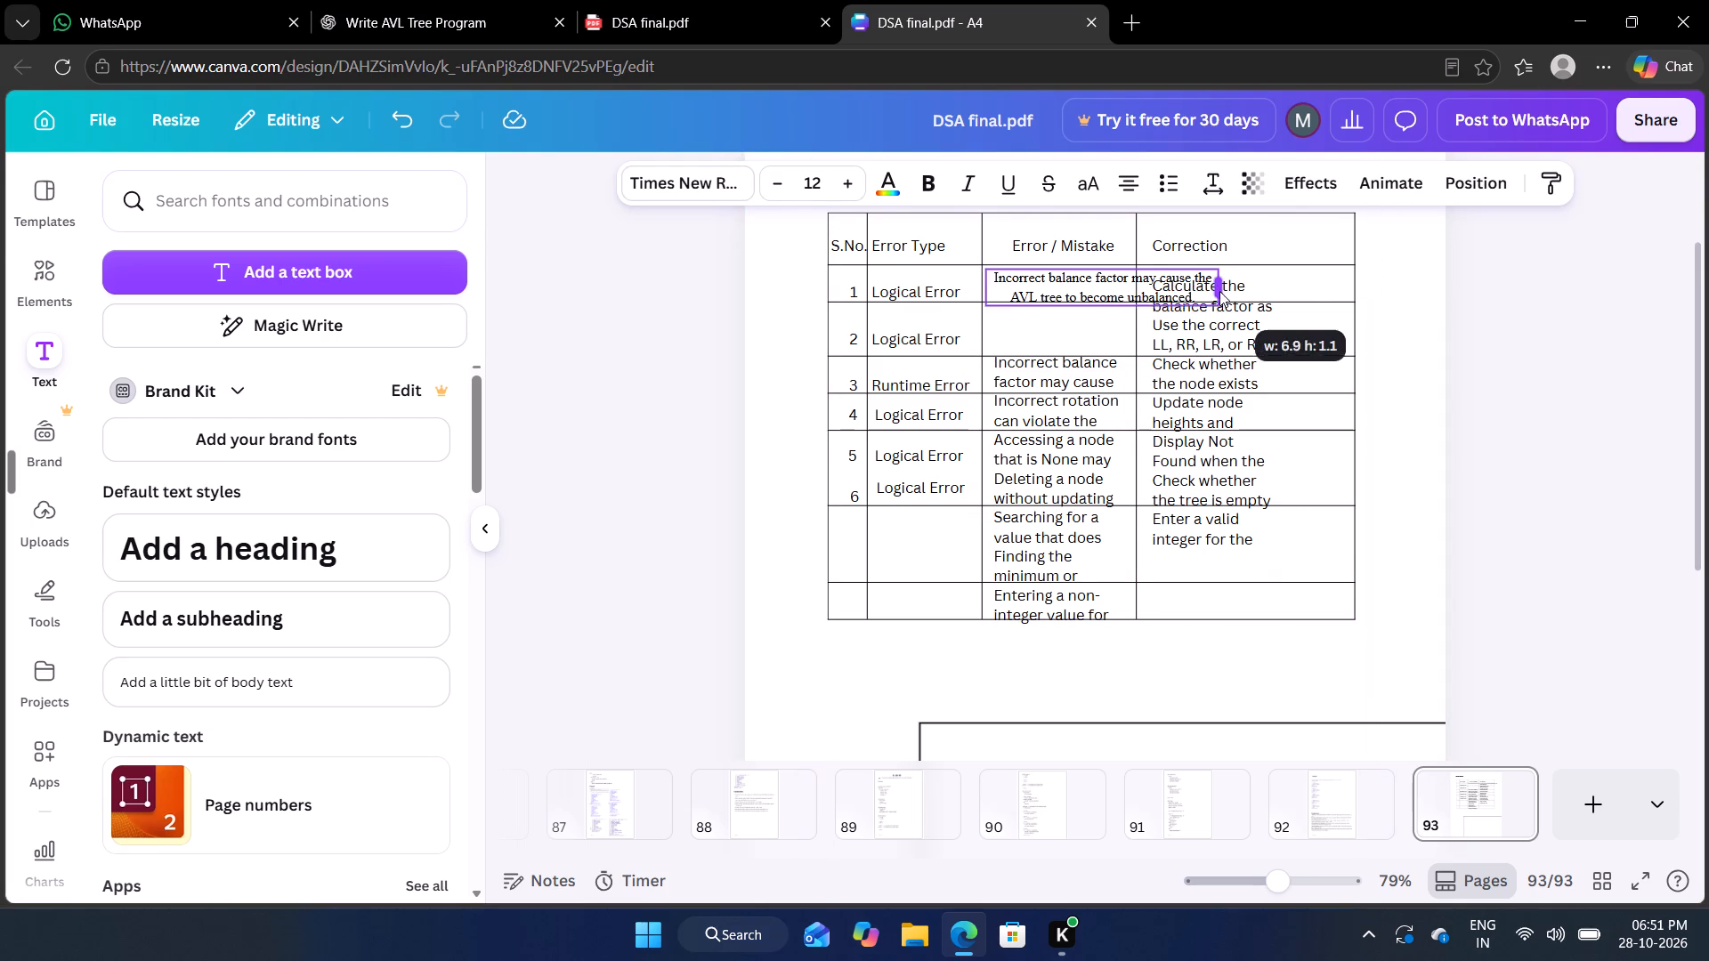
{"action": "left_click_drag", "start_coordinate": [1219, 291], "coordinate": [1122, 285]}
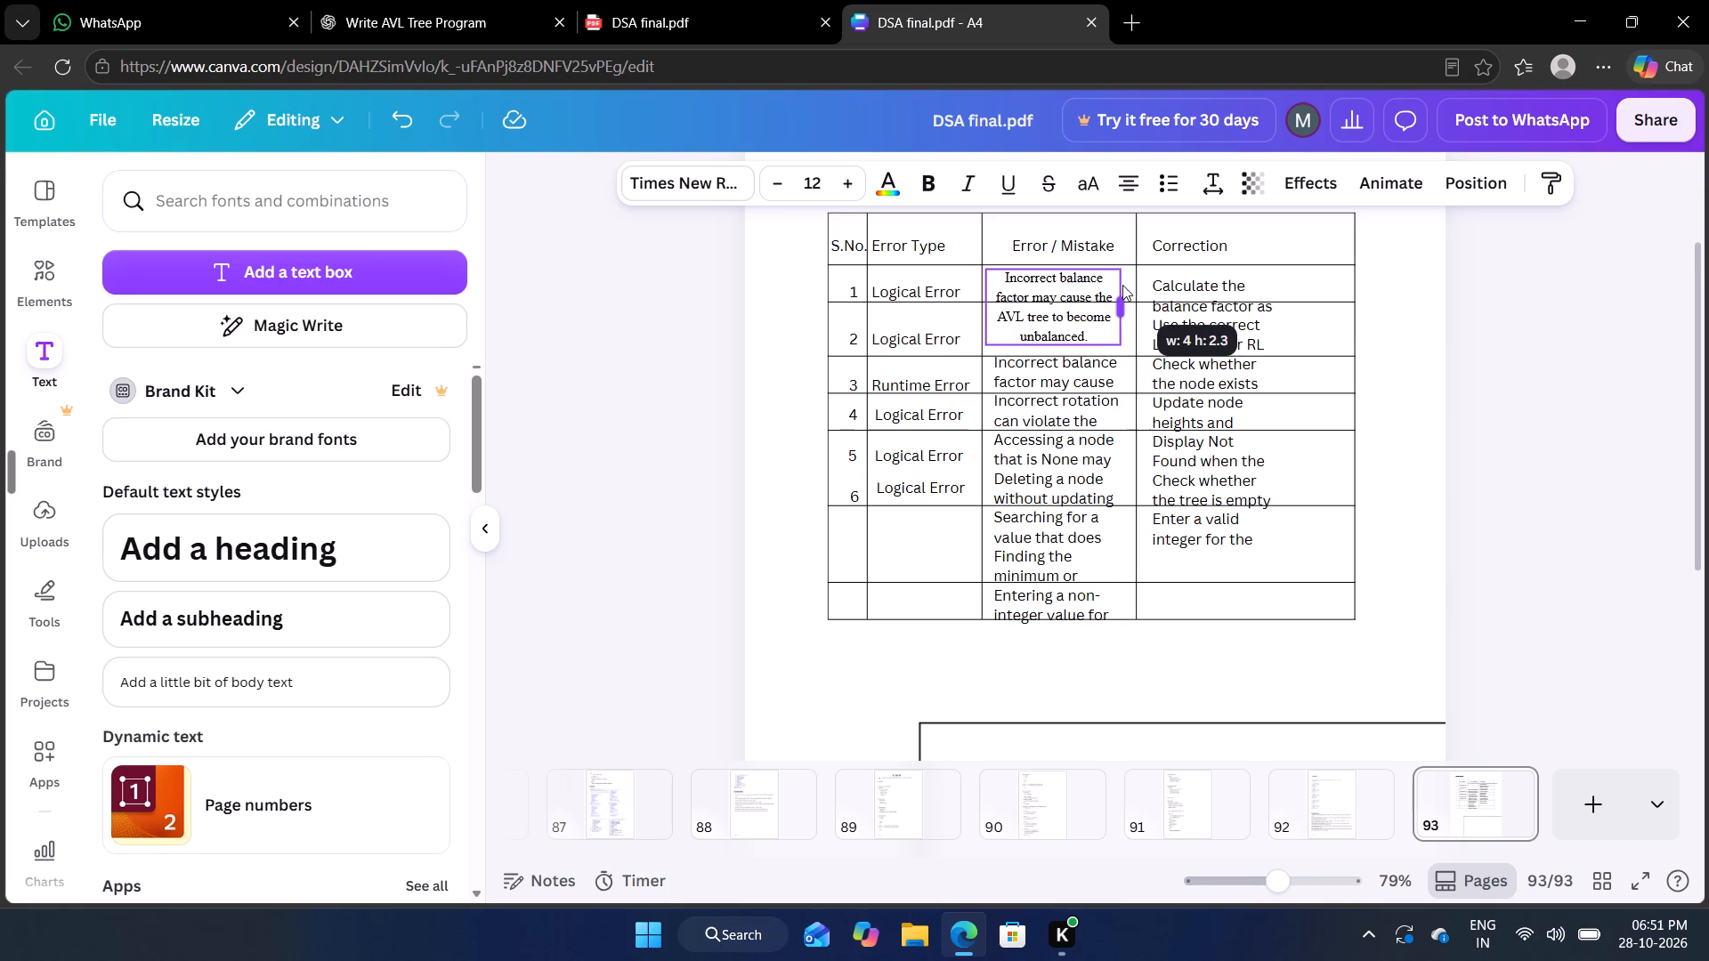
{"action": "left_click_drag", "start_coordinate": [1122, 285], "coordinate": [1127, 281]}
{"action": "left_click", "coordinate": [1657, 502]}
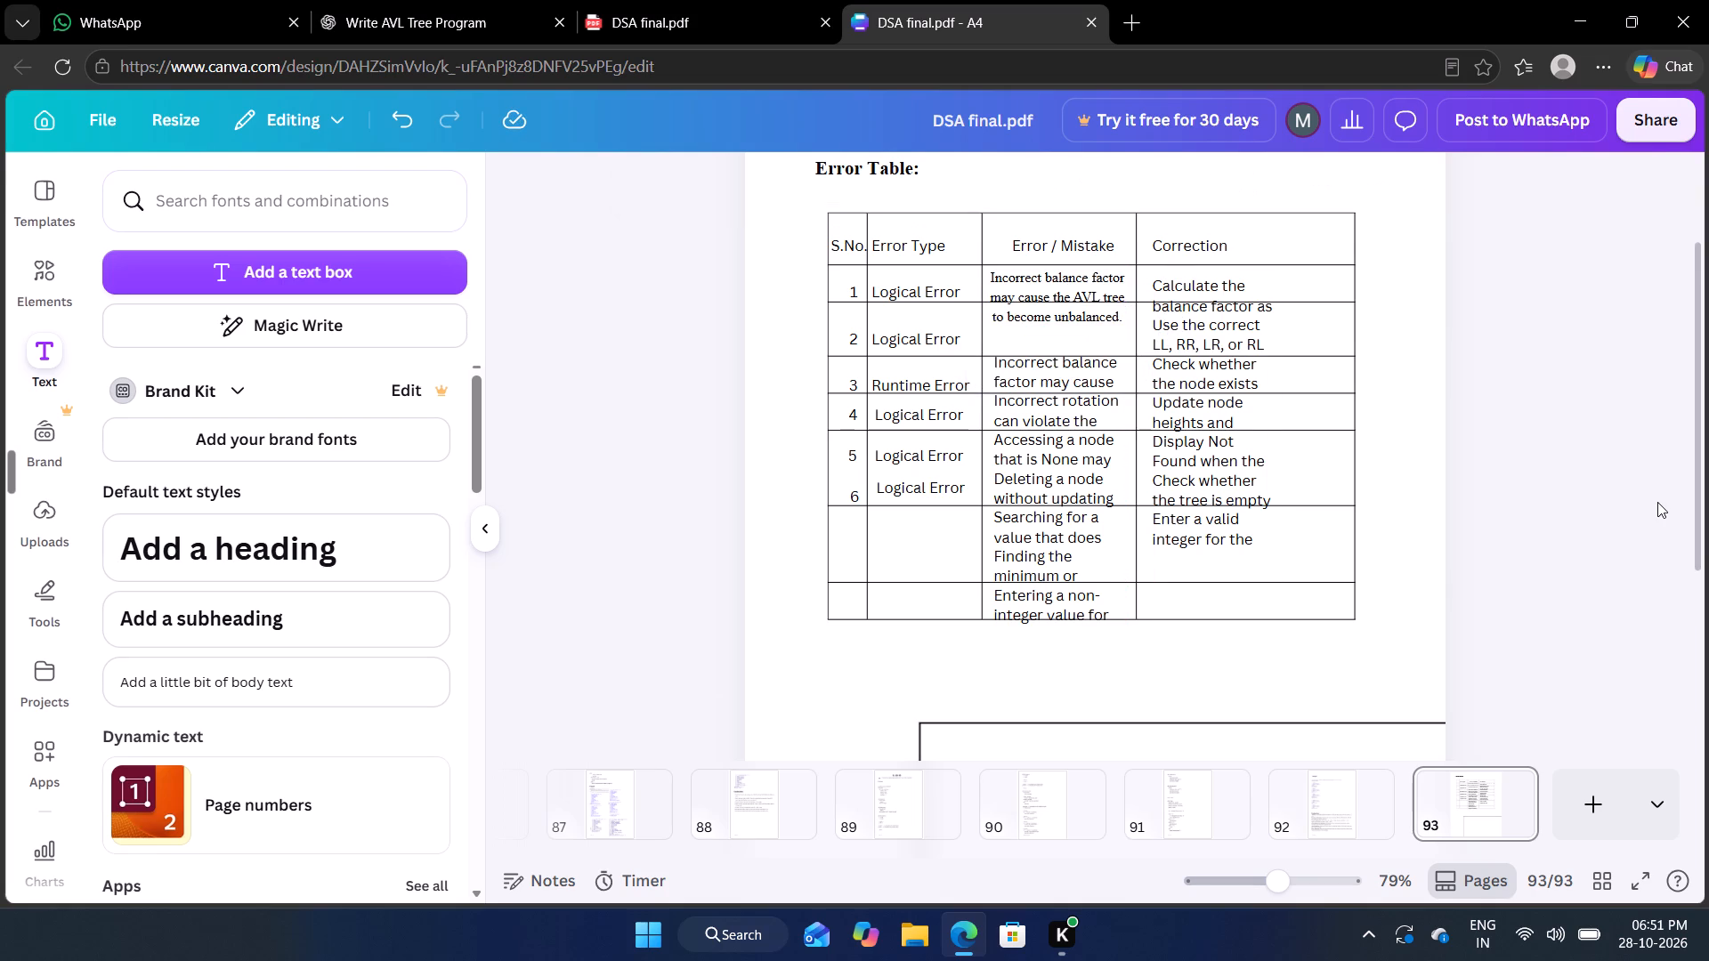
Increase the height of row 1 in the error table to make room for the three-line balance factor text.
{"action": "left_click", "coordinate": [1139, 298]}
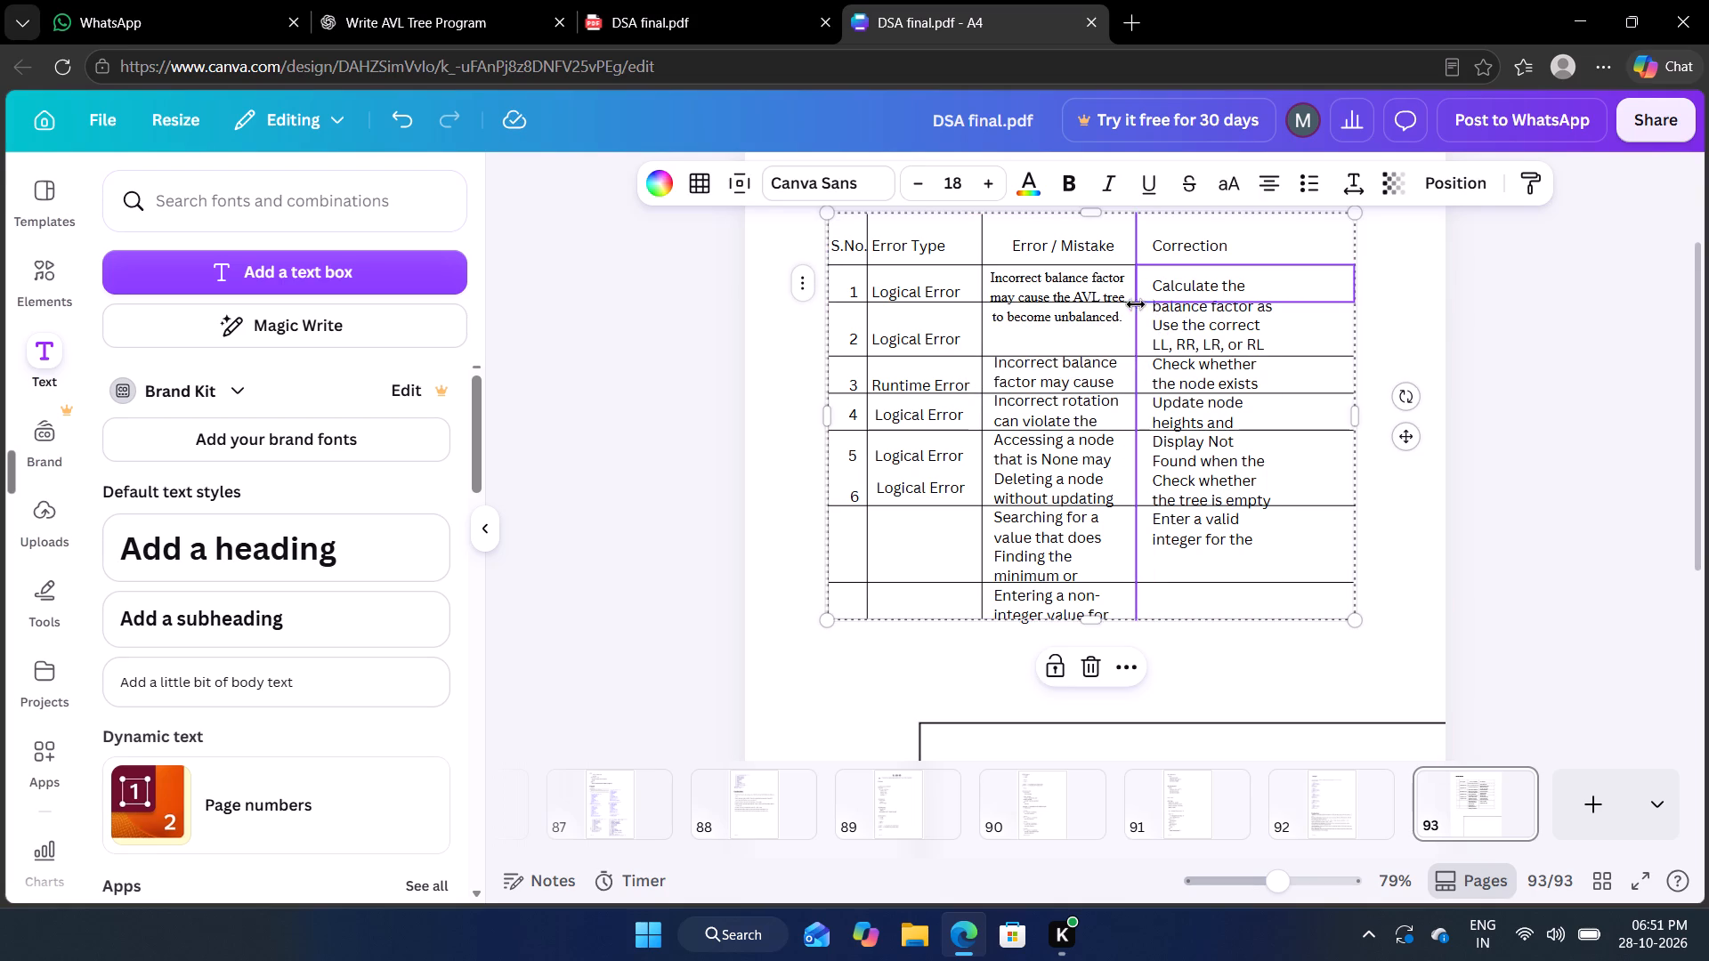
{"action": "left_click_drag", "start_coordinate": [1114, 302], "coordinate": [1114, 316]}
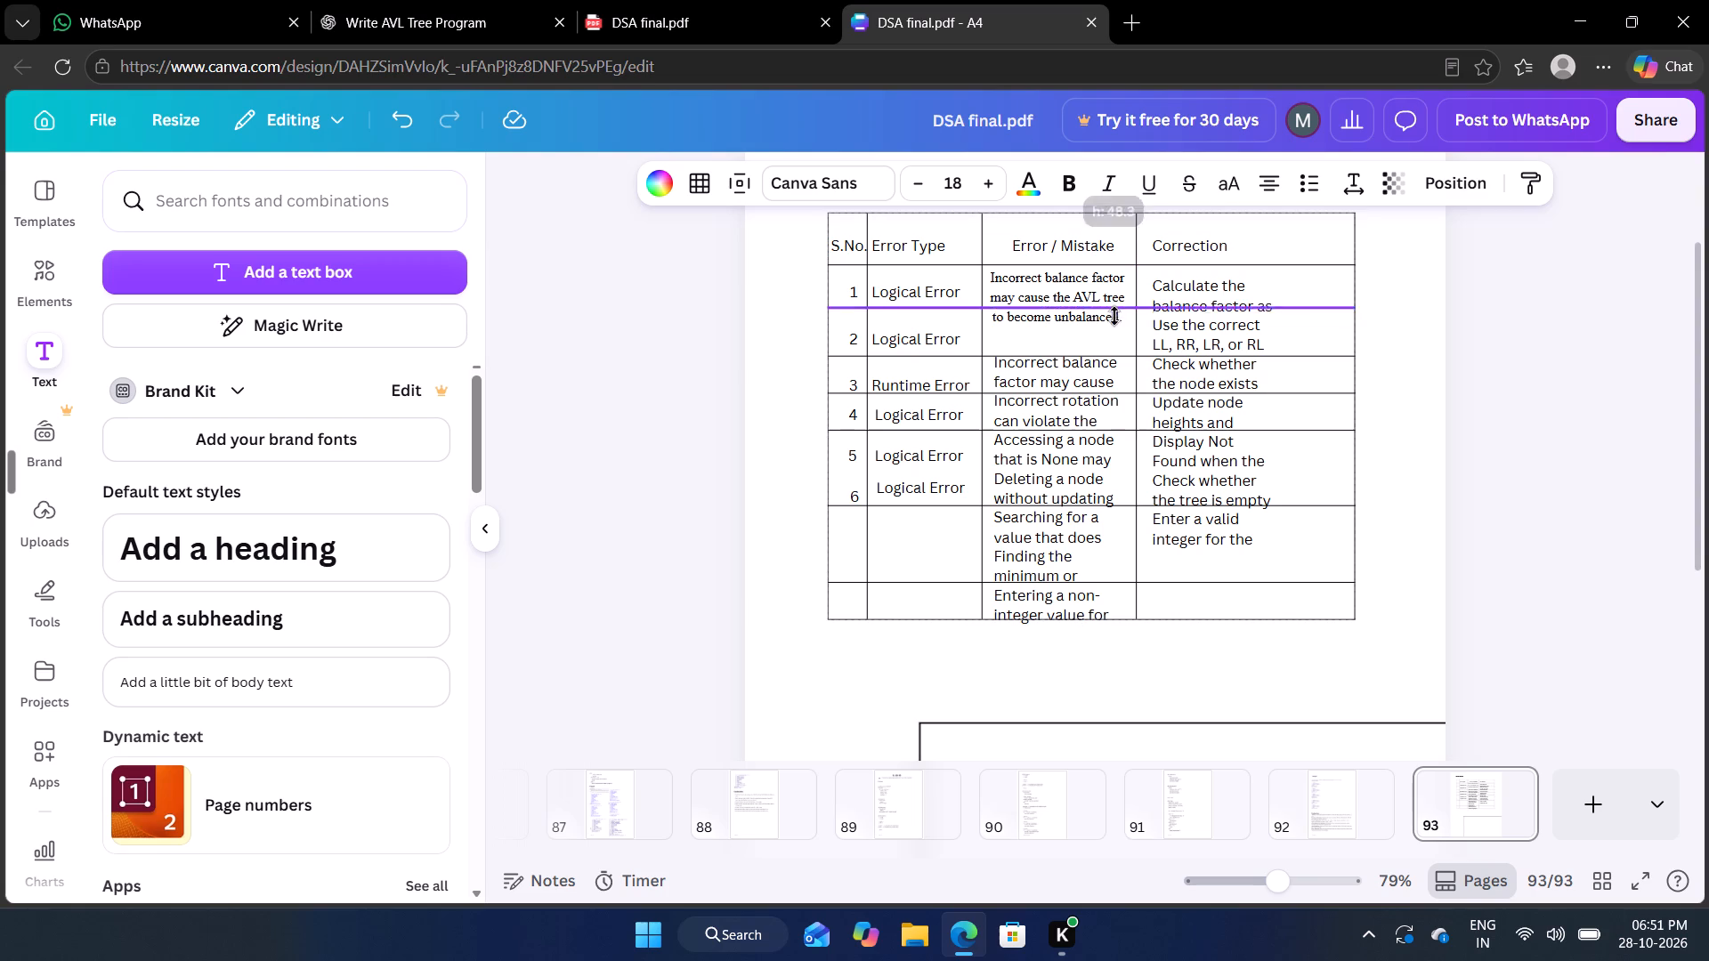
{"action": "left_click_drag", "start_coordinate": [1114, 316], "coordinate": [1116, 354]}
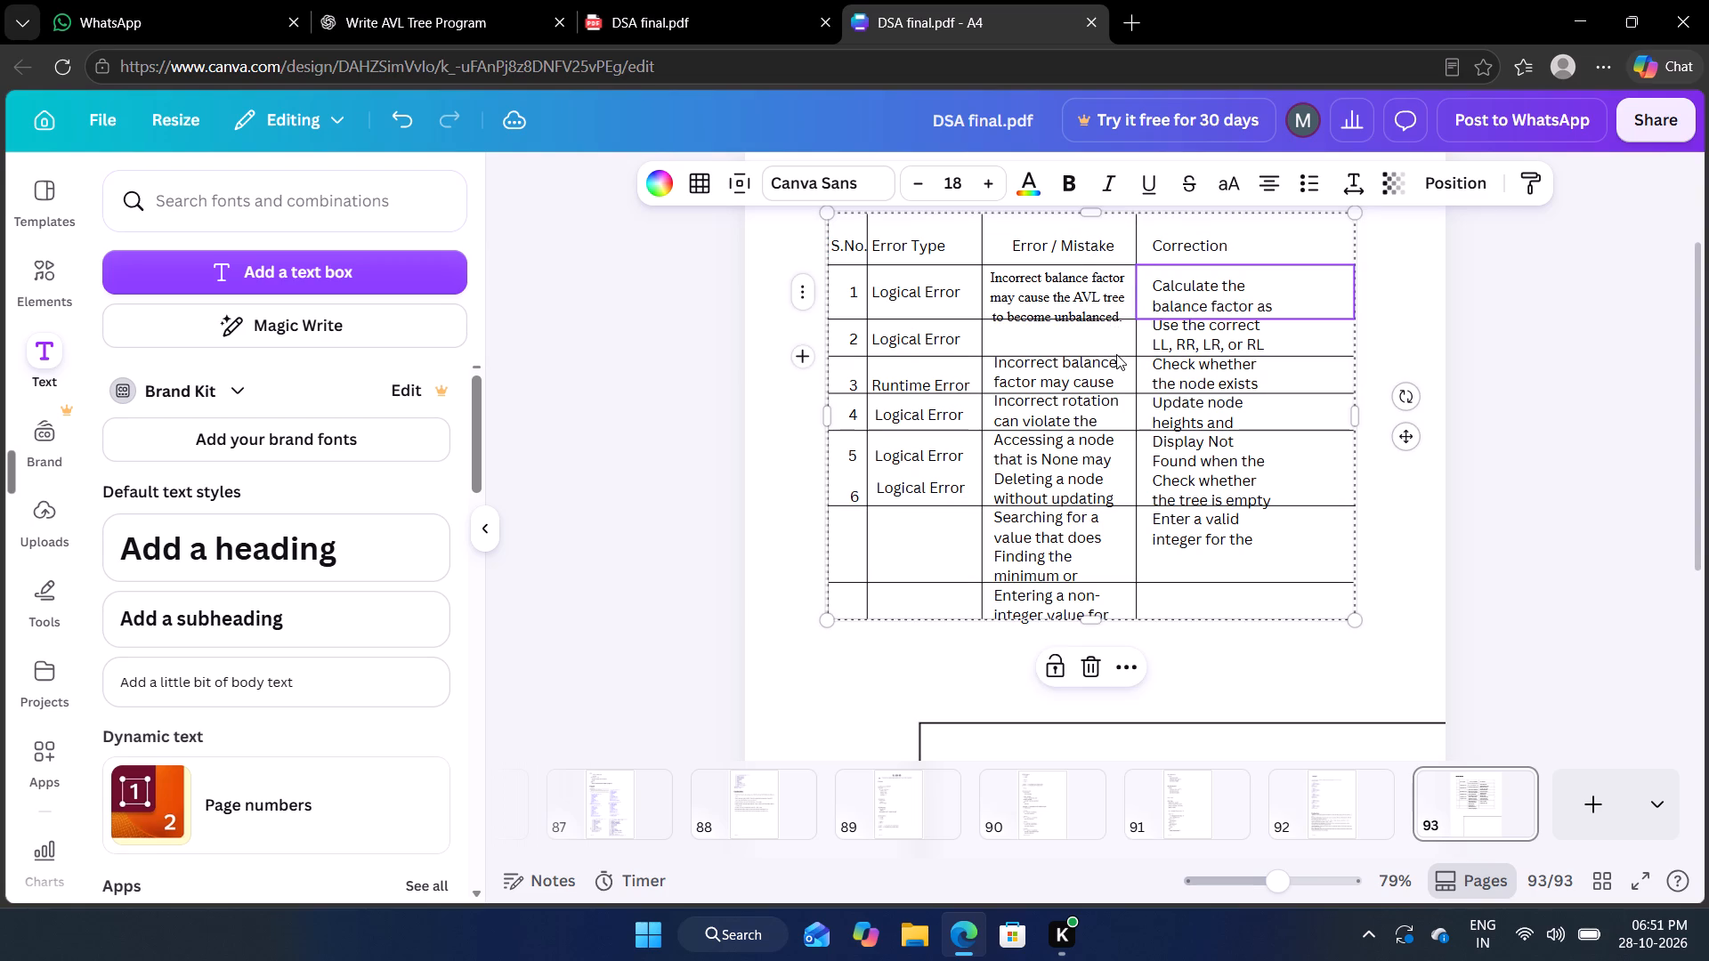
{"action": "left_click", "coordinate": [1461, 516]}
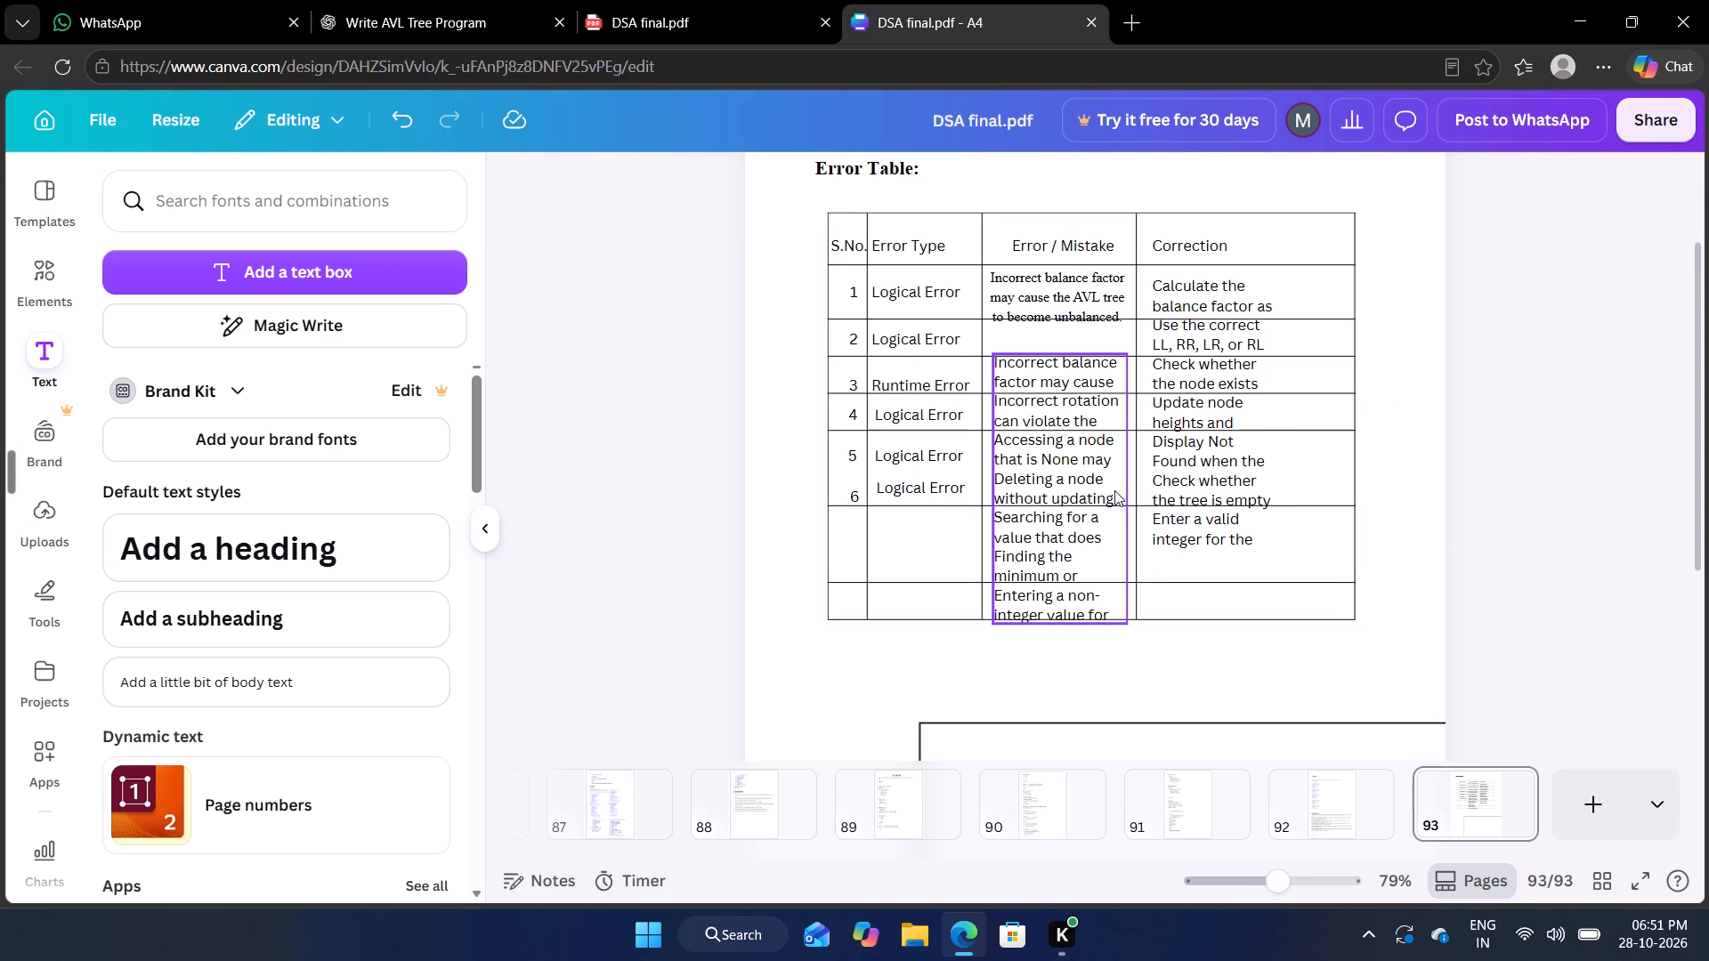
Lower the row borders beneath row 1 one by one and enlarge row 1 to clear its three-line balance factor text.
{"action": "left_click", "coordinate": [1142, 505]}
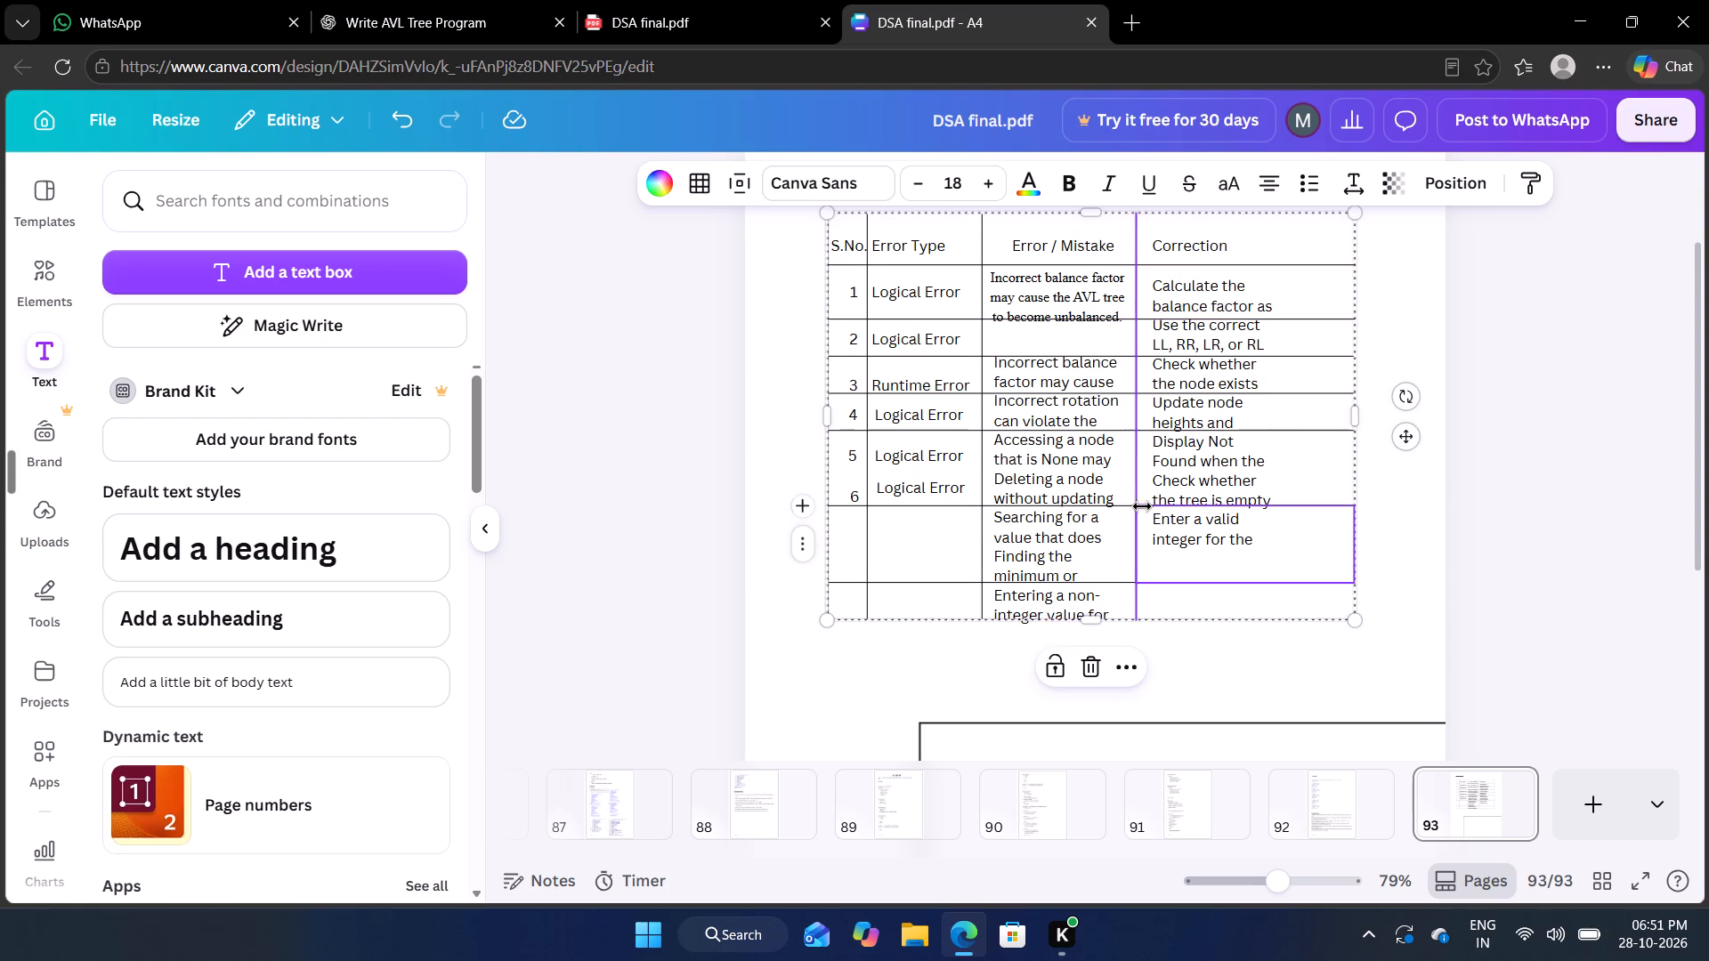
{"action": "left_click_drag", "start_coordinate": [1153, 508], "coordinate": [1162, 558]}
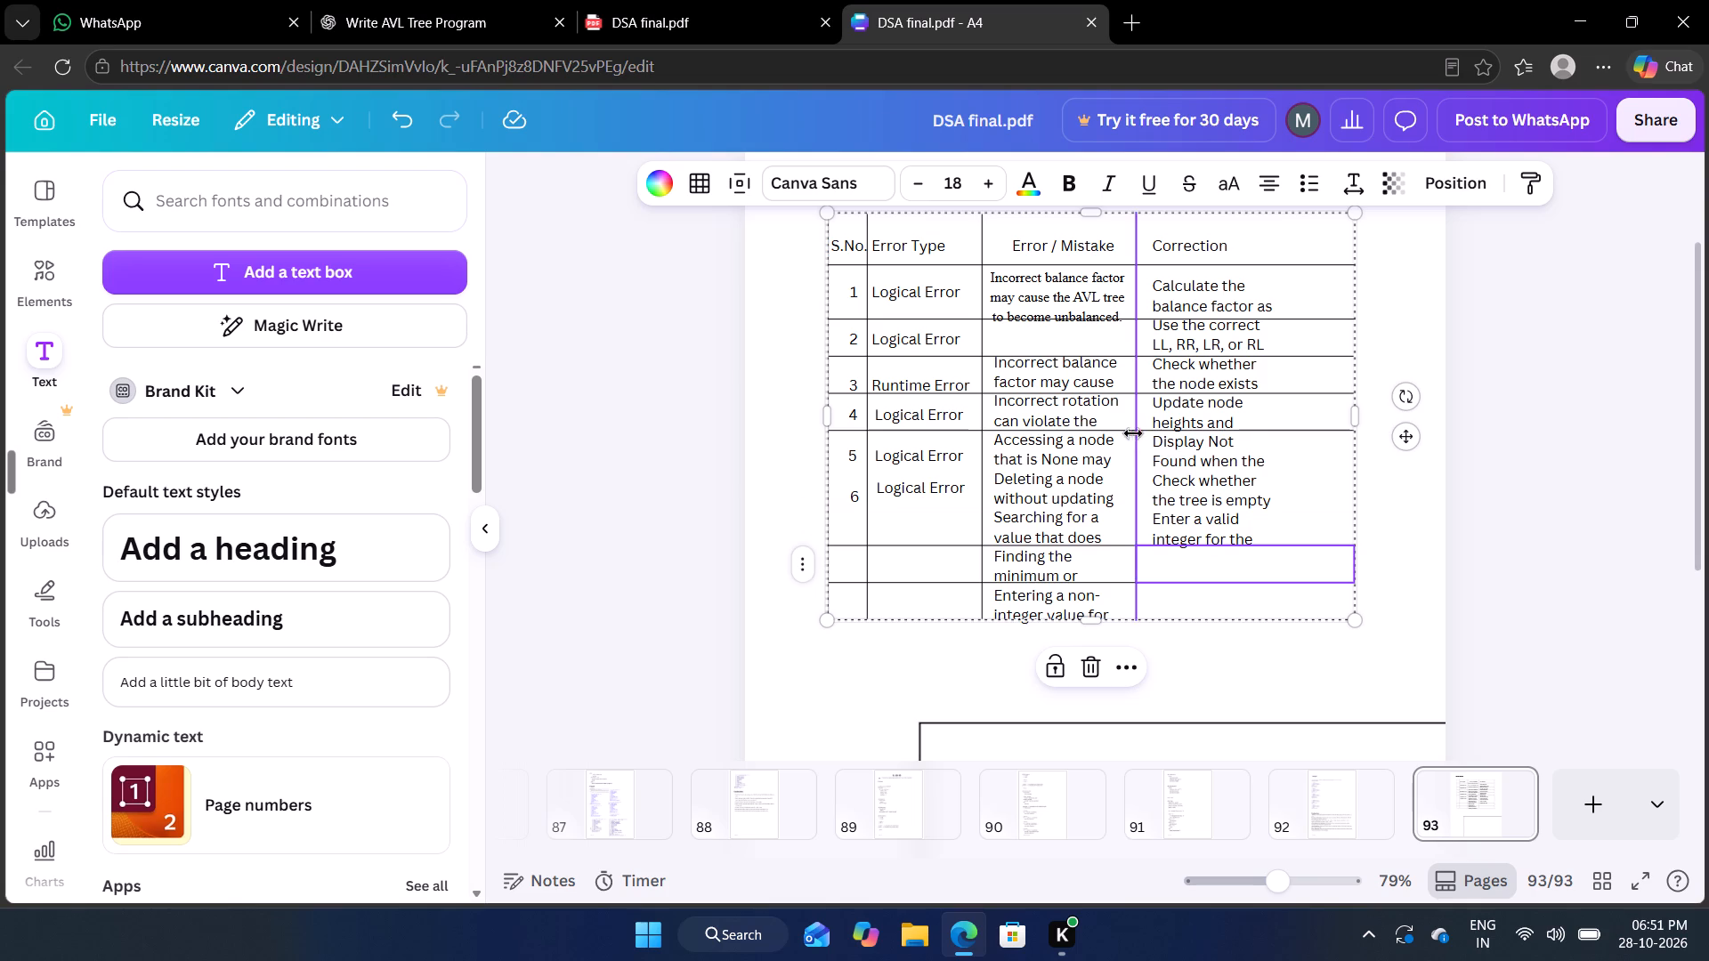
{"action": "left_click_drag", "start_coordinate": [1158, 432], "coordinate": [1162, 486]}
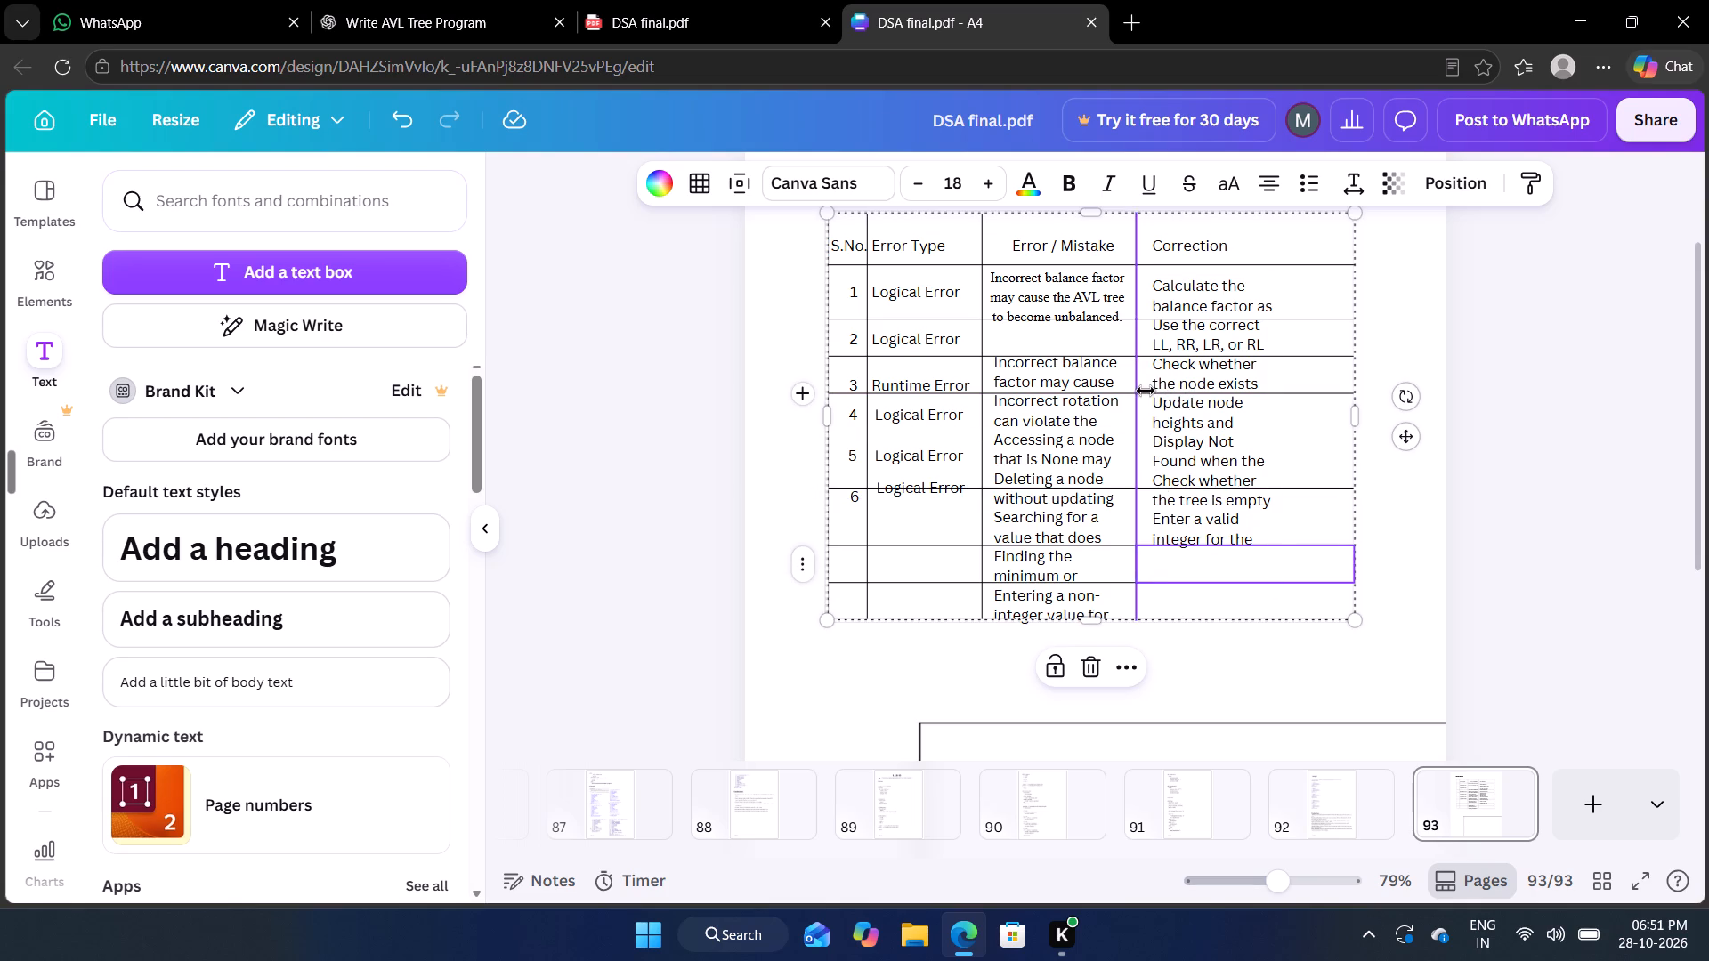
{"action": "left_click", "coordinate": [1146, 392]}
{"action": "left_click", "coordinate": [1160, 392]}
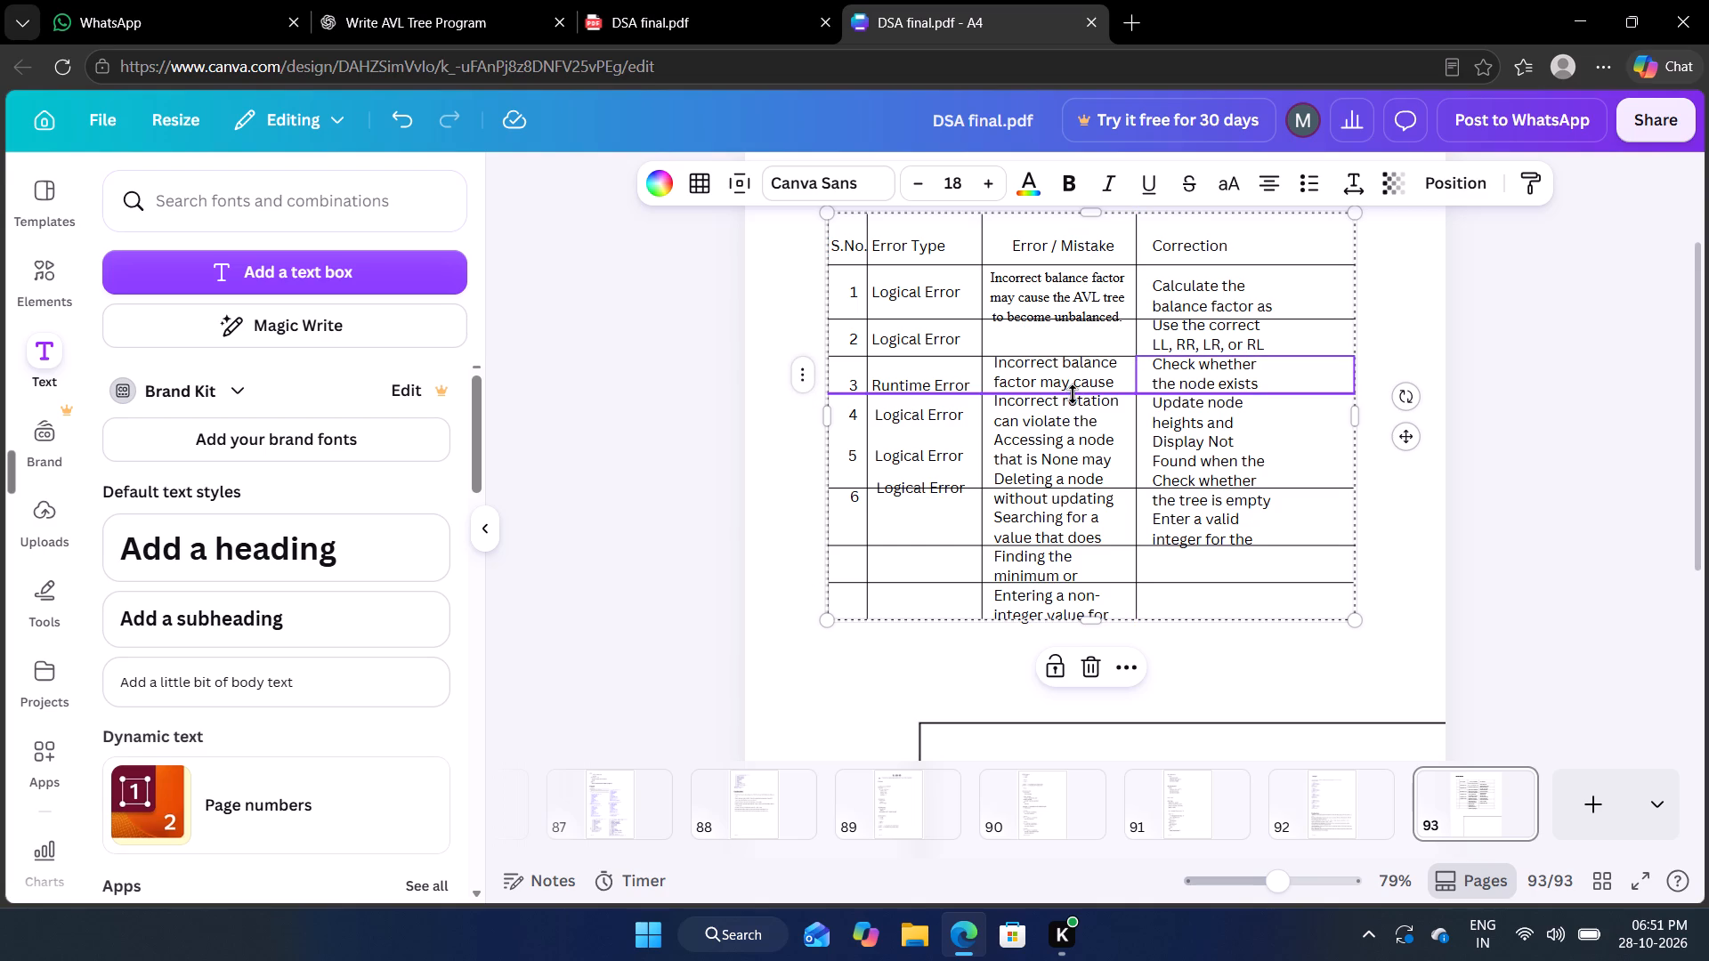
{"action": "left_click_drag", "start_coordinate": [1073, 394], "coordinate": [1074, 445]}
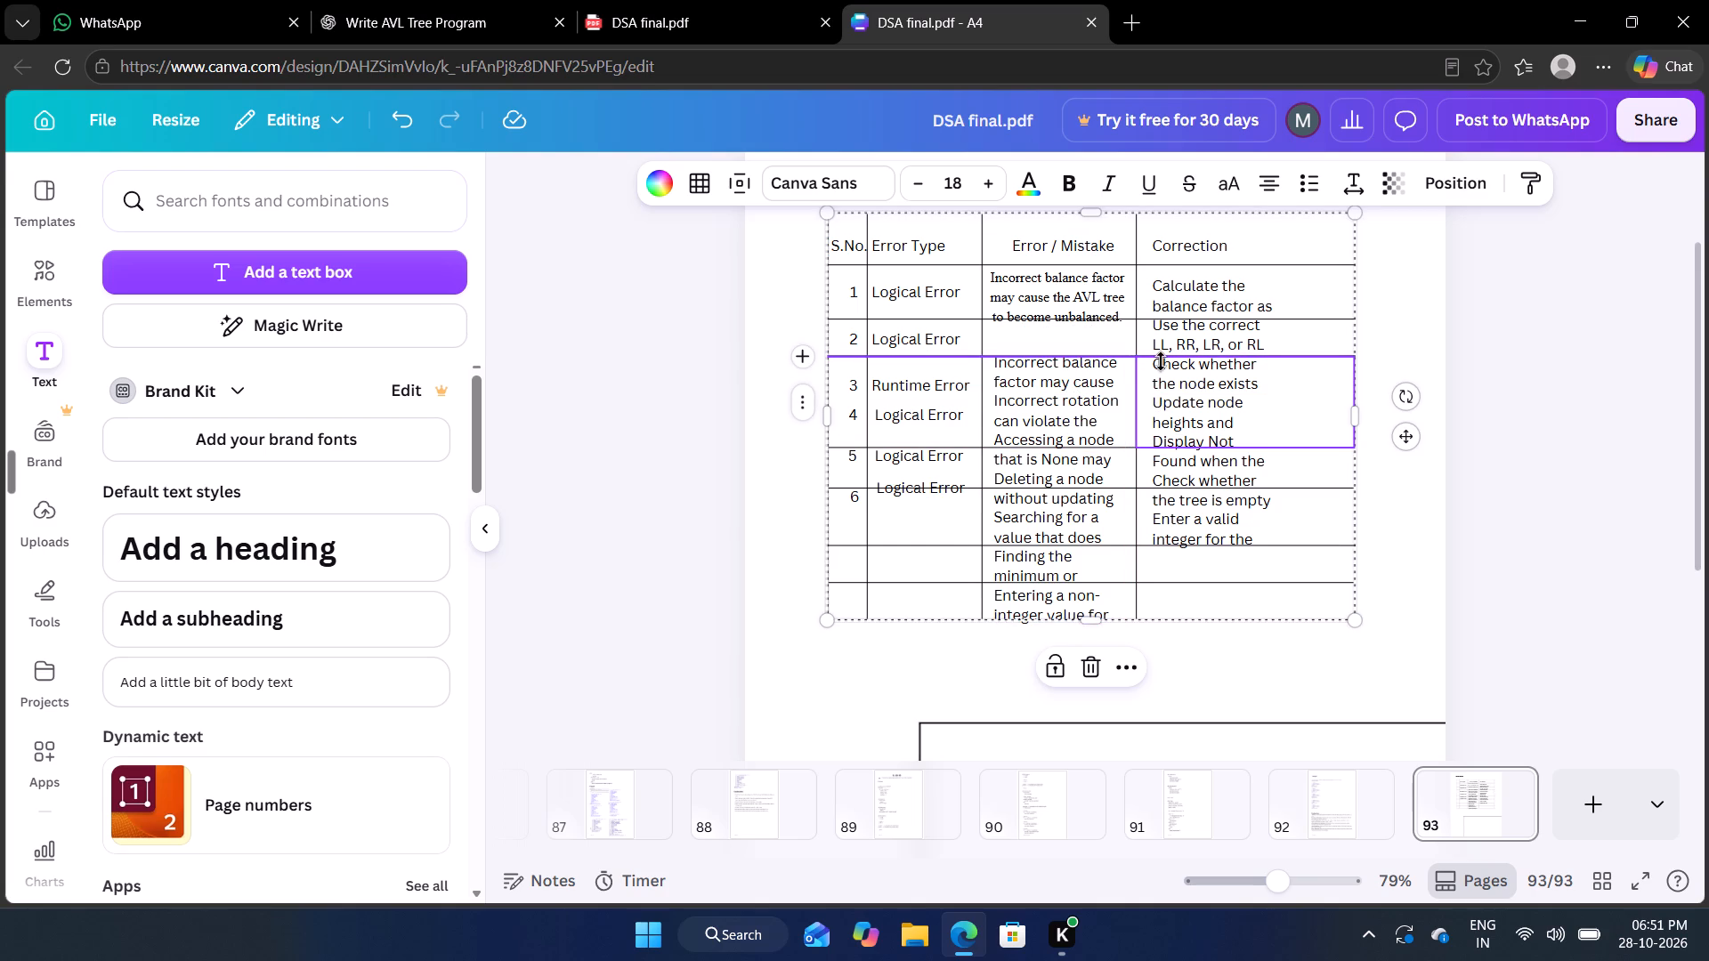
{"action": "left_click_drag", "start_coordinate": [1161, 361], "coordinate": [1161, 415]}
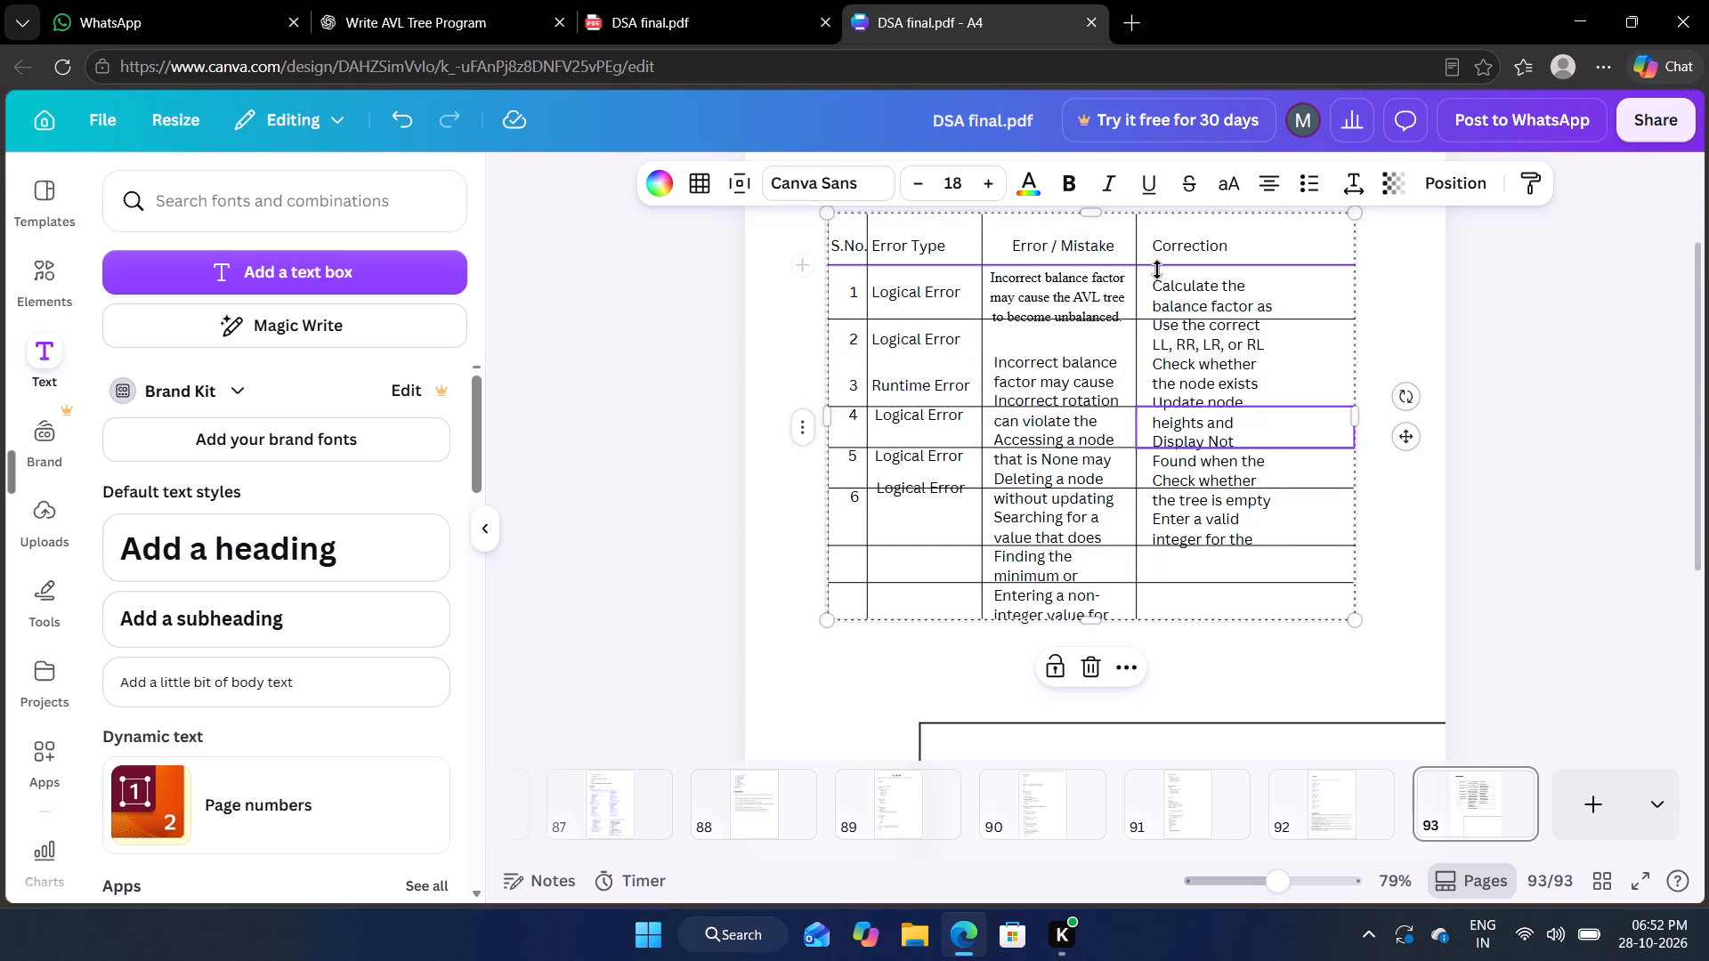
{"action": "left_click_drag", "start_coordinate": [1158, 316], "coordinate": [1158, 330]}
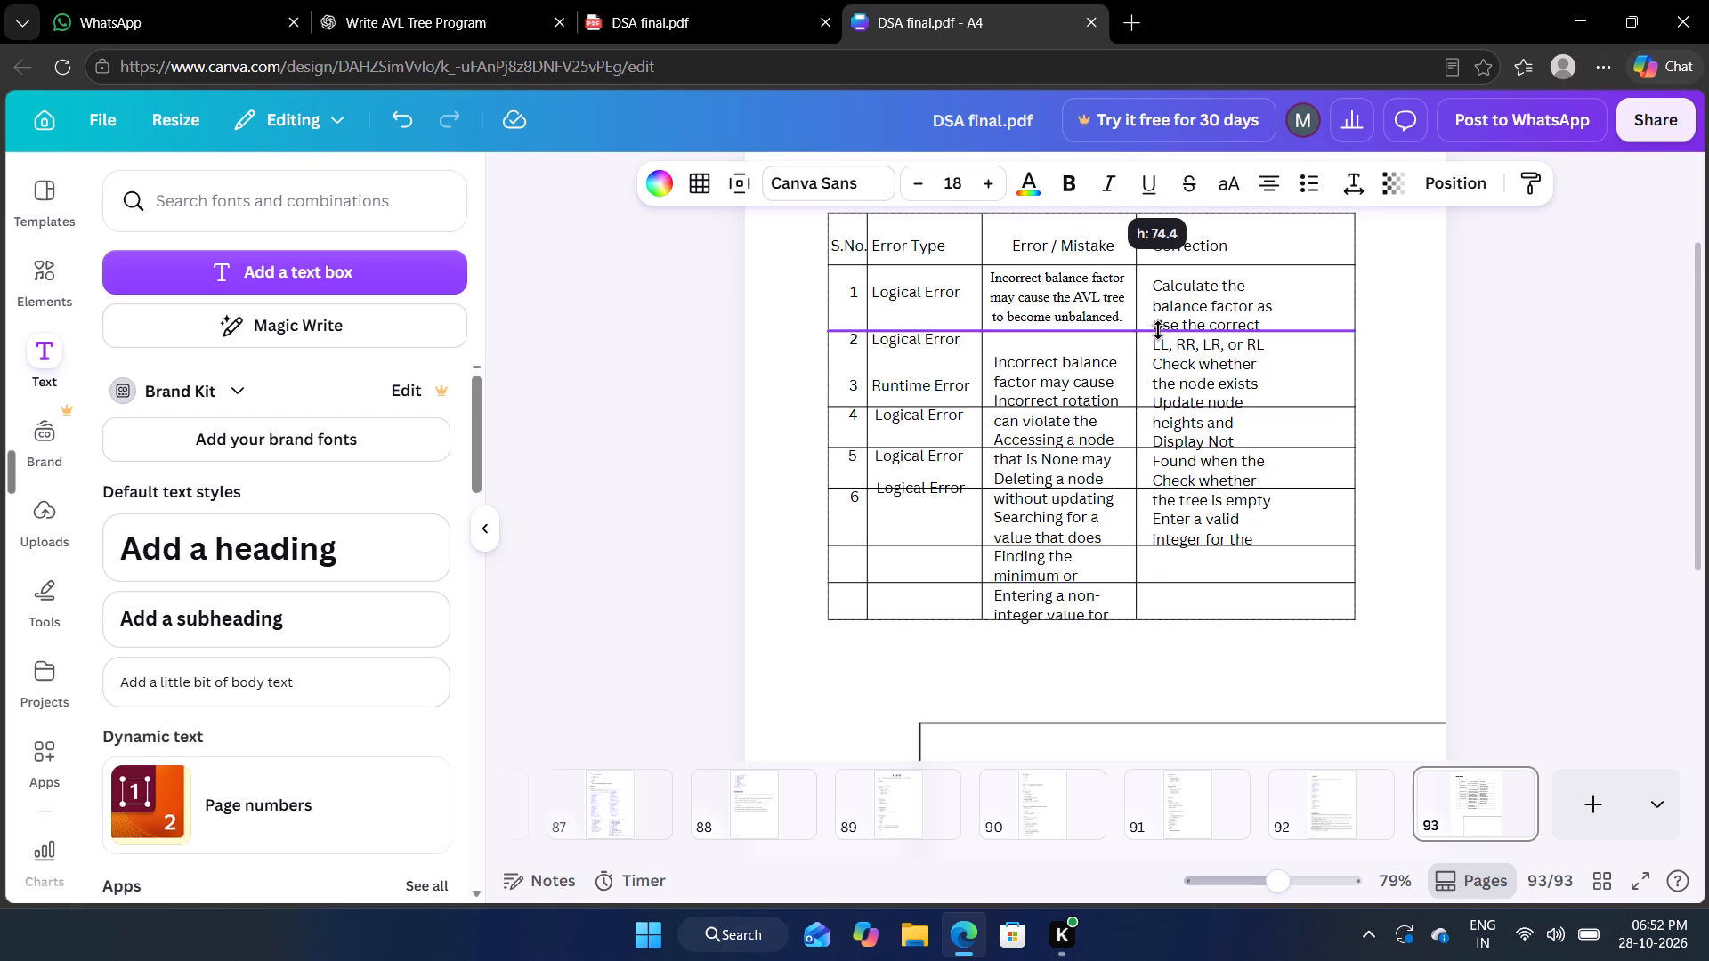
{"action": "left_click_drag", "start_coordinate": [1158, 330], "coordinate": [1158, 334]}
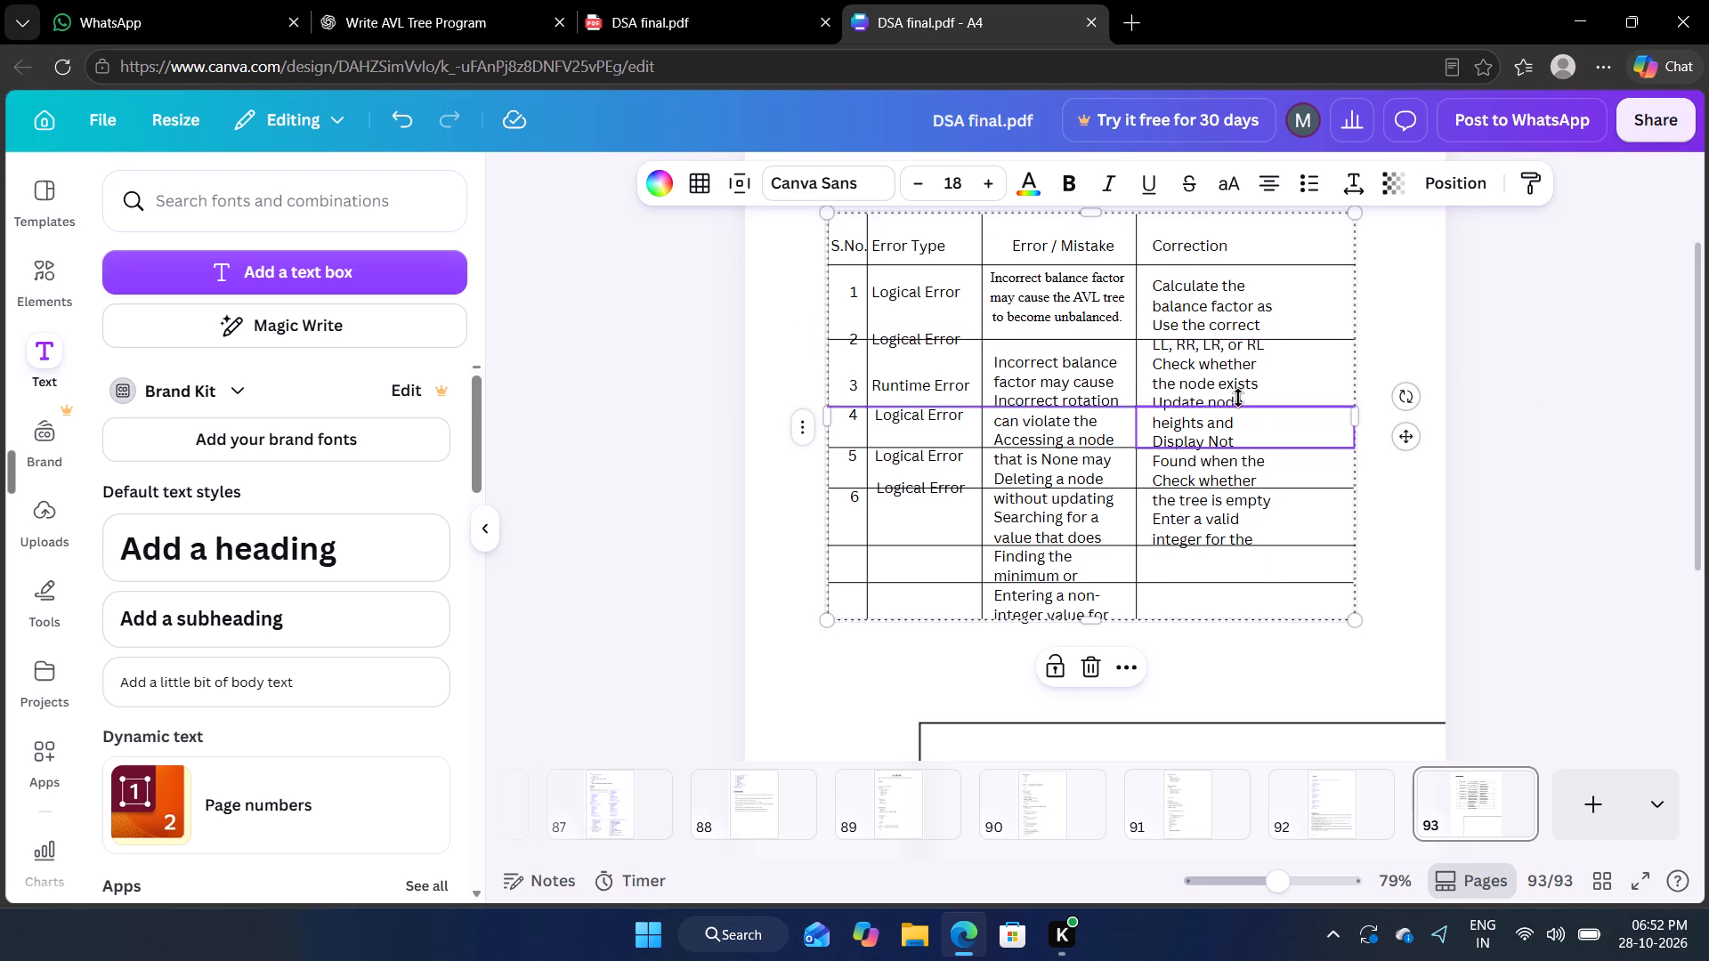
Enlarge the row 1 balance factor text in the Error / Mistake column to font size 13.3.
{"action": "left_click", "coordinate": [1060, 312]}
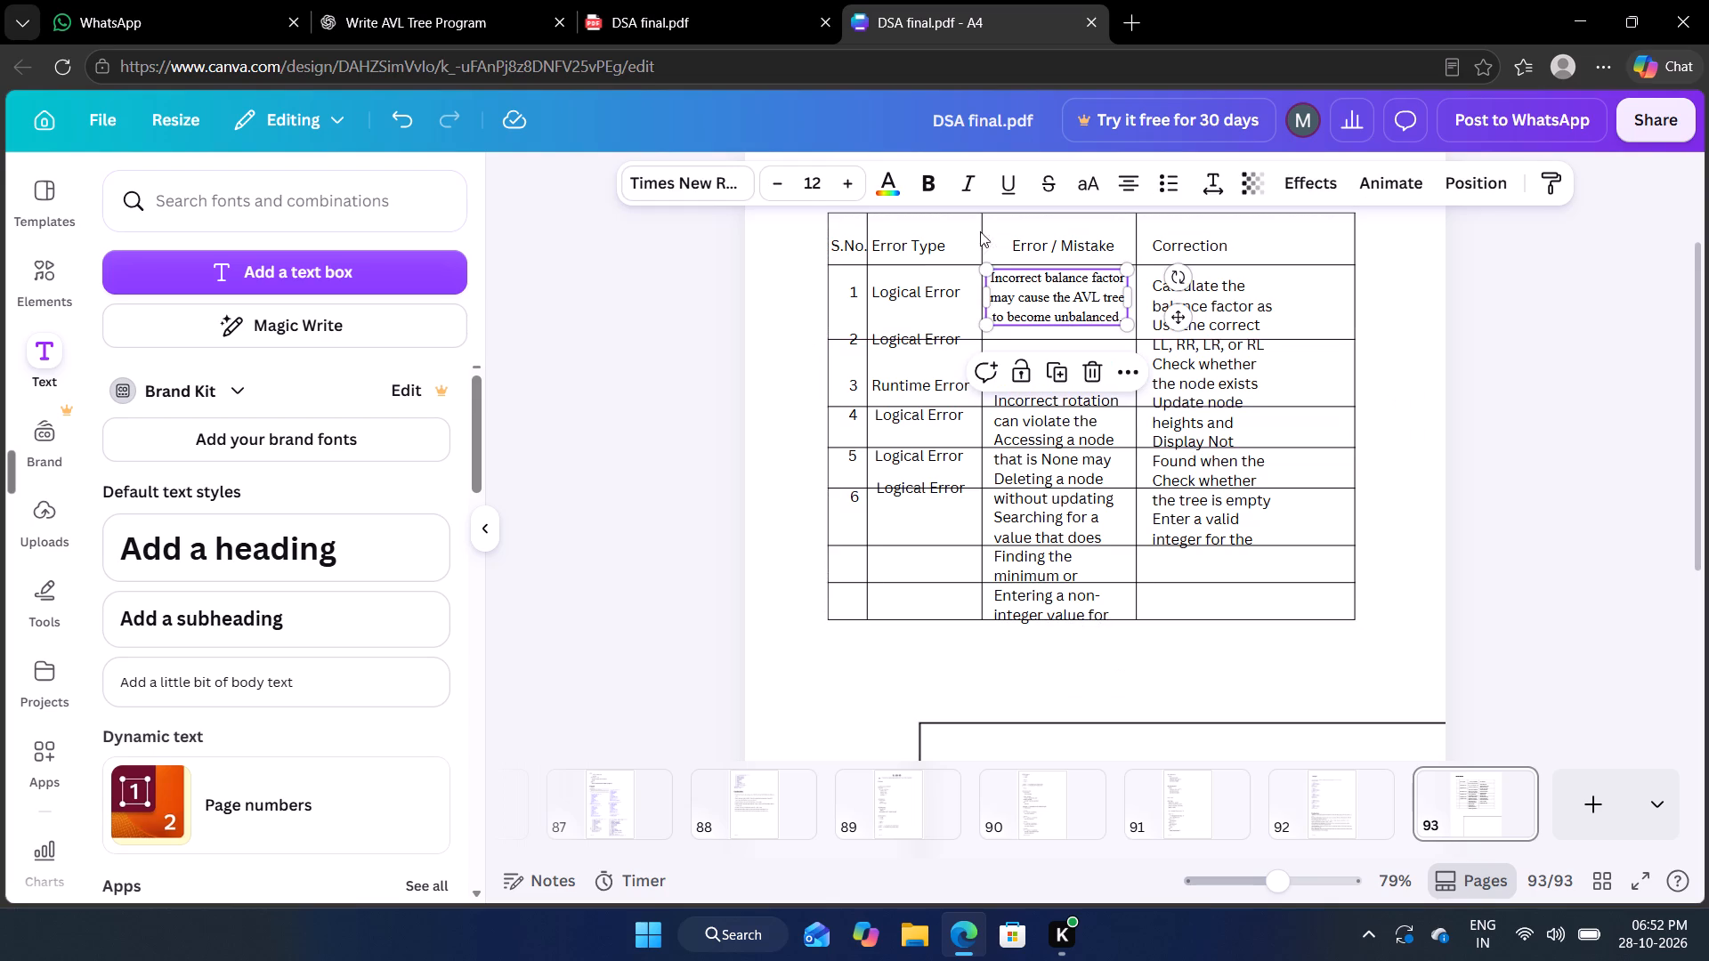
{"action": "left_click", "coordinate": [850, 190]}
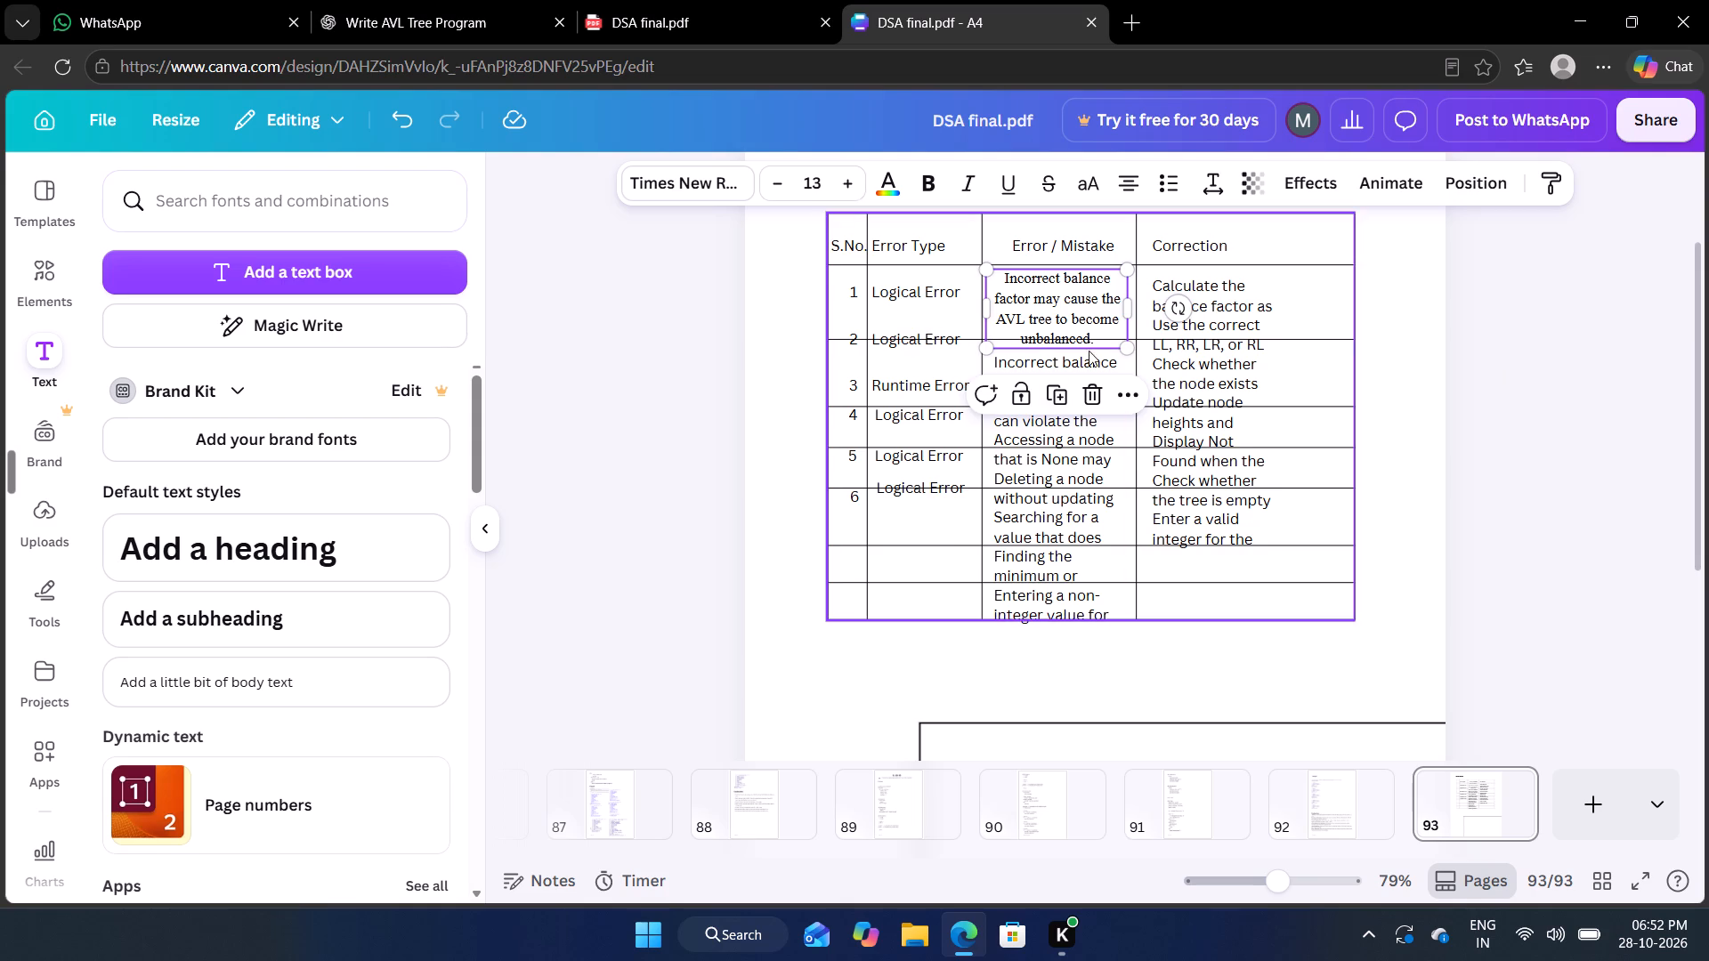
{"action": "left_click_drag", "start_coordinate": [1130, 351], "coordinate": [1129, 349]}
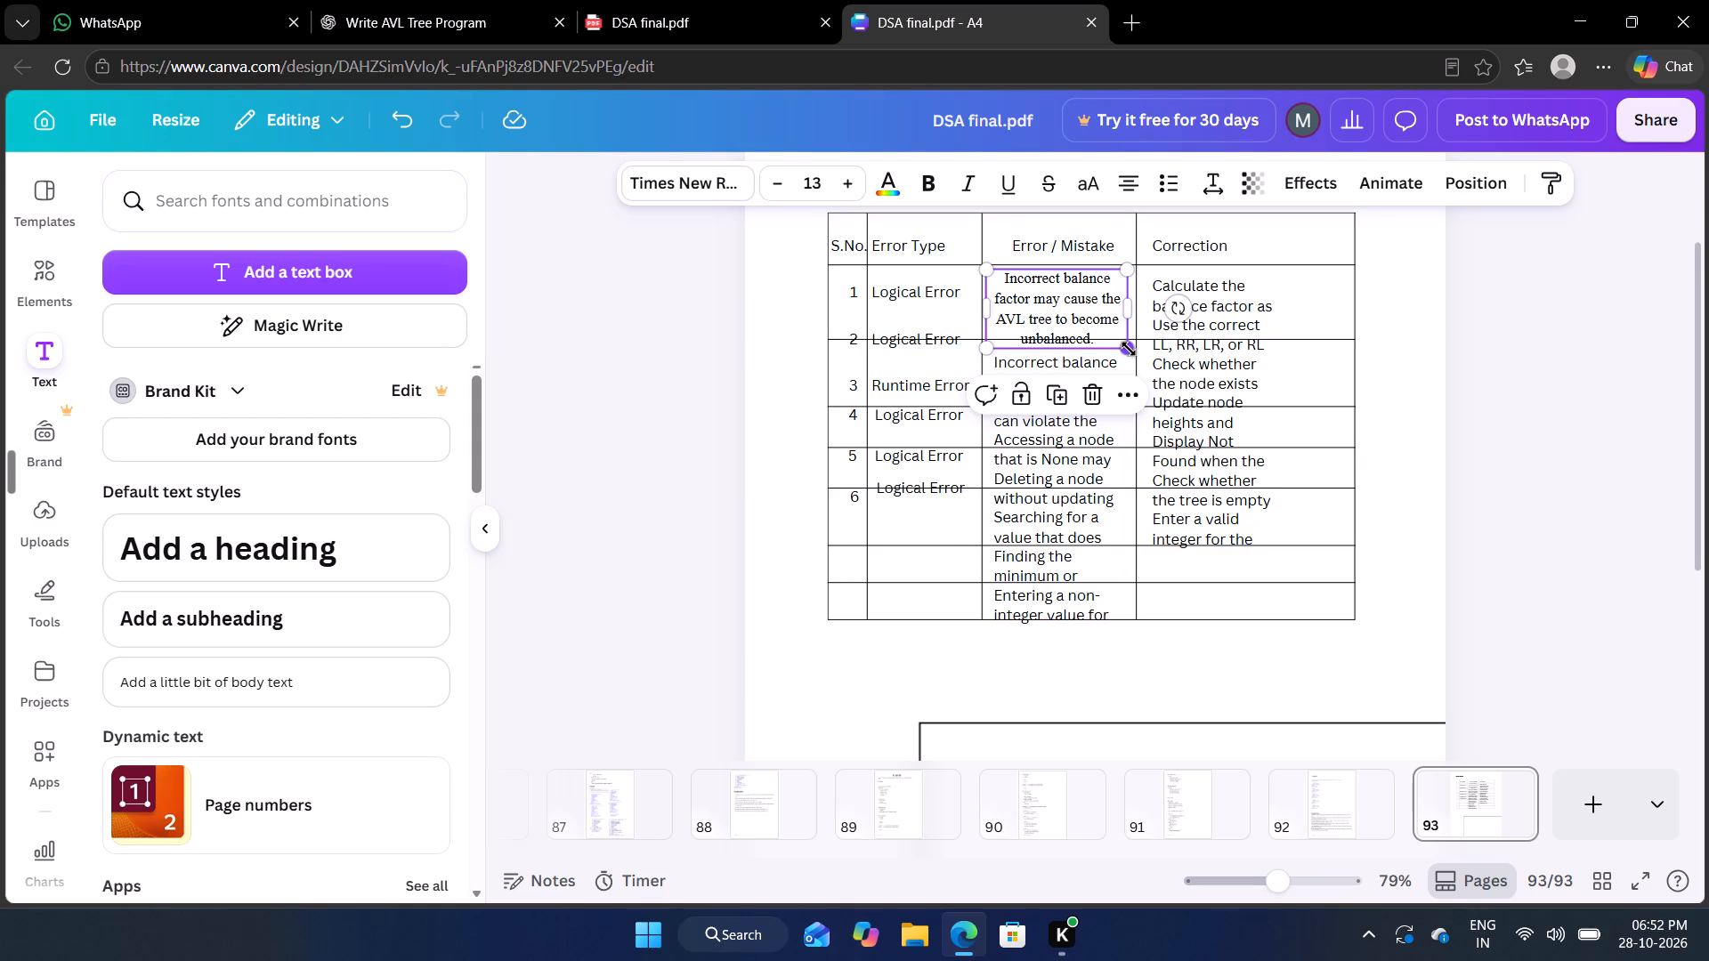
{"action": "left_click_drag", "start_coordinate": [1129, 349], "coordinate": [1120, 335]}
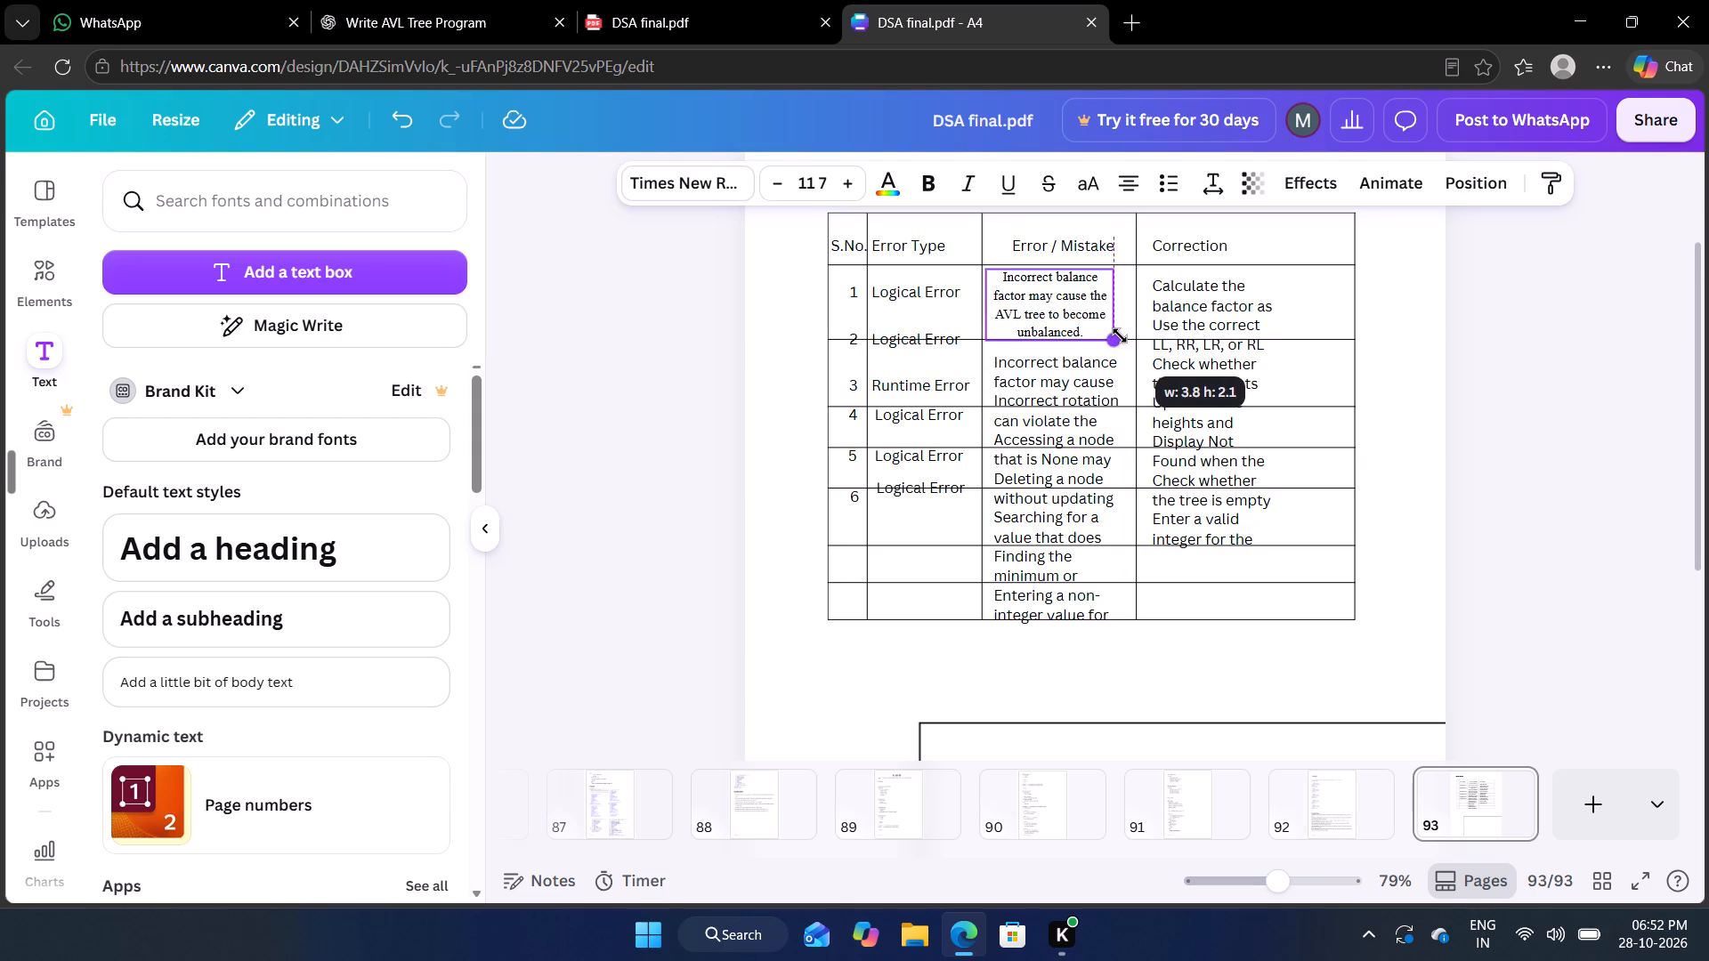
{"action": "left_click_drag", "start_coordinate": [1120, 335], "coordinate": [1154, 329]}
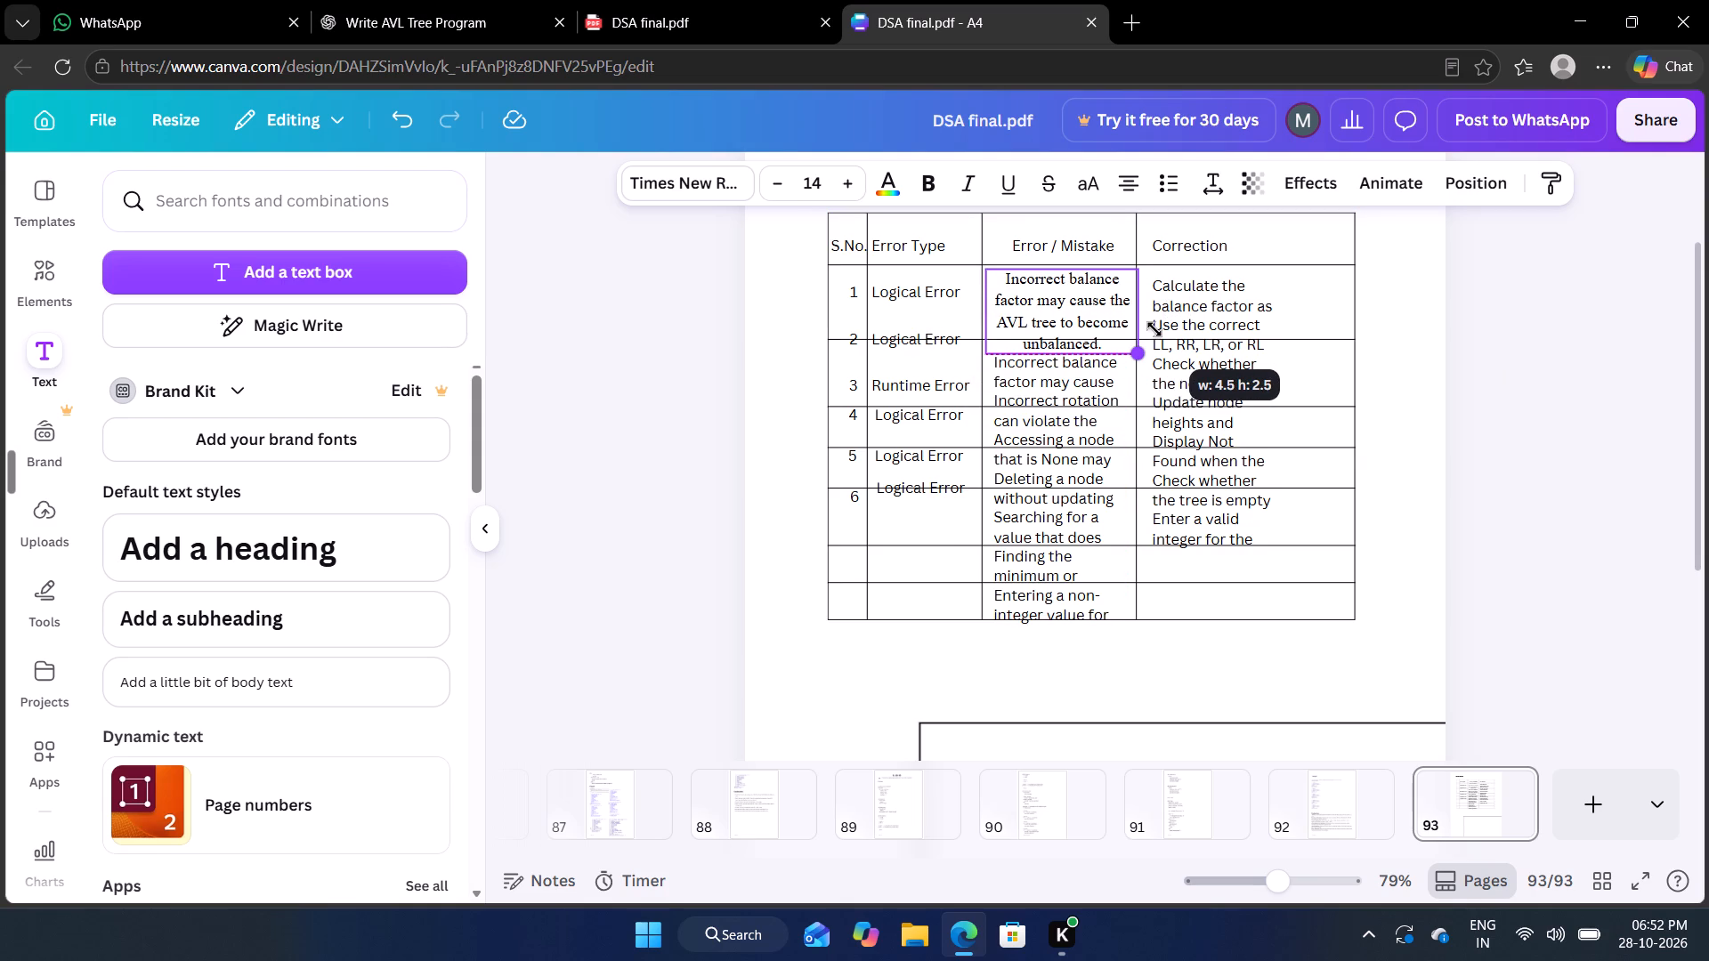
{"action": "left_click_drag", "start_coordinate": [1154, 329], "coordinate": [1136, 319]}
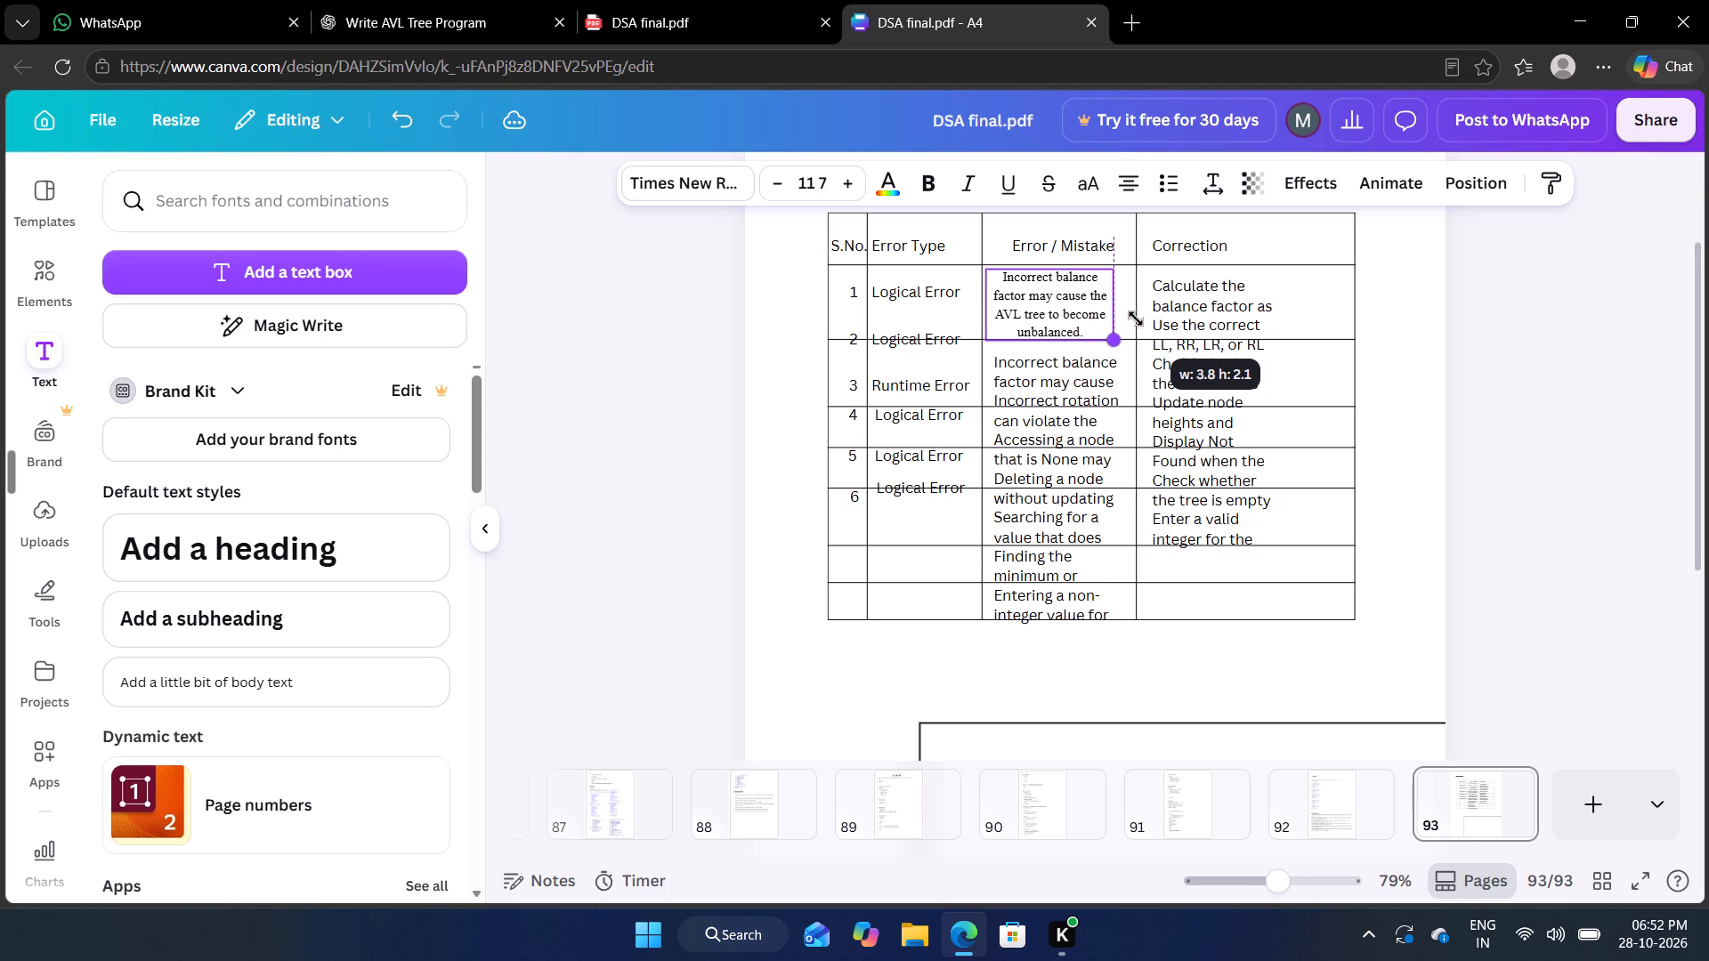
{"action": "left_click_drag", "start_coordinate": [1136, 319], "coordinate": [1138, 319]}
{"action": "left_click", "coordinate": [840, 187]}
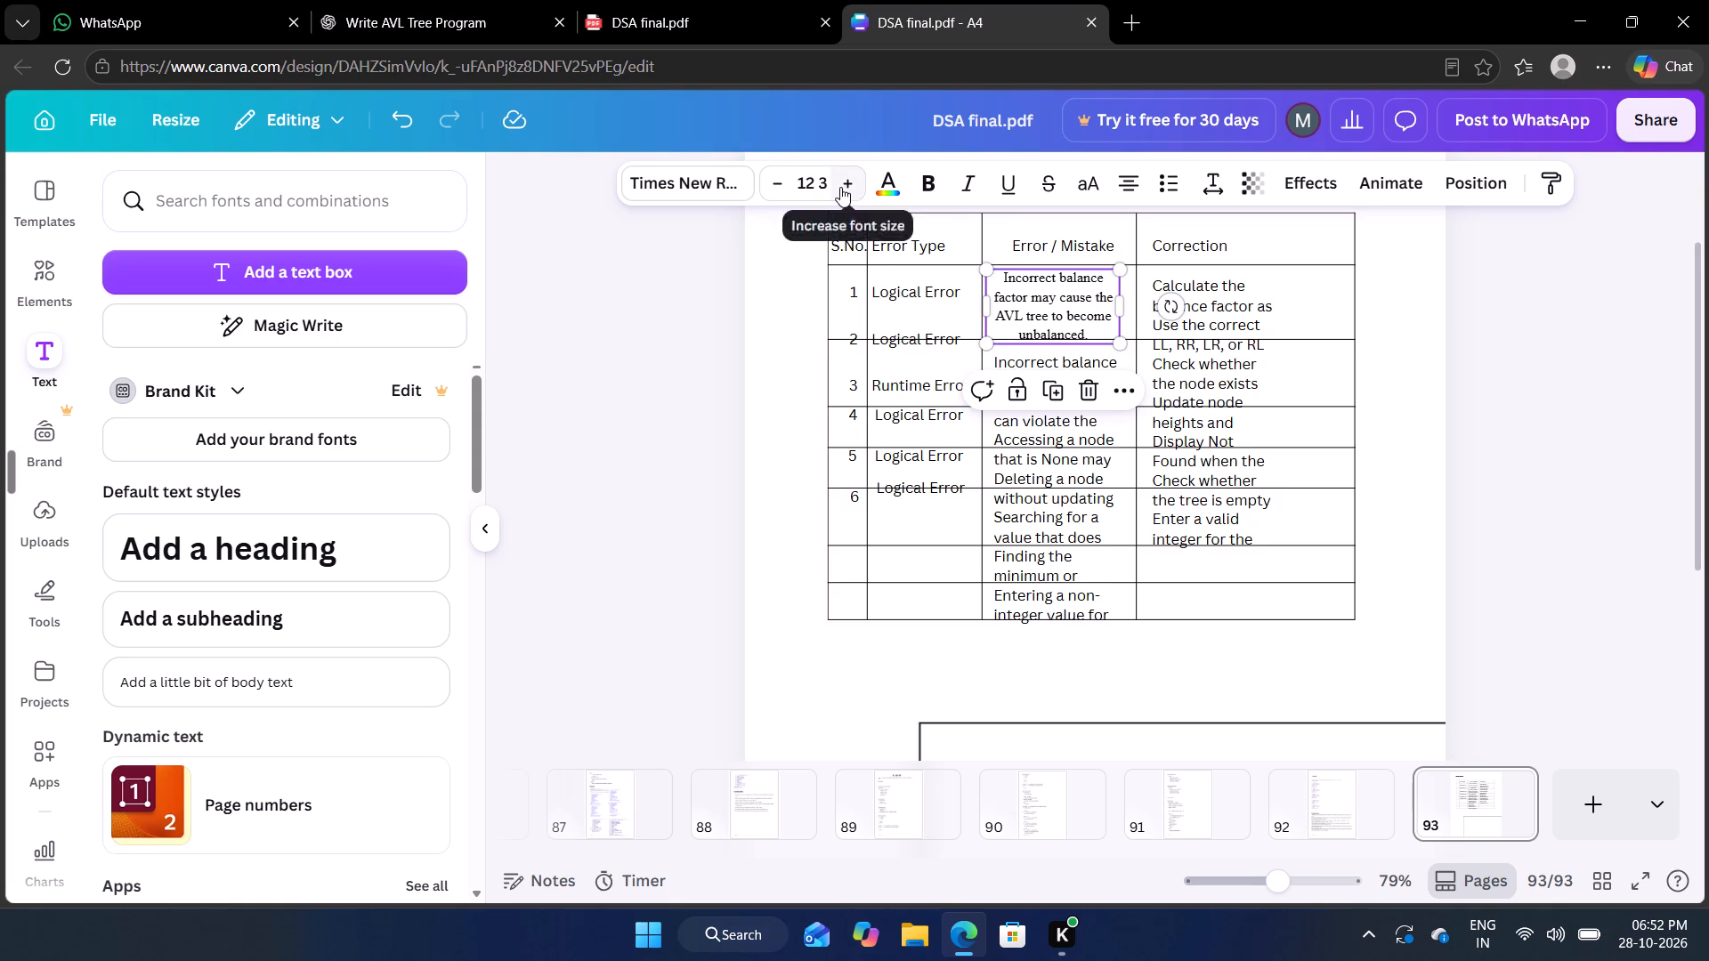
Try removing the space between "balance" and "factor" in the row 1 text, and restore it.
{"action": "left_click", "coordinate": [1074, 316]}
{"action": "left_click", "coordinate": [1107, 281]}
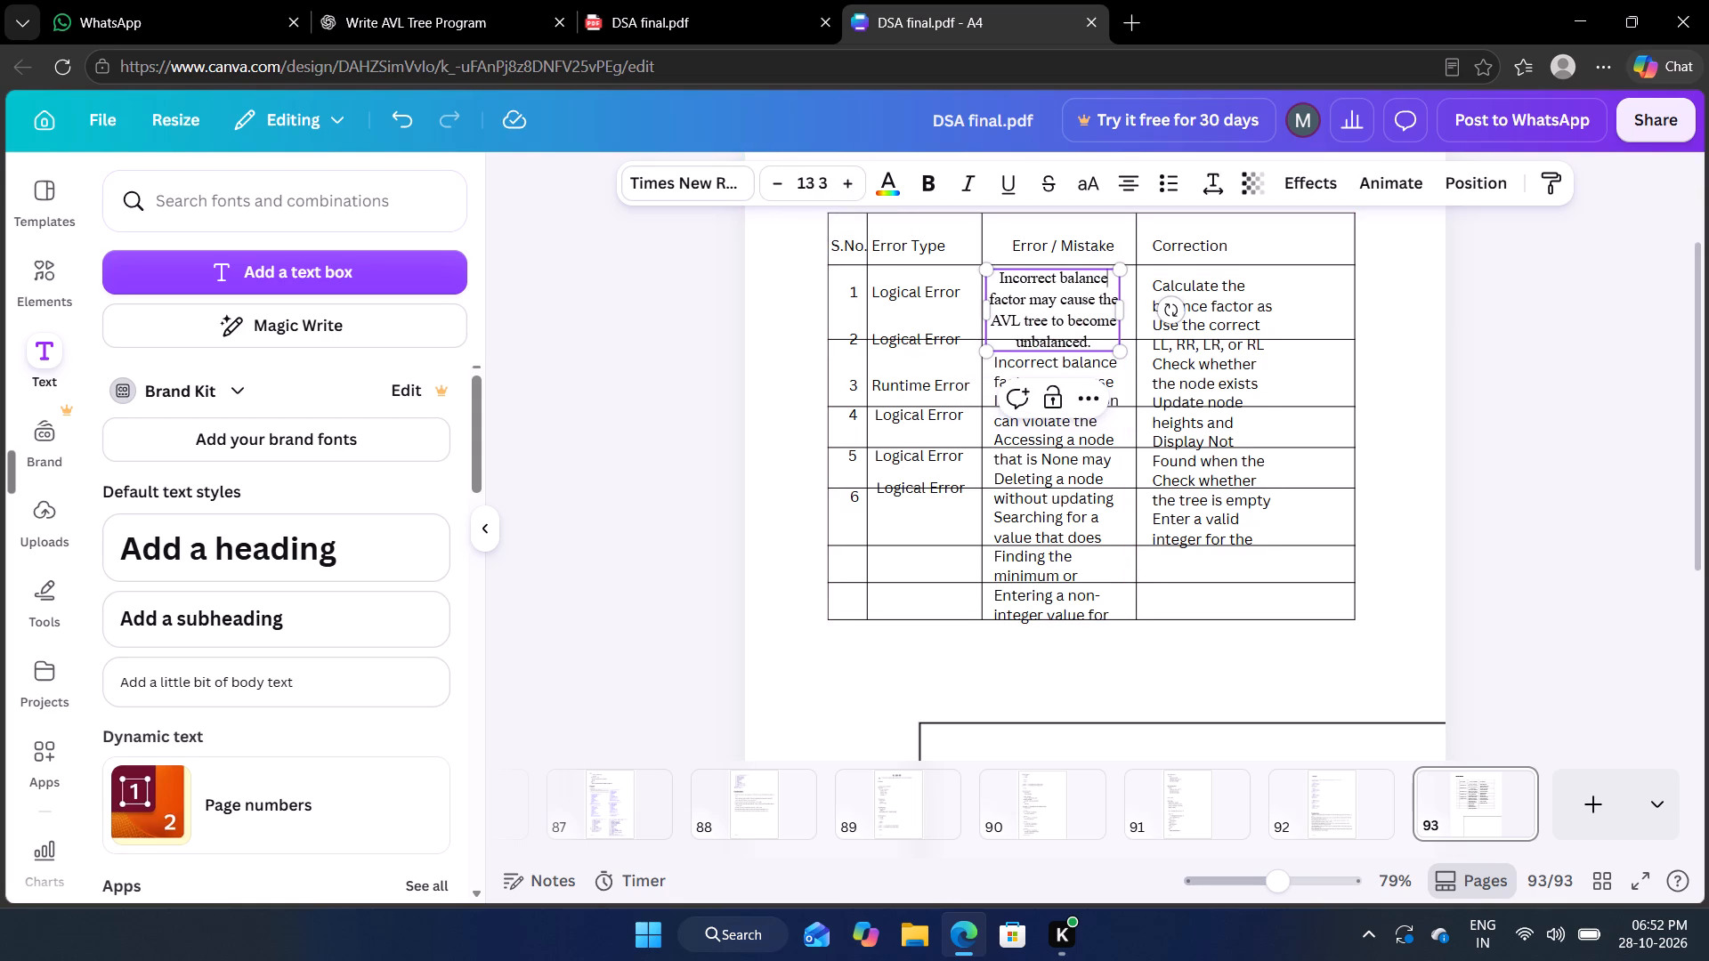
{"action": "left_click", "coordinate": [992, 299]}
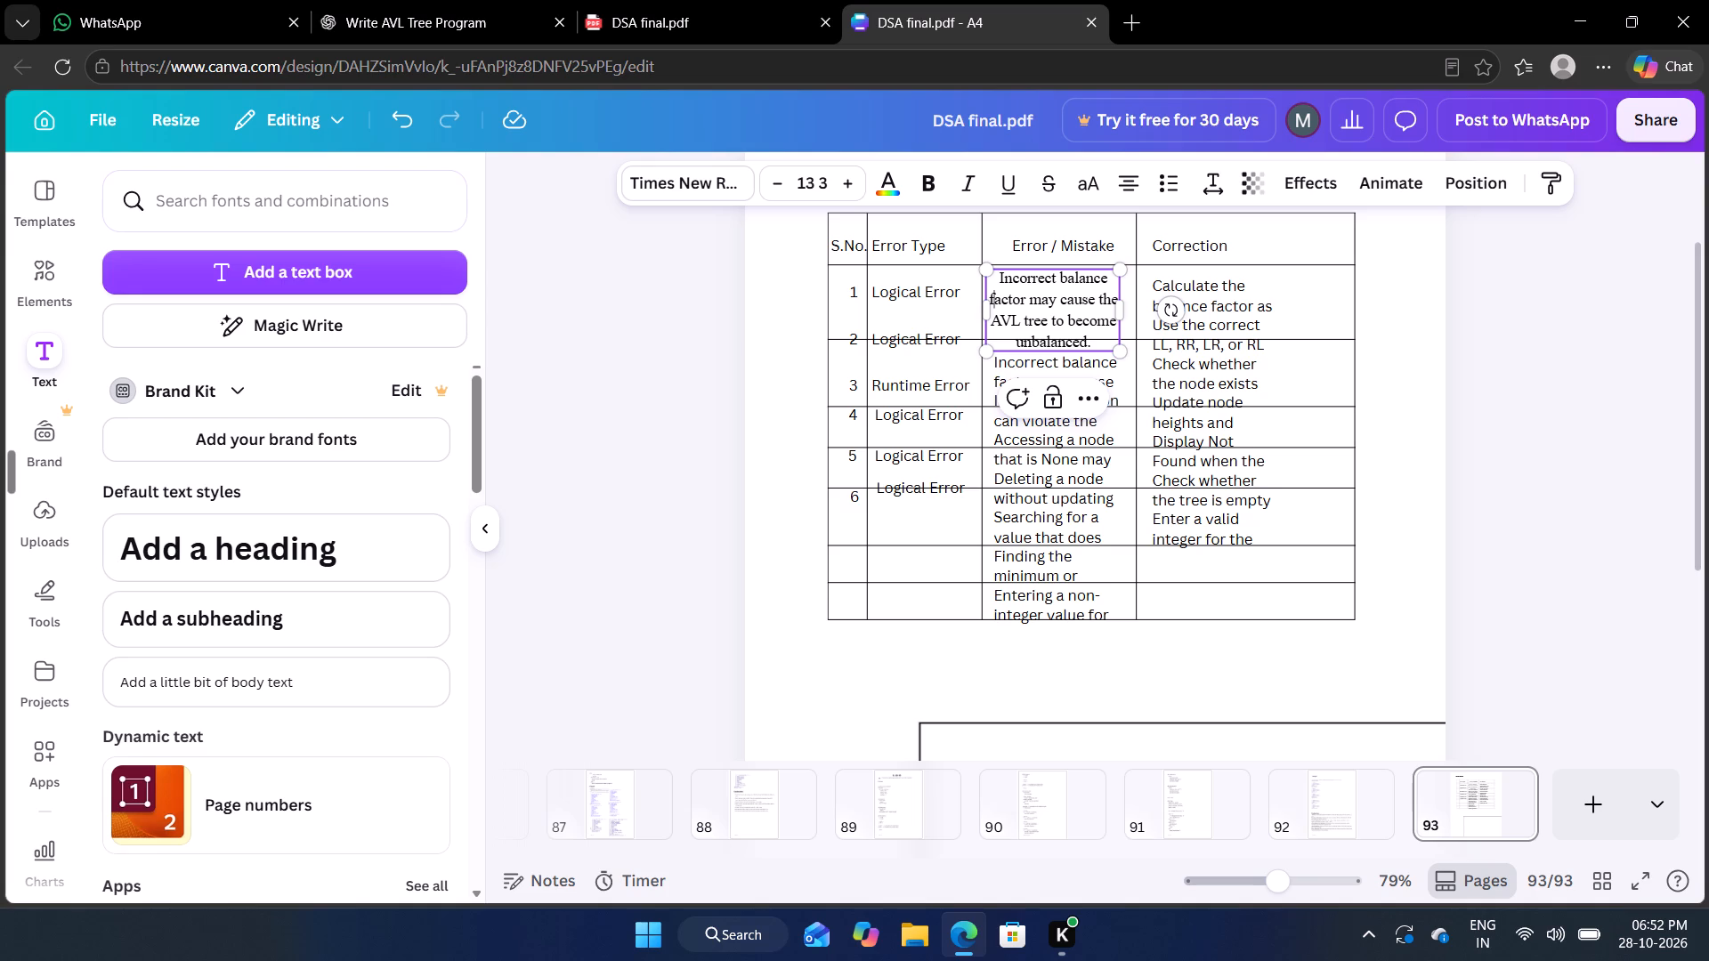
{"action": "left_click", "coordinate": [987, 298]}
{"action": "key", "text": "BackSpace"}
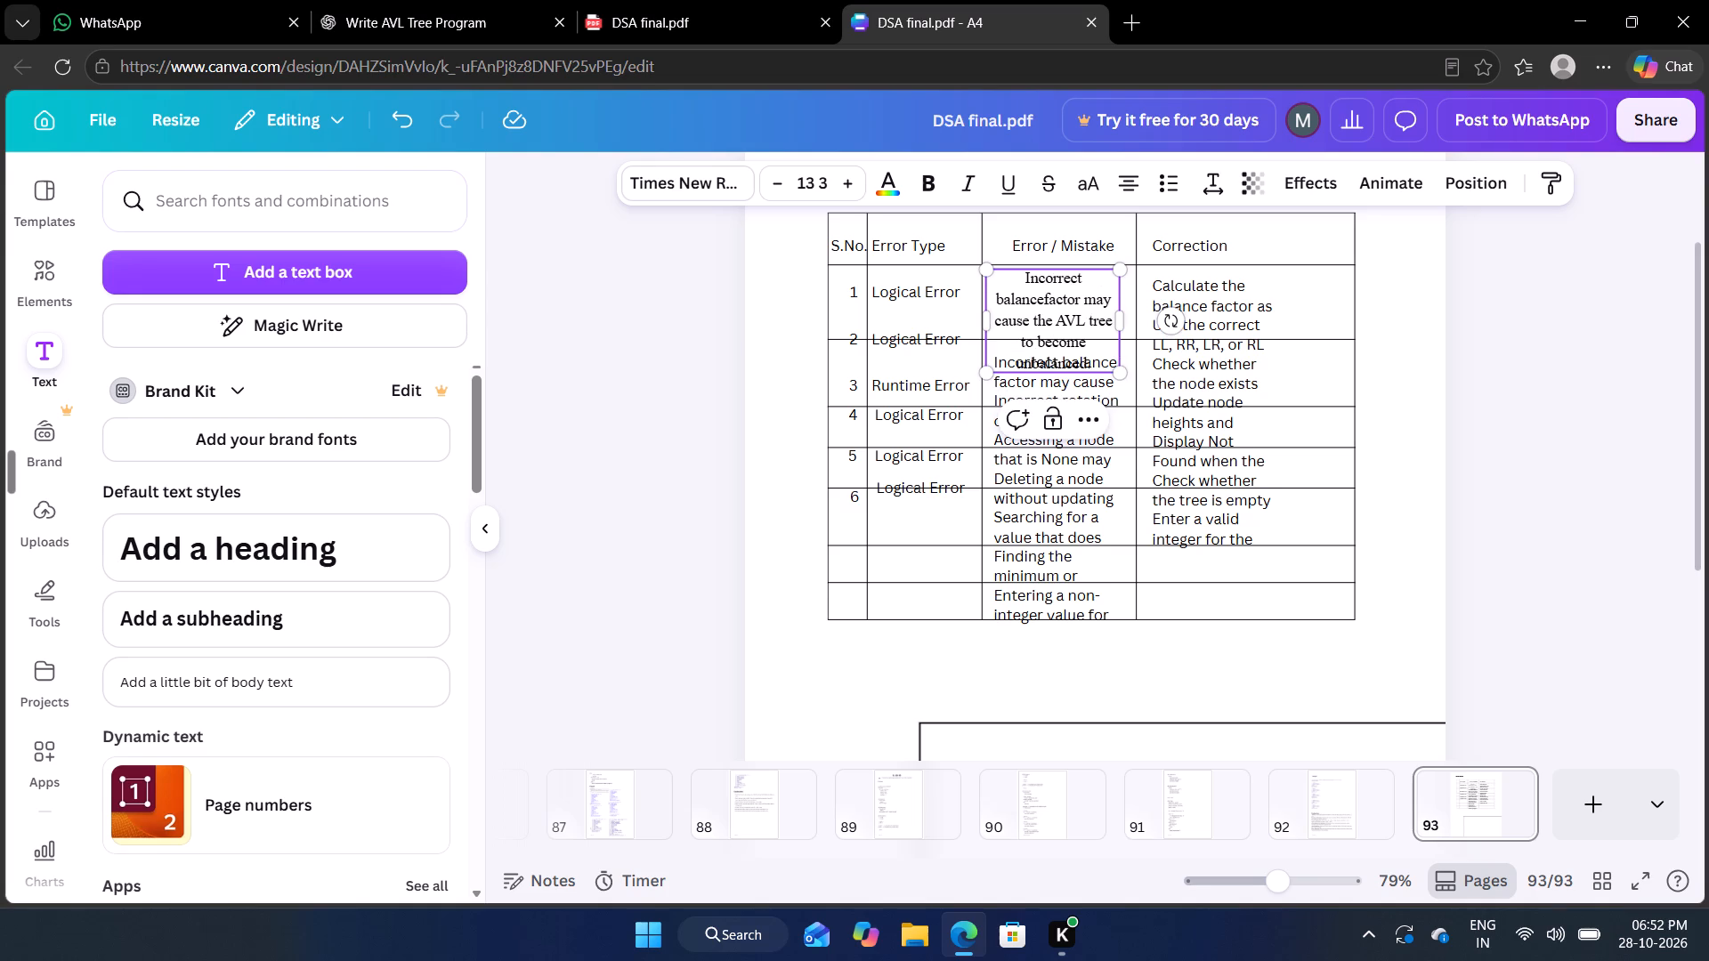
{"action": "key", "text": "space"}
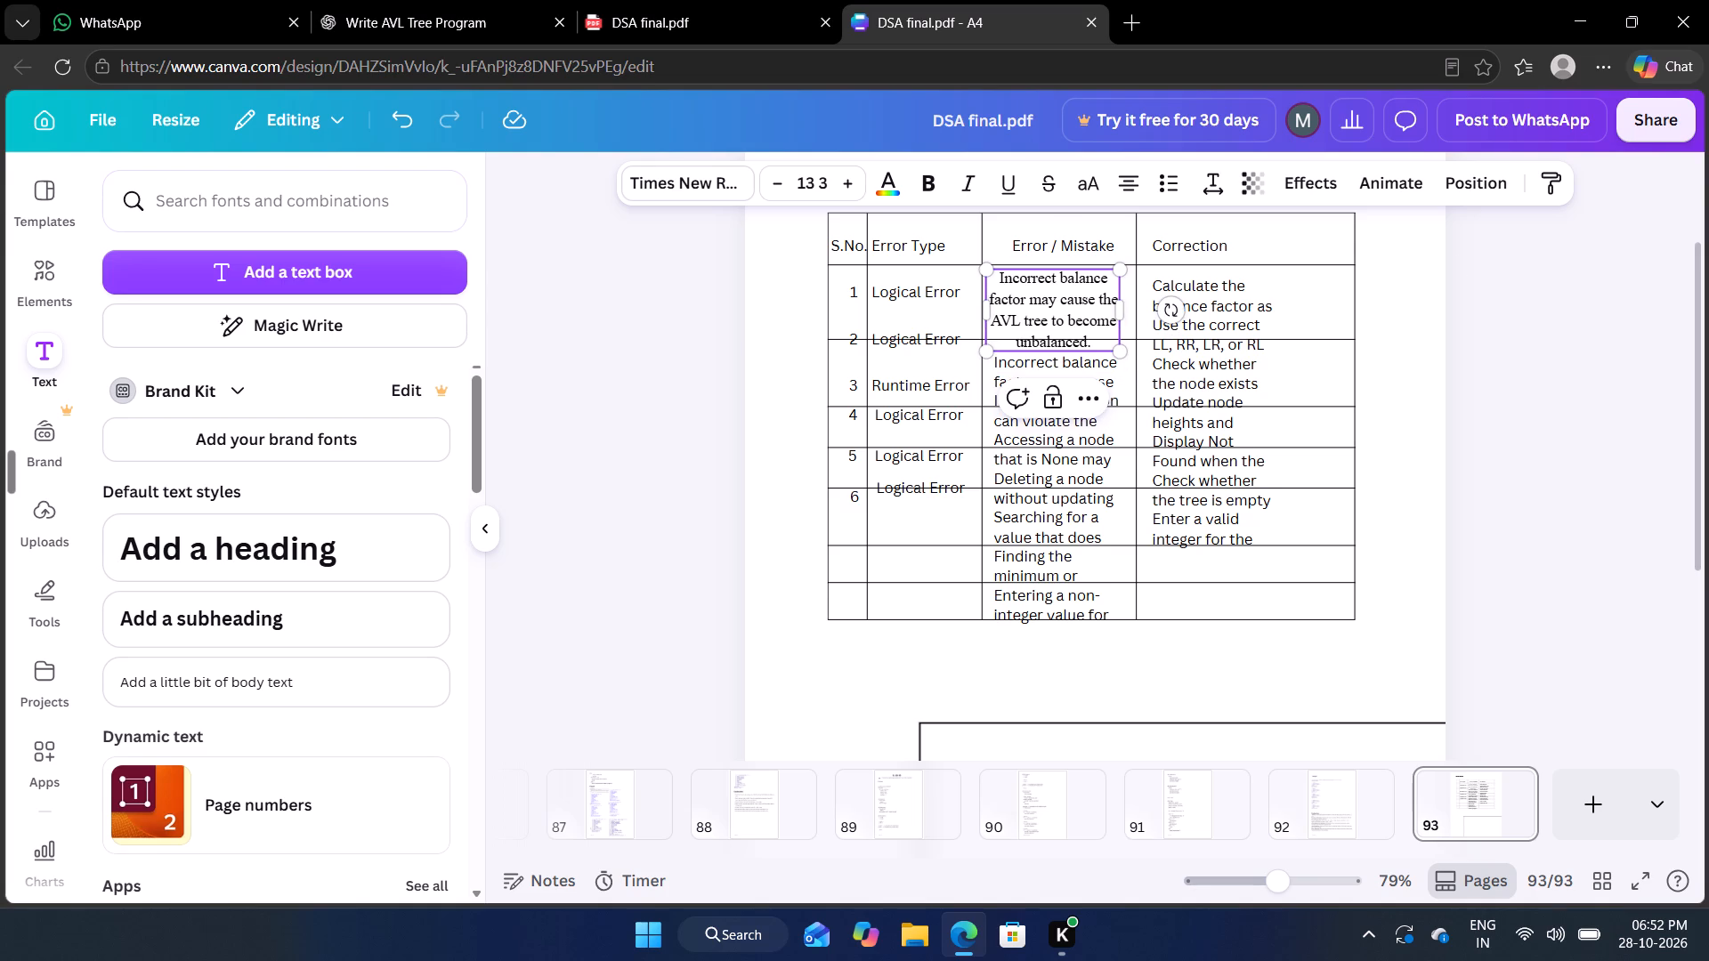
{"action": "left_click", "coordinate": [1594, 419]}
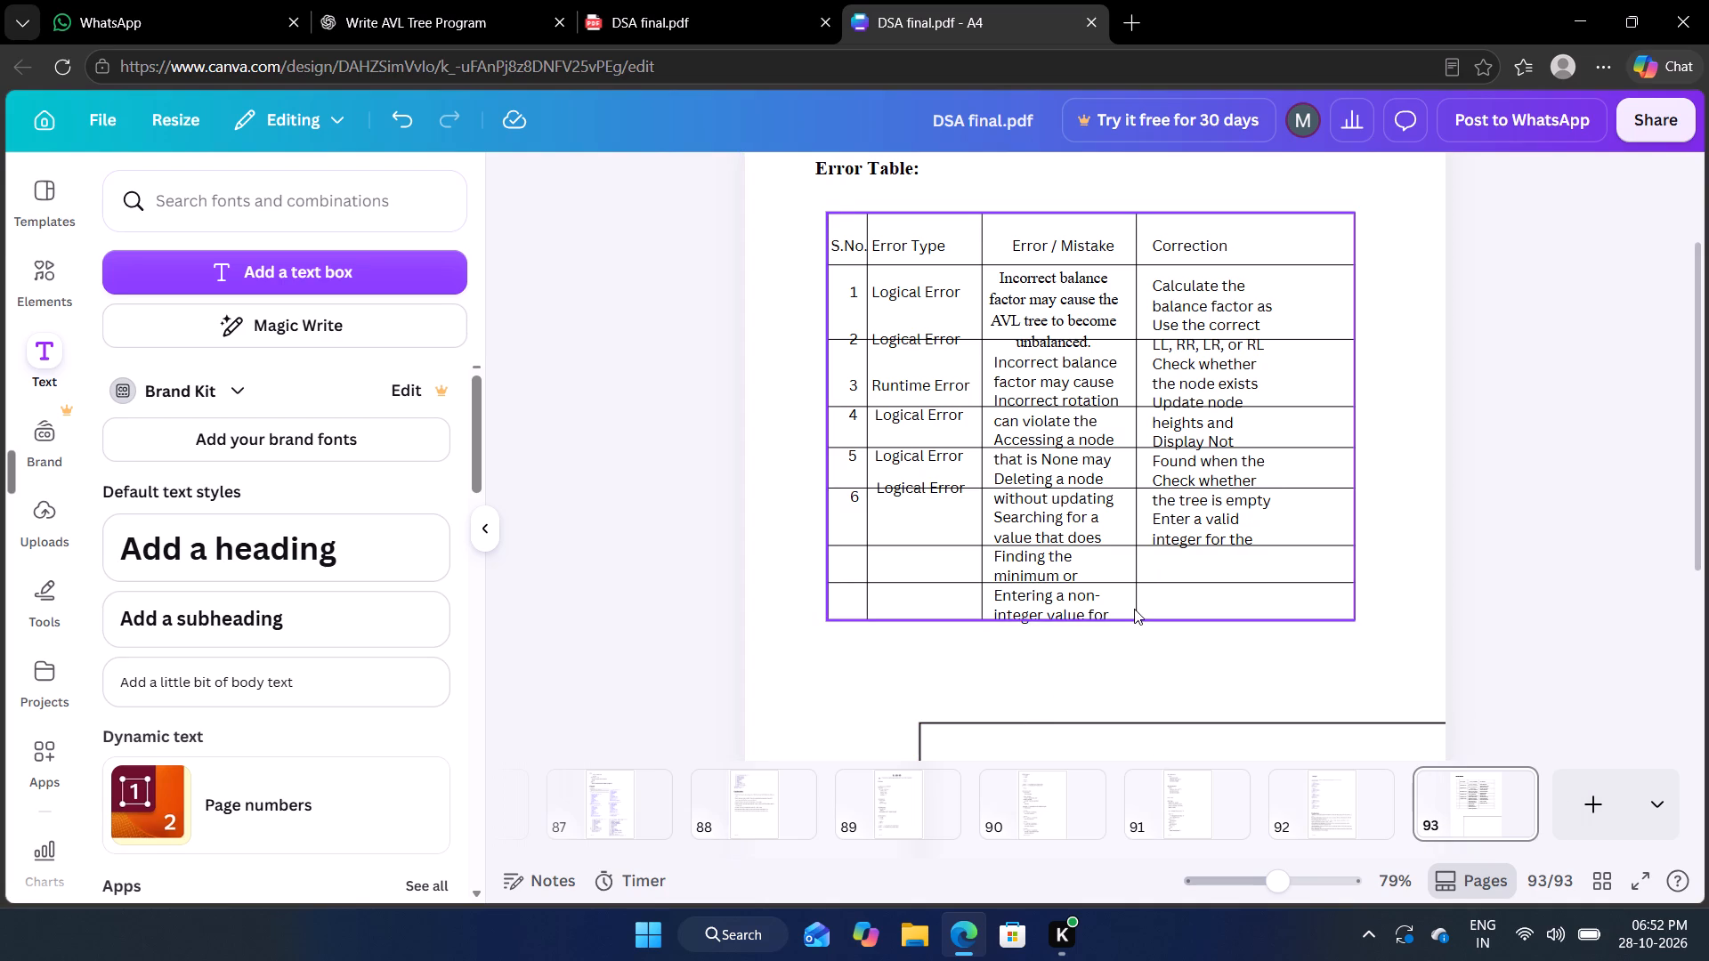
Extend the error table's bottom edge, shift the inner row borders down, and enlarge row 1 to hold the four-line balance factor text.
{"action": "left_click", "coordinate": [1164, 616]}
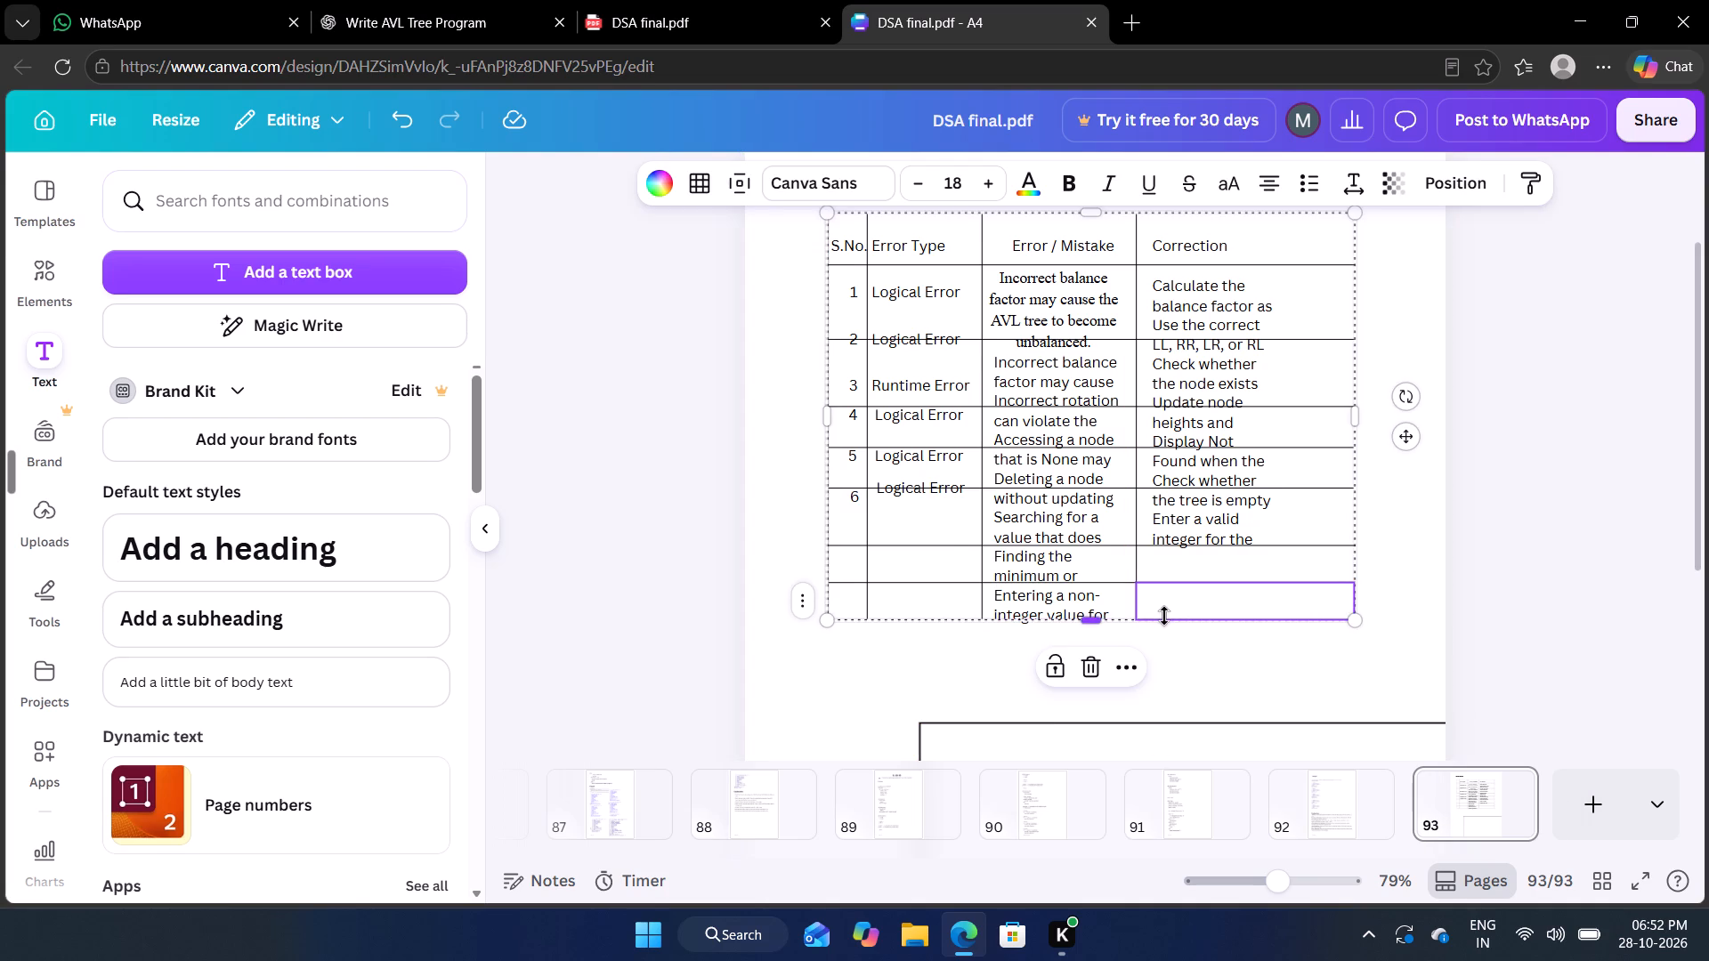
{"action": "left_click_drag", "start_coordinate": [1164, 616], "coordinate": [1161, 665]}
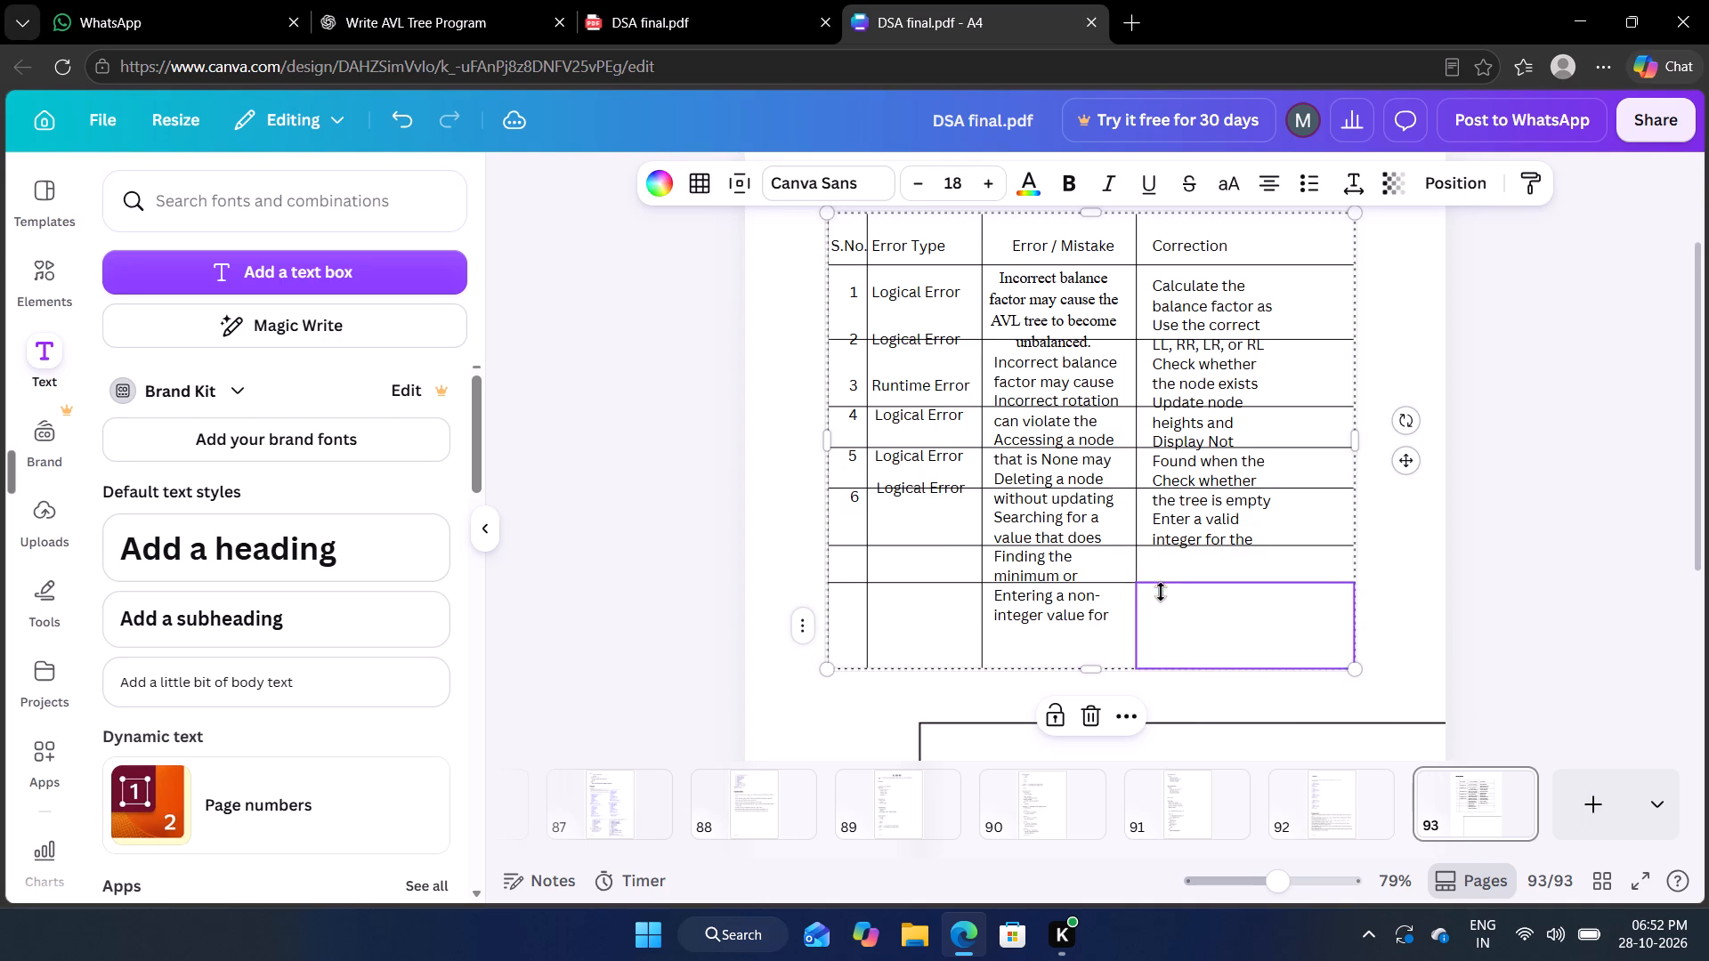
{"action": "left_click_drag", "start_coordinate": [1167, 585], "coordinate": [1165, 619]}
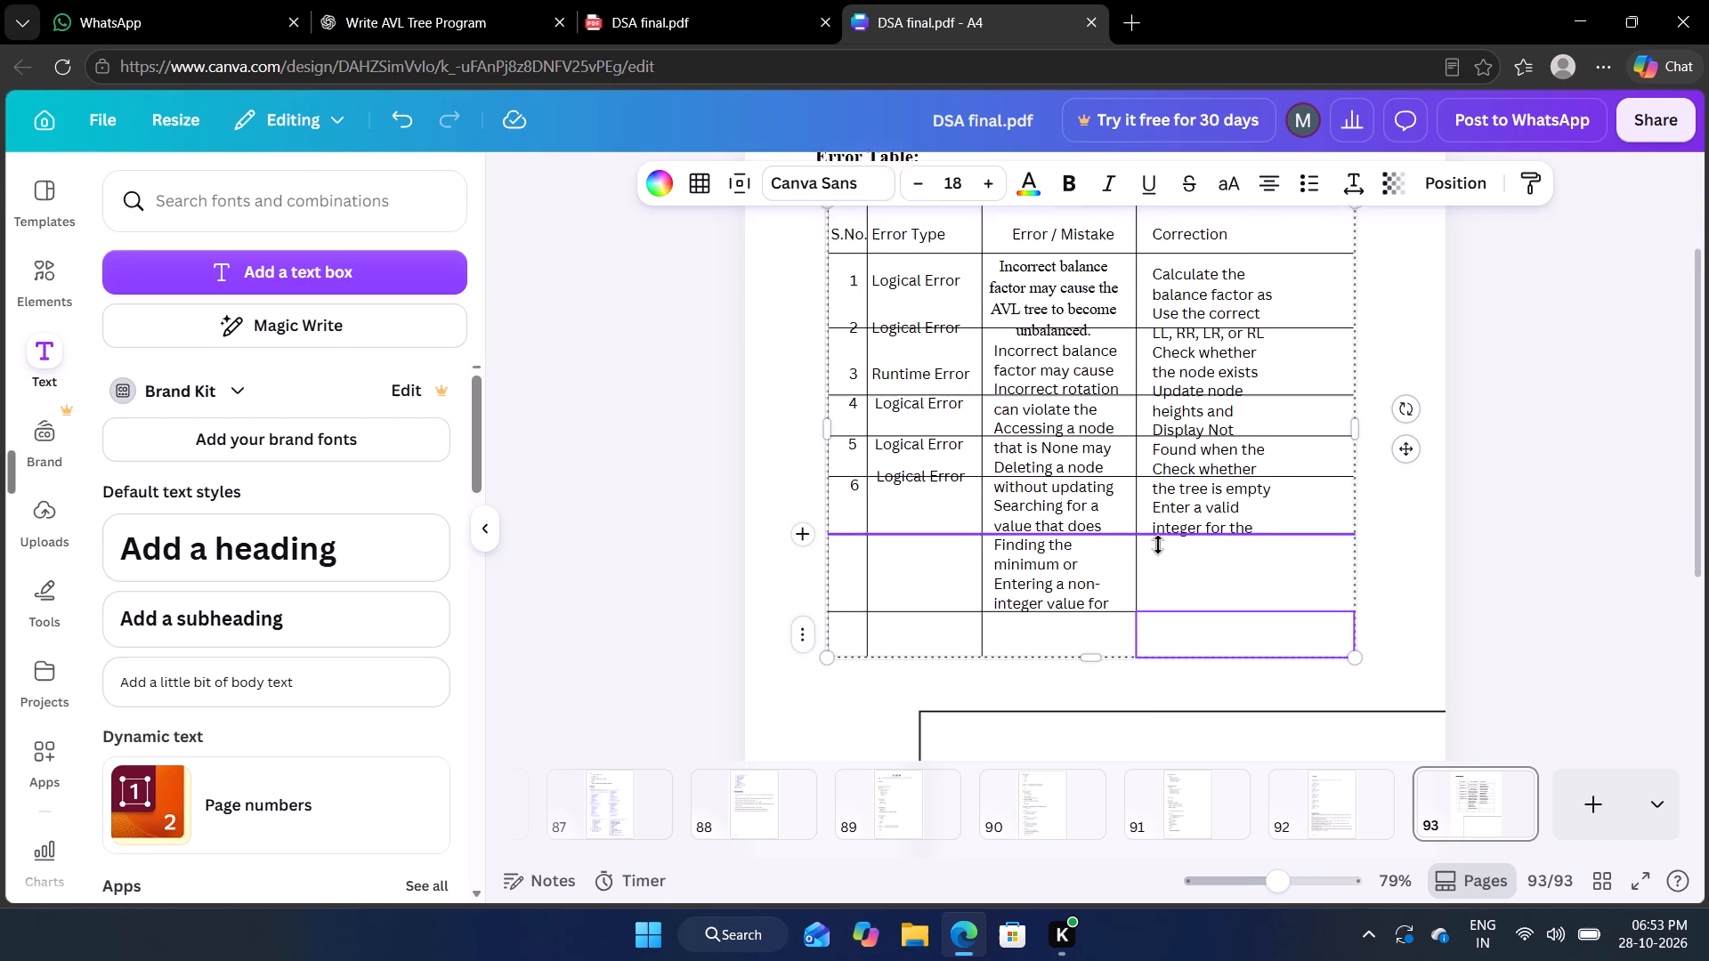
{"action": "left_click_drag", "start_coordinate": [1153, 553], "coordinate": [1154, 587]}
{"action": "left_click_drag", "start_coordinate": [1154, 503], "coordinate": [1158, 582]}
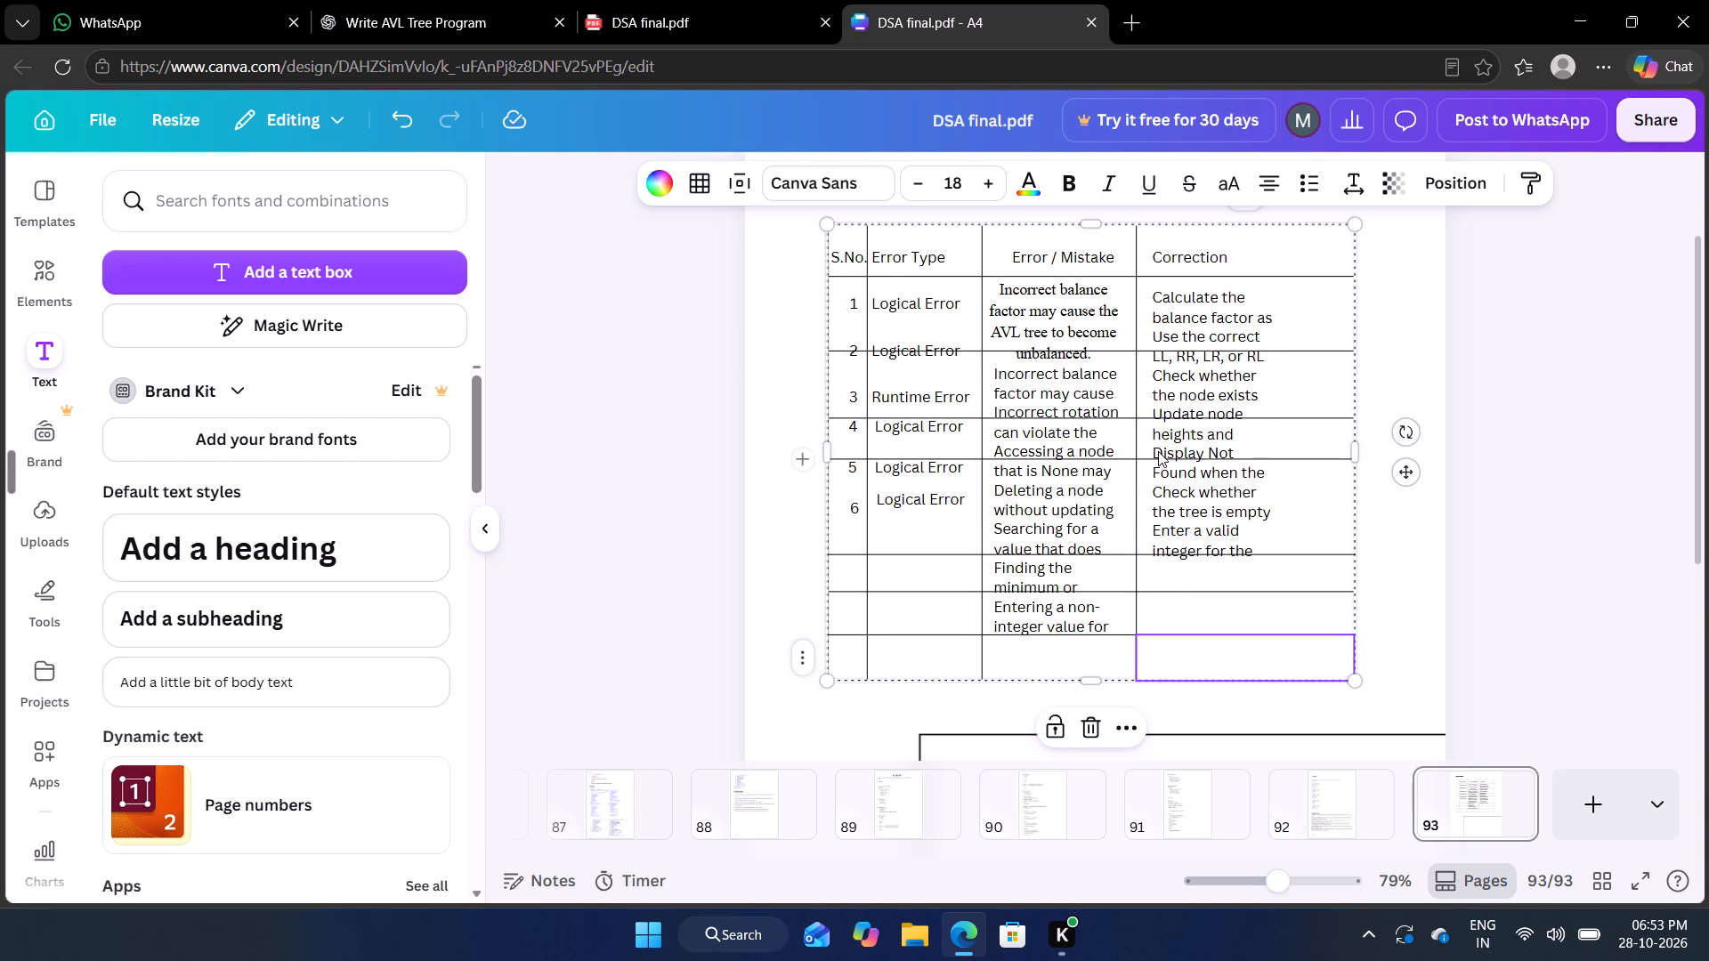
{"action": "left_click_drag", "start_coordinate": [1152, 459], "coordinate": [1151, 525]}
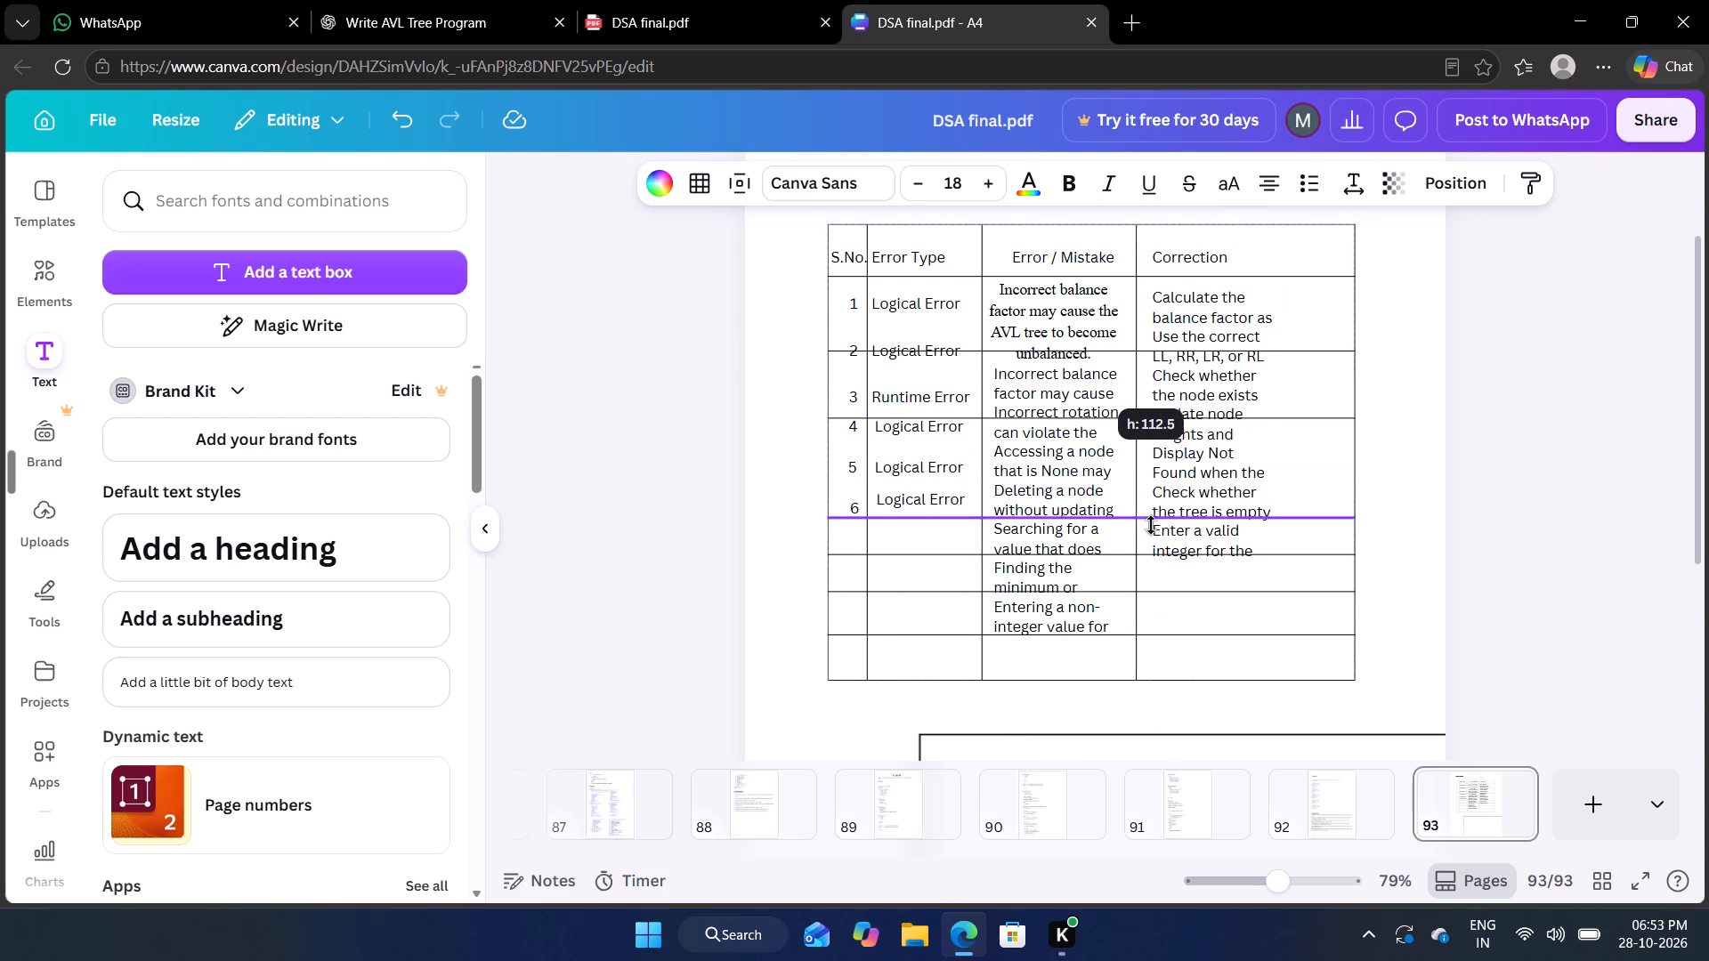
{"action": "left_click_drag", "start_coordinate": [1151, 525], "coordinate": [1151, 526]}
{"action": "left_click_drag", "start_coordinate": [1174, 417], "coordinate": [1177, 489]}
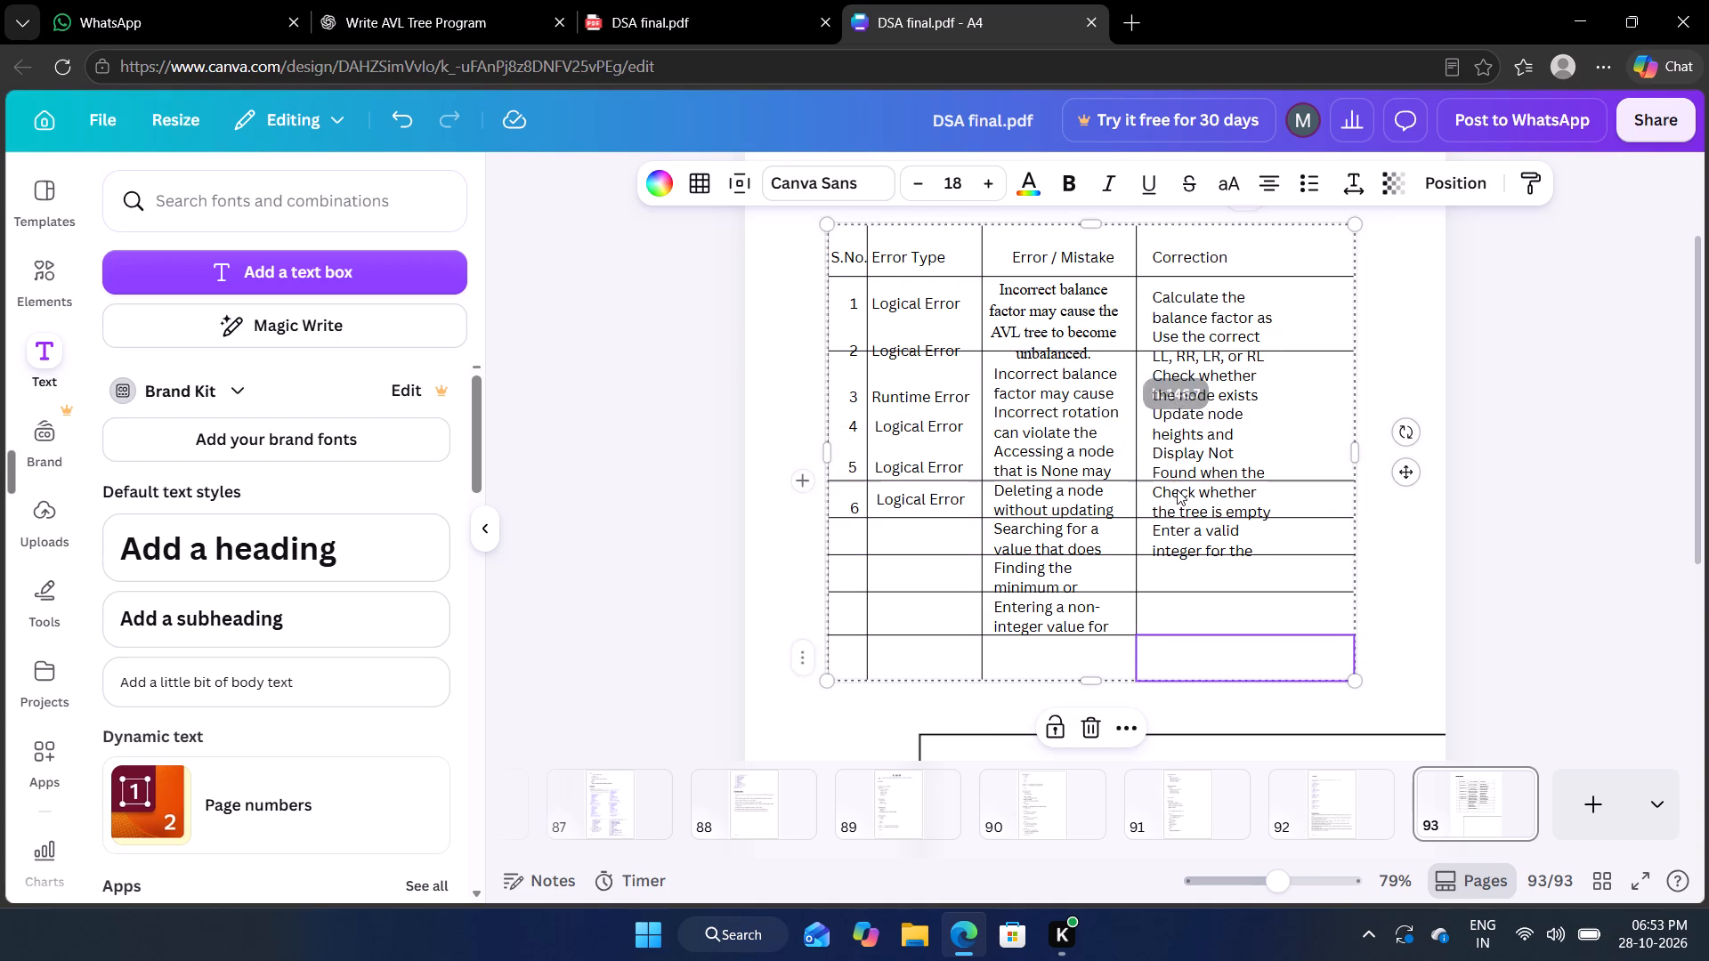
{"action": "left_click_drag", "start_coordinate": [1166, 347], "coordinate": [1165, 362]}
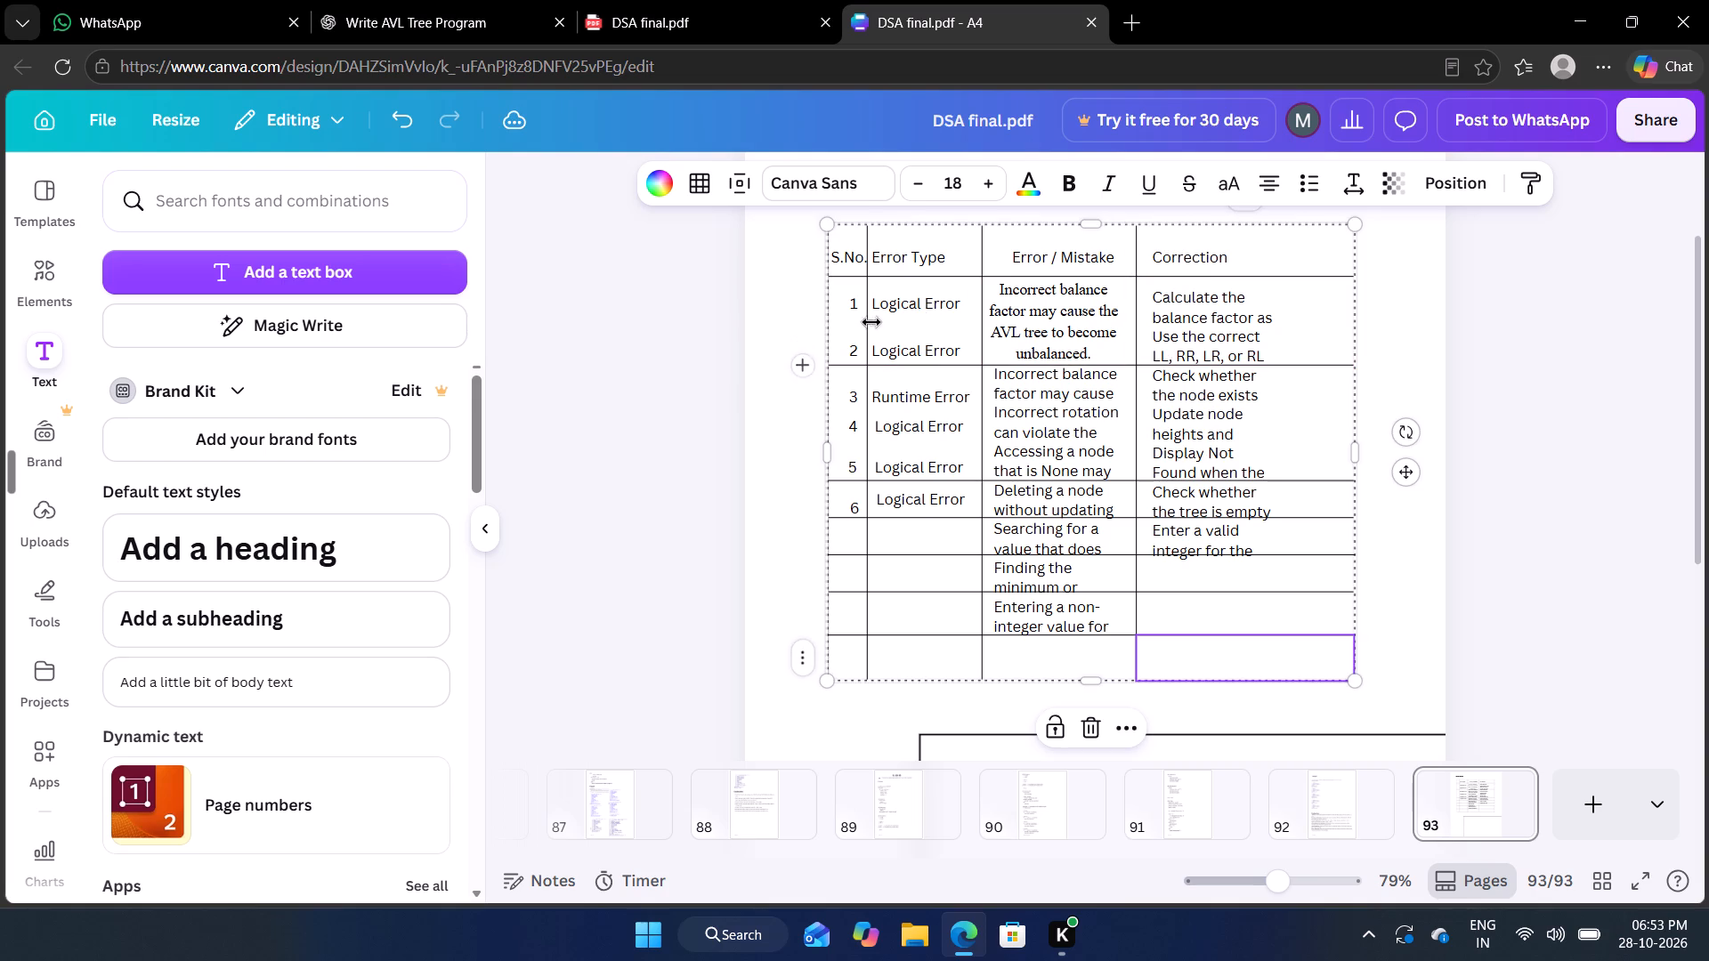
Widen the balance factor text box so it wraps onto three lines, and nudge it to fit the row 1 Error / Mistake cell.
{"action": "left_click", "coordinate": [1550, 443]}
{"action": "left_click", "coordinate": [1079, 319]}
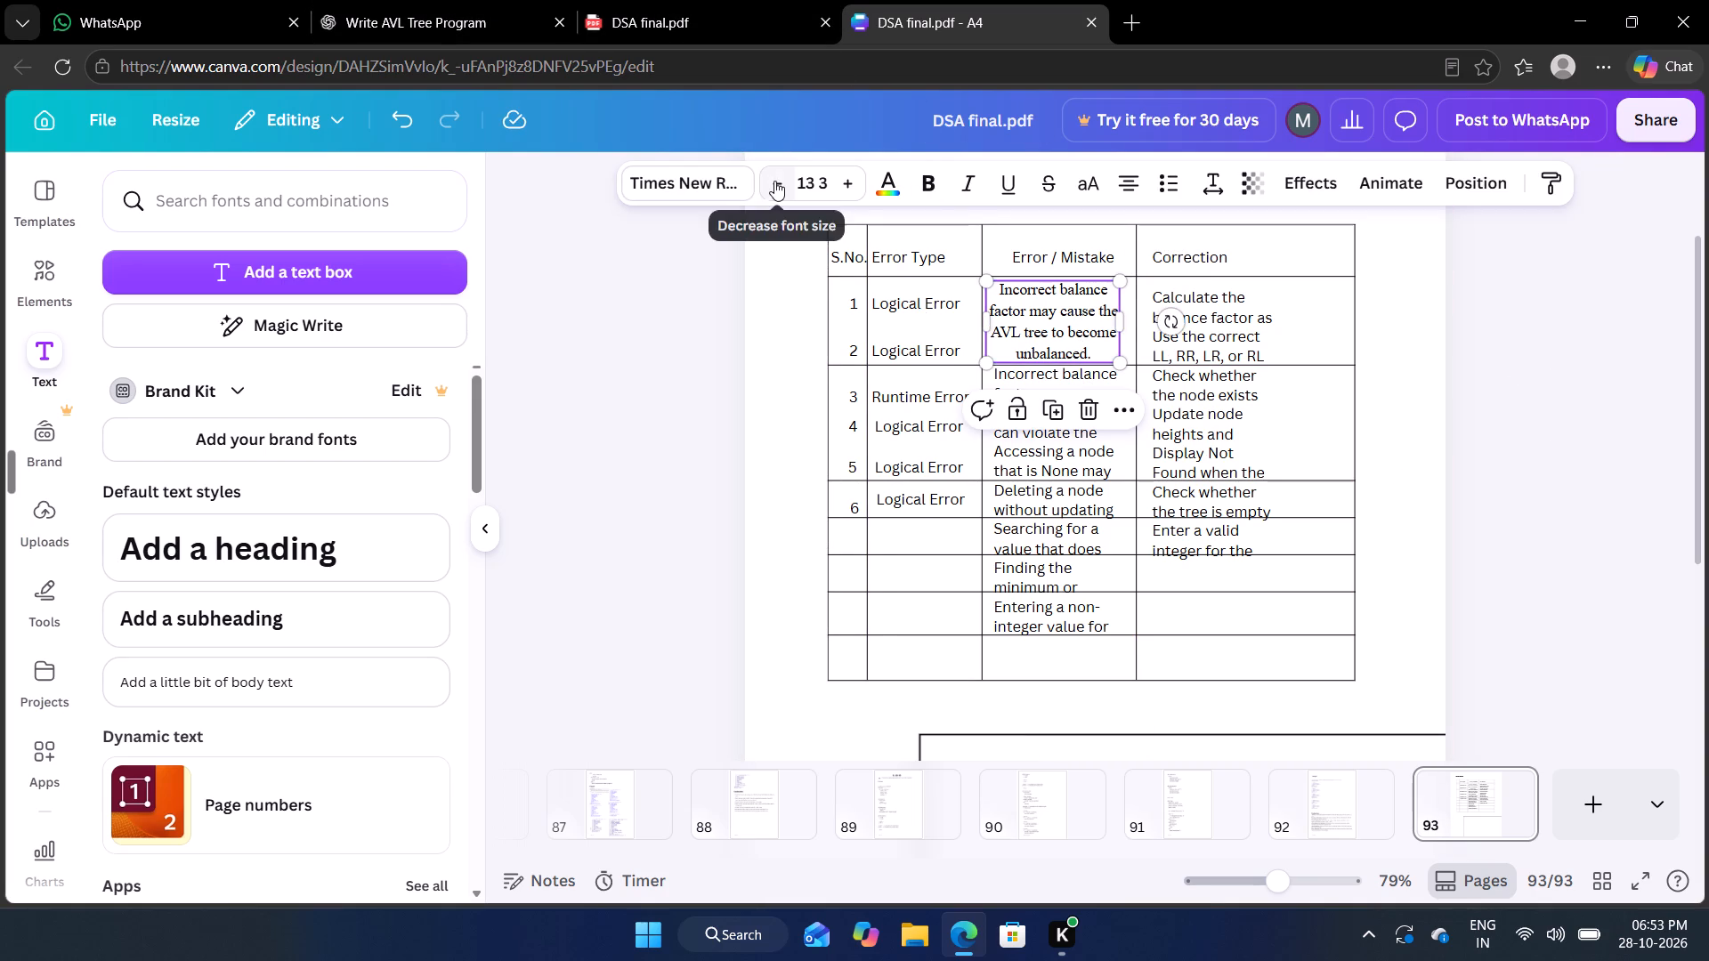
{"action": "left_click_drag", "start_coordinate": [1123, 317], "coordinate": [1146, 317]}
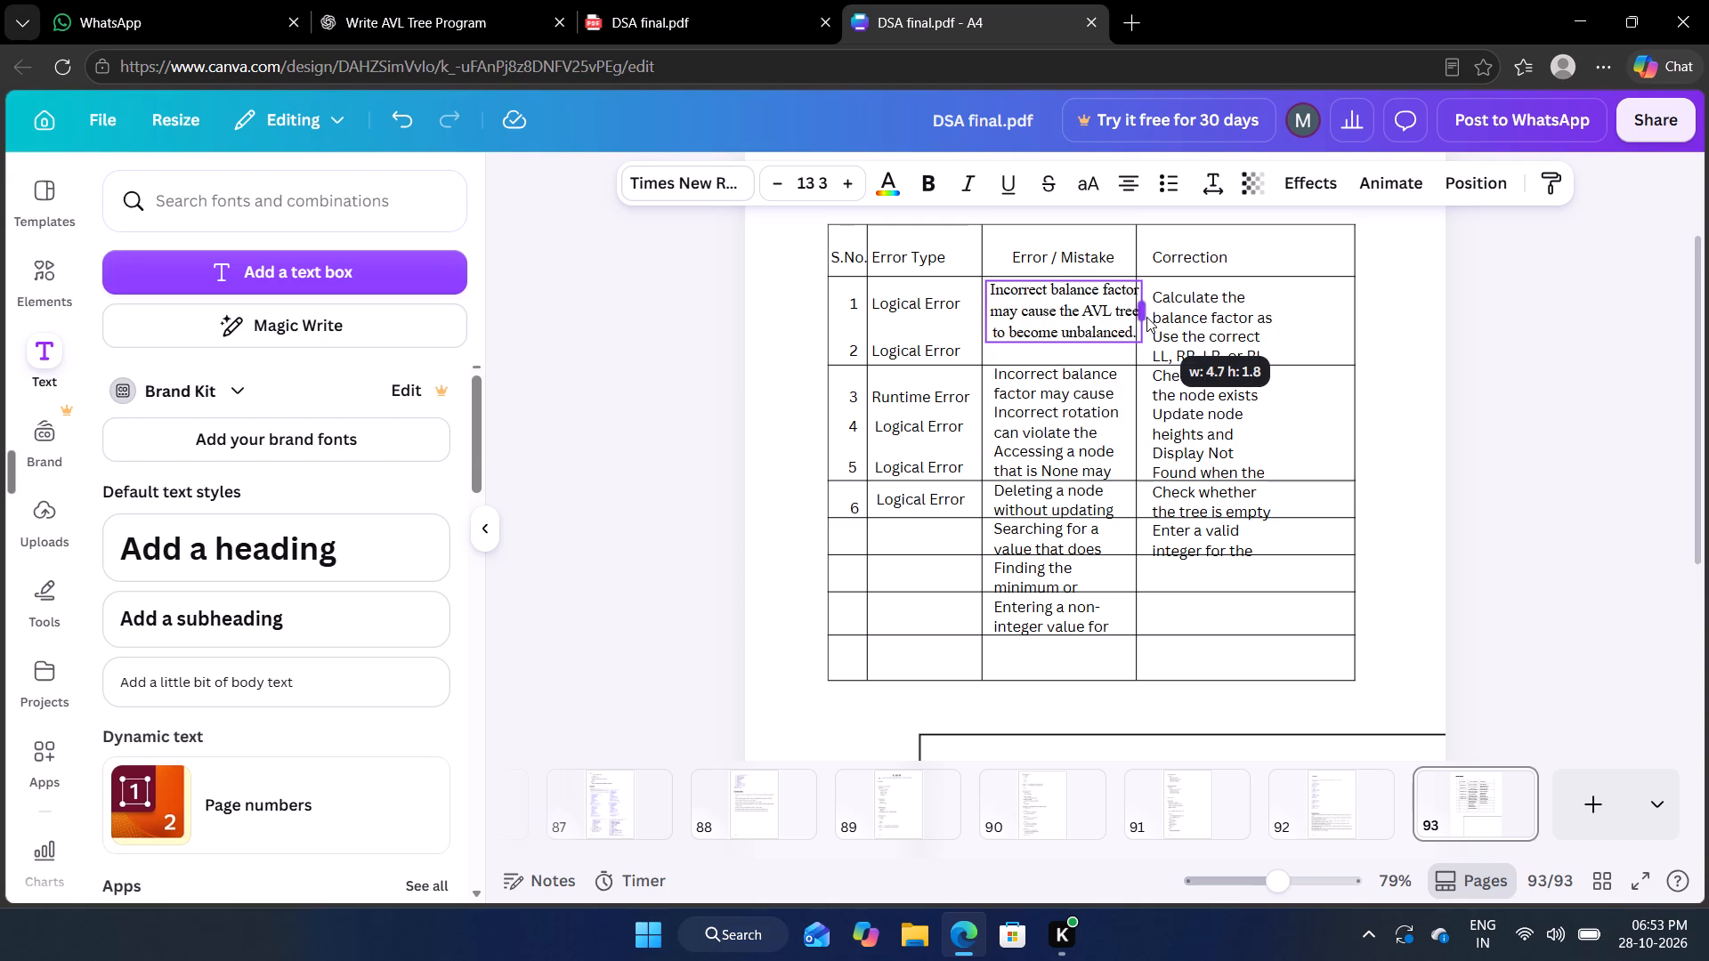
{"action": "left_click_drag", "start_coordinate": [1146, 317], "coordinate": [1142, 318]}
{"action": "left_click", "coordinate": [1567, 487]}
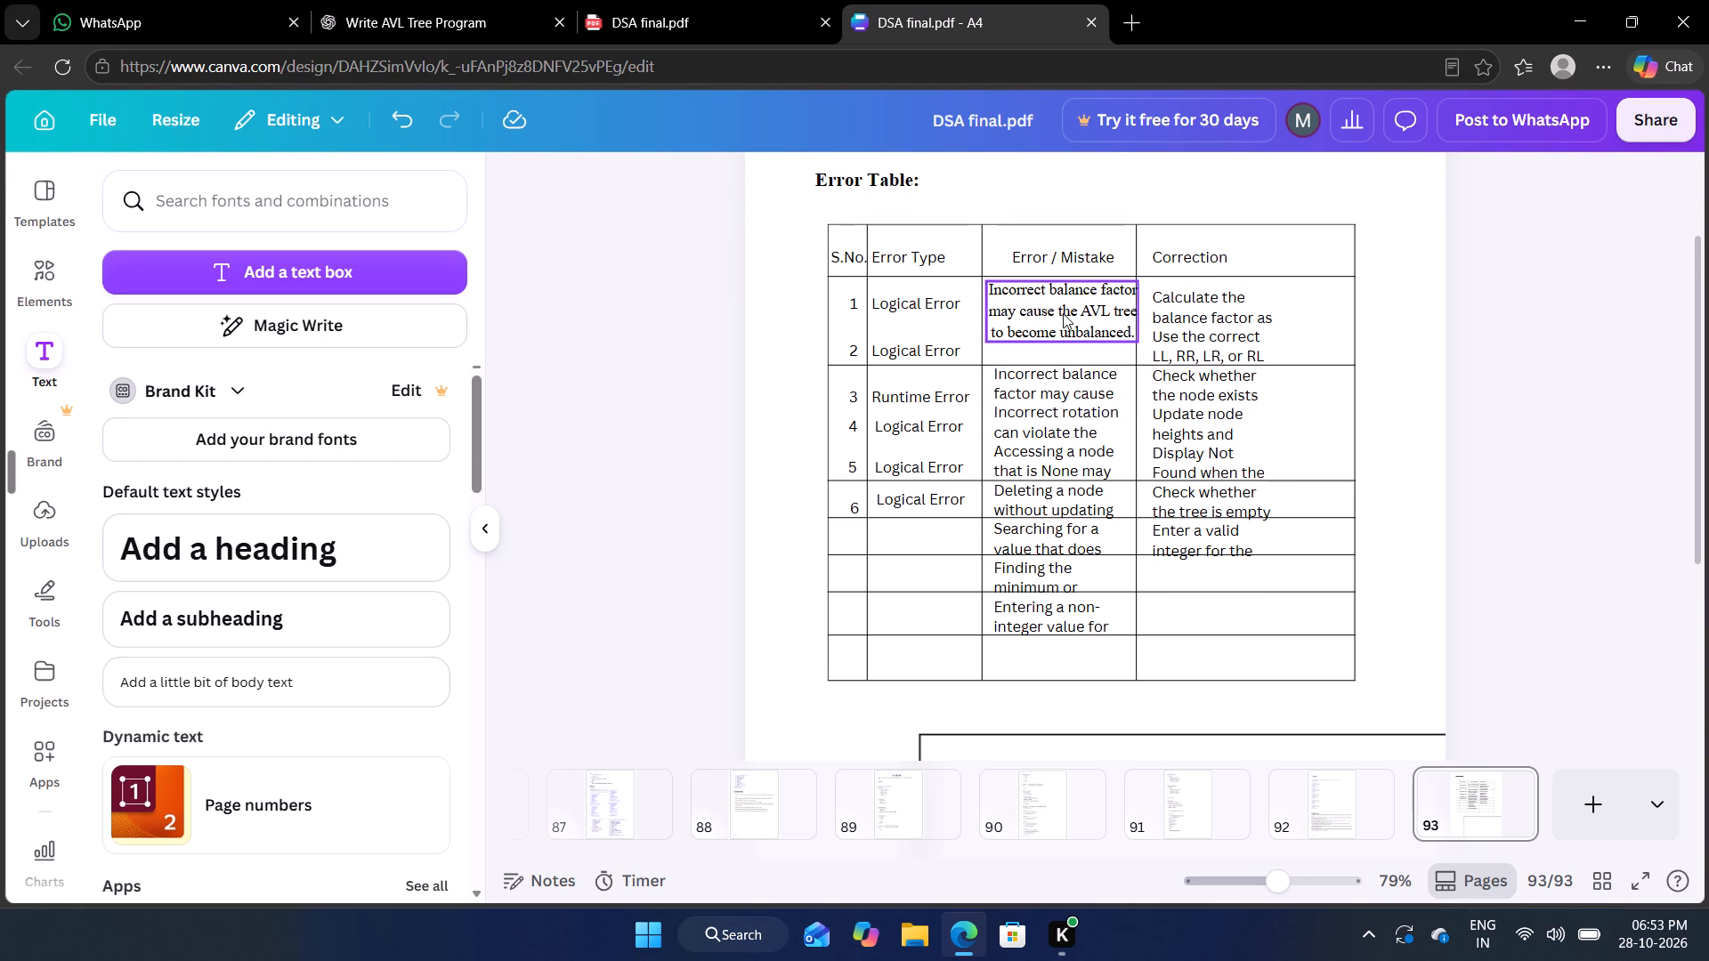
{"action": "left_click", "coordinate": [1068, 319]}
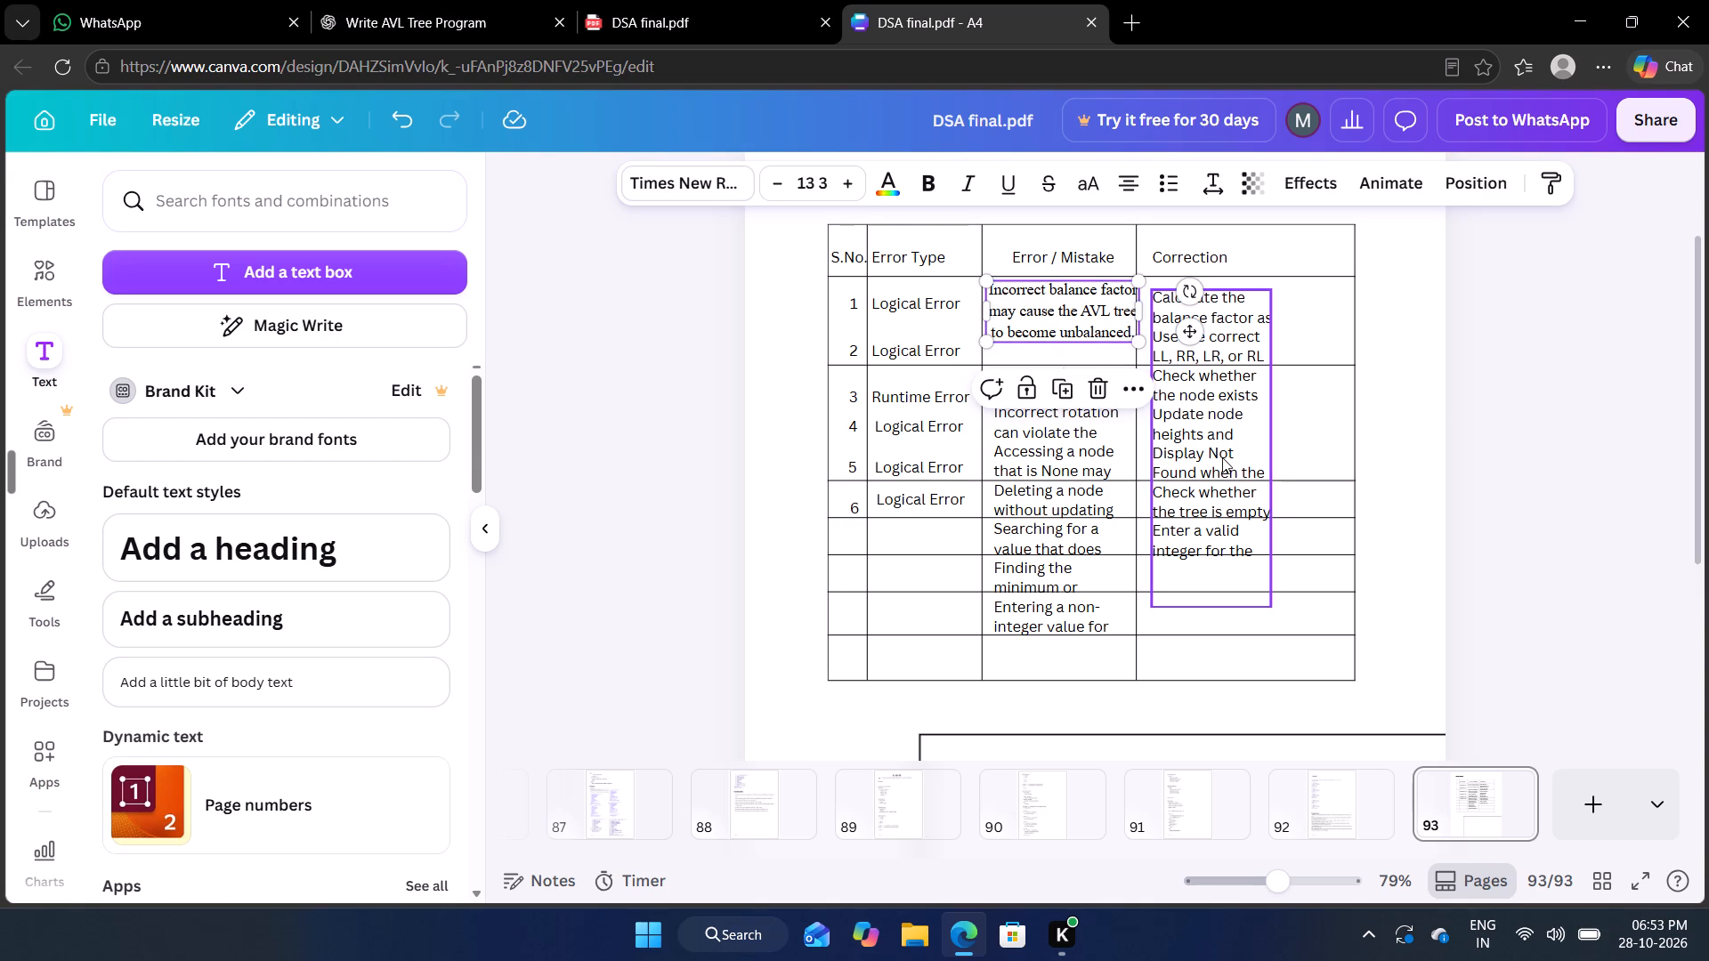
{"action": "left_click", "coordinate": [1189, 336]}
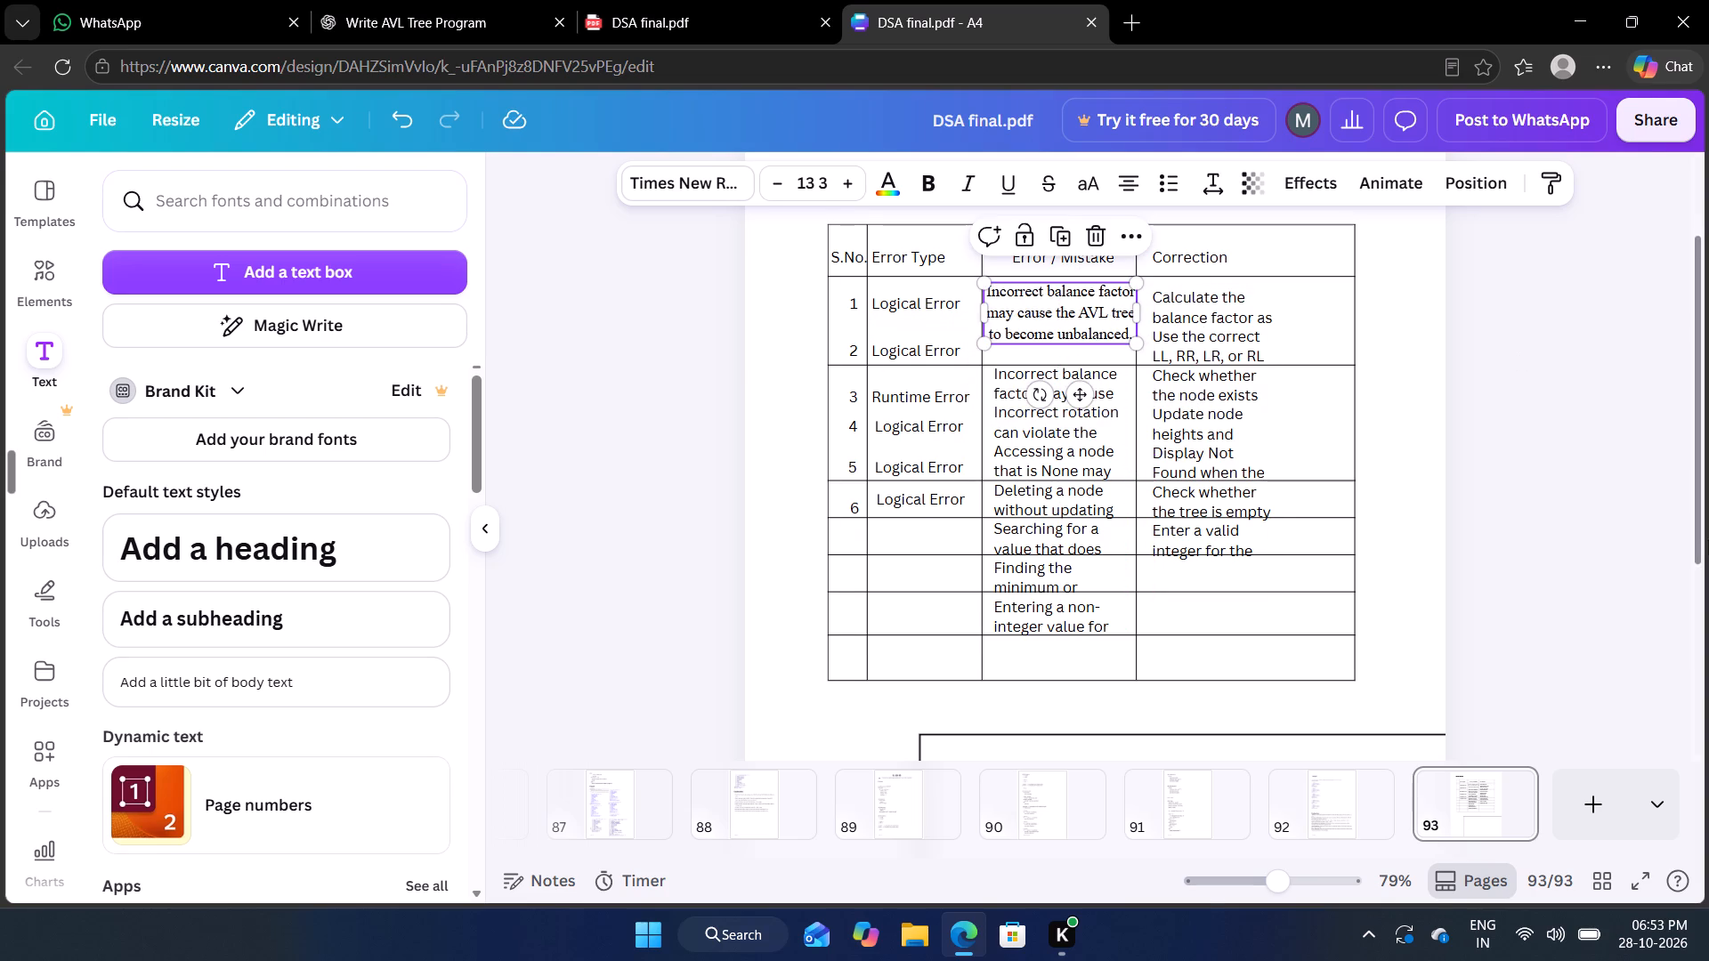
{"action": "left_click", "coordinate": [1642, 505]}
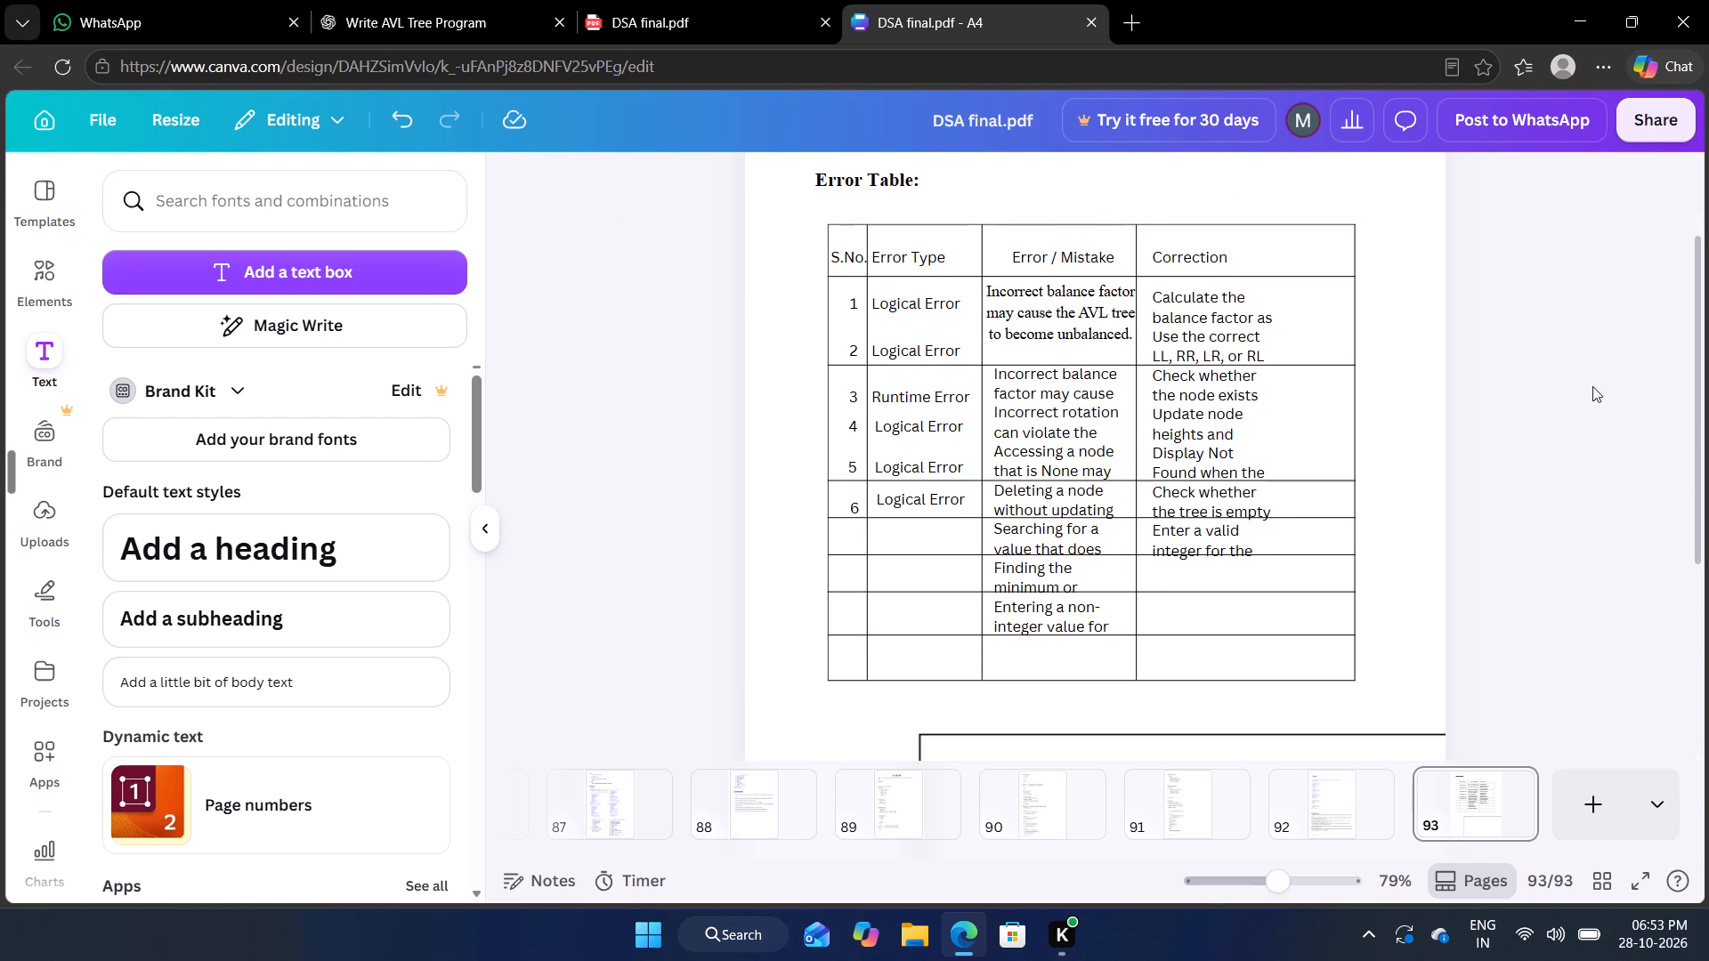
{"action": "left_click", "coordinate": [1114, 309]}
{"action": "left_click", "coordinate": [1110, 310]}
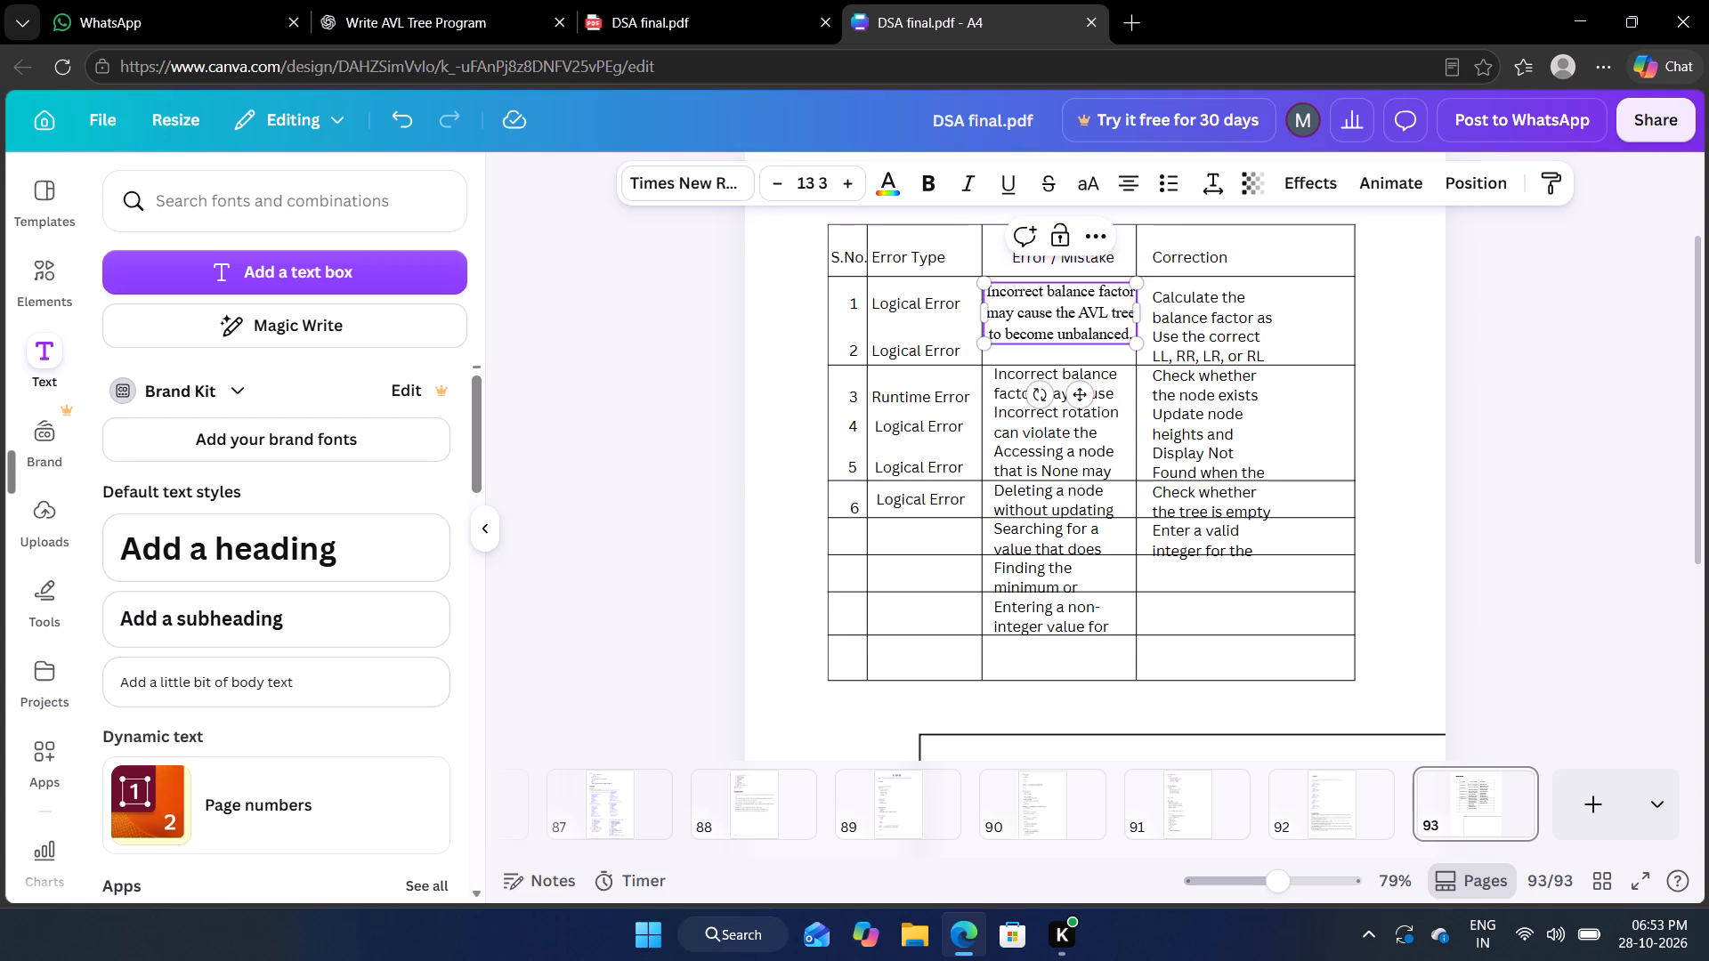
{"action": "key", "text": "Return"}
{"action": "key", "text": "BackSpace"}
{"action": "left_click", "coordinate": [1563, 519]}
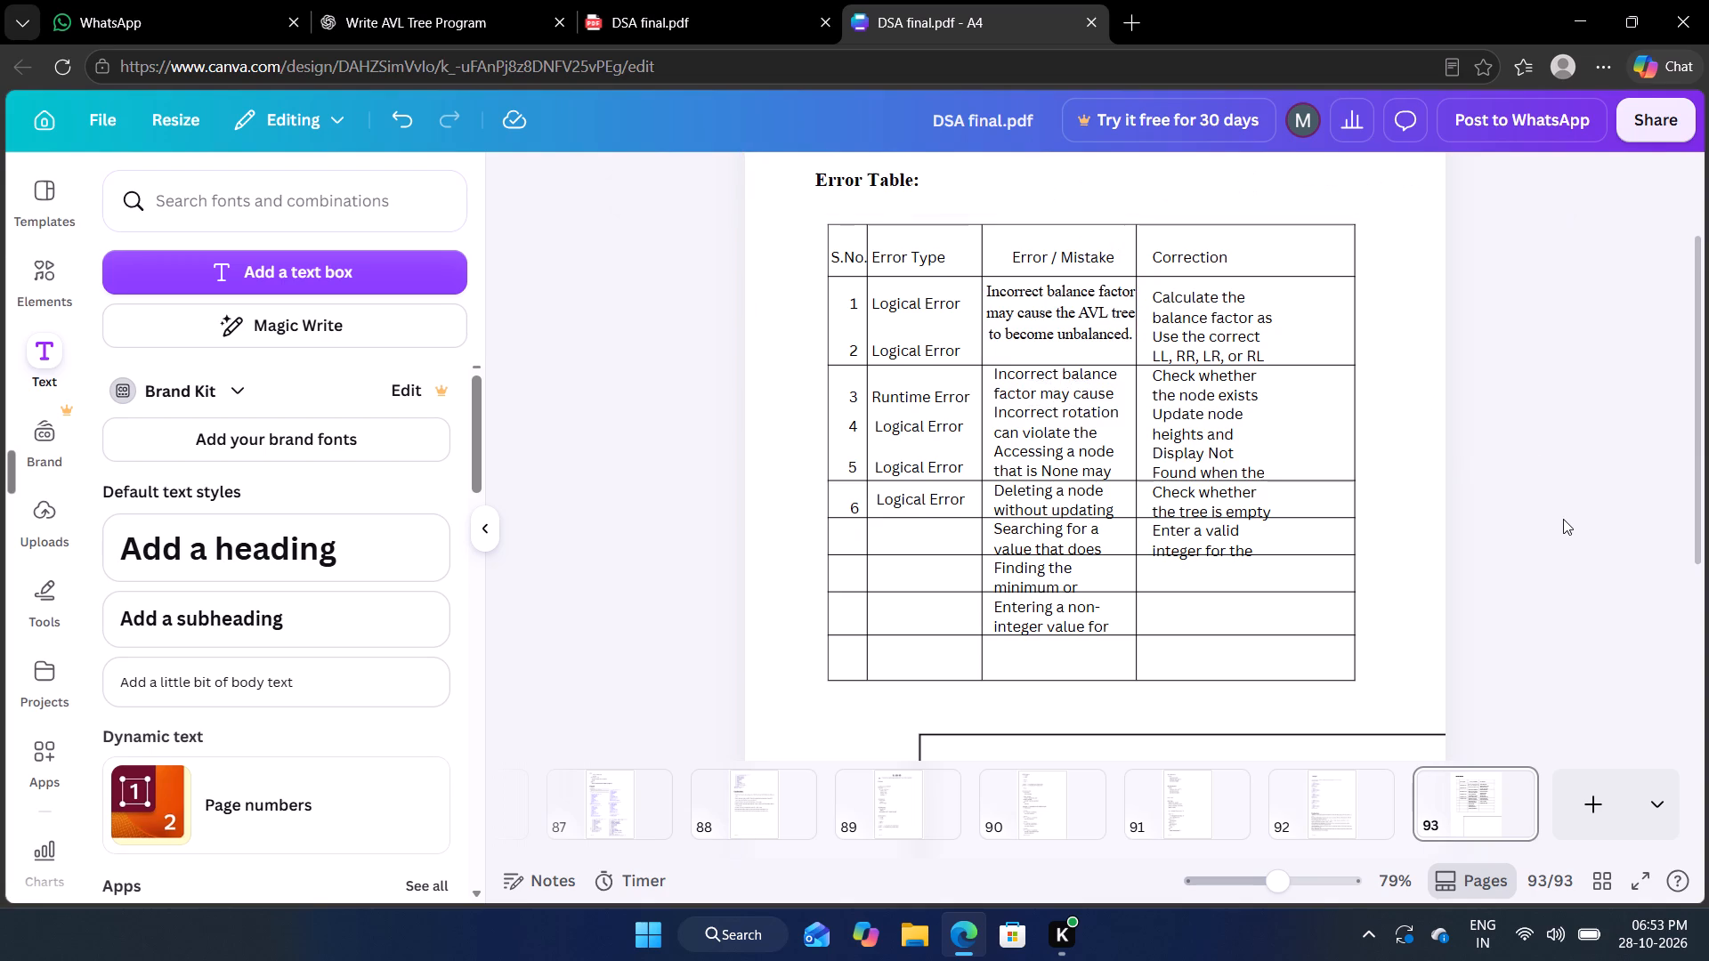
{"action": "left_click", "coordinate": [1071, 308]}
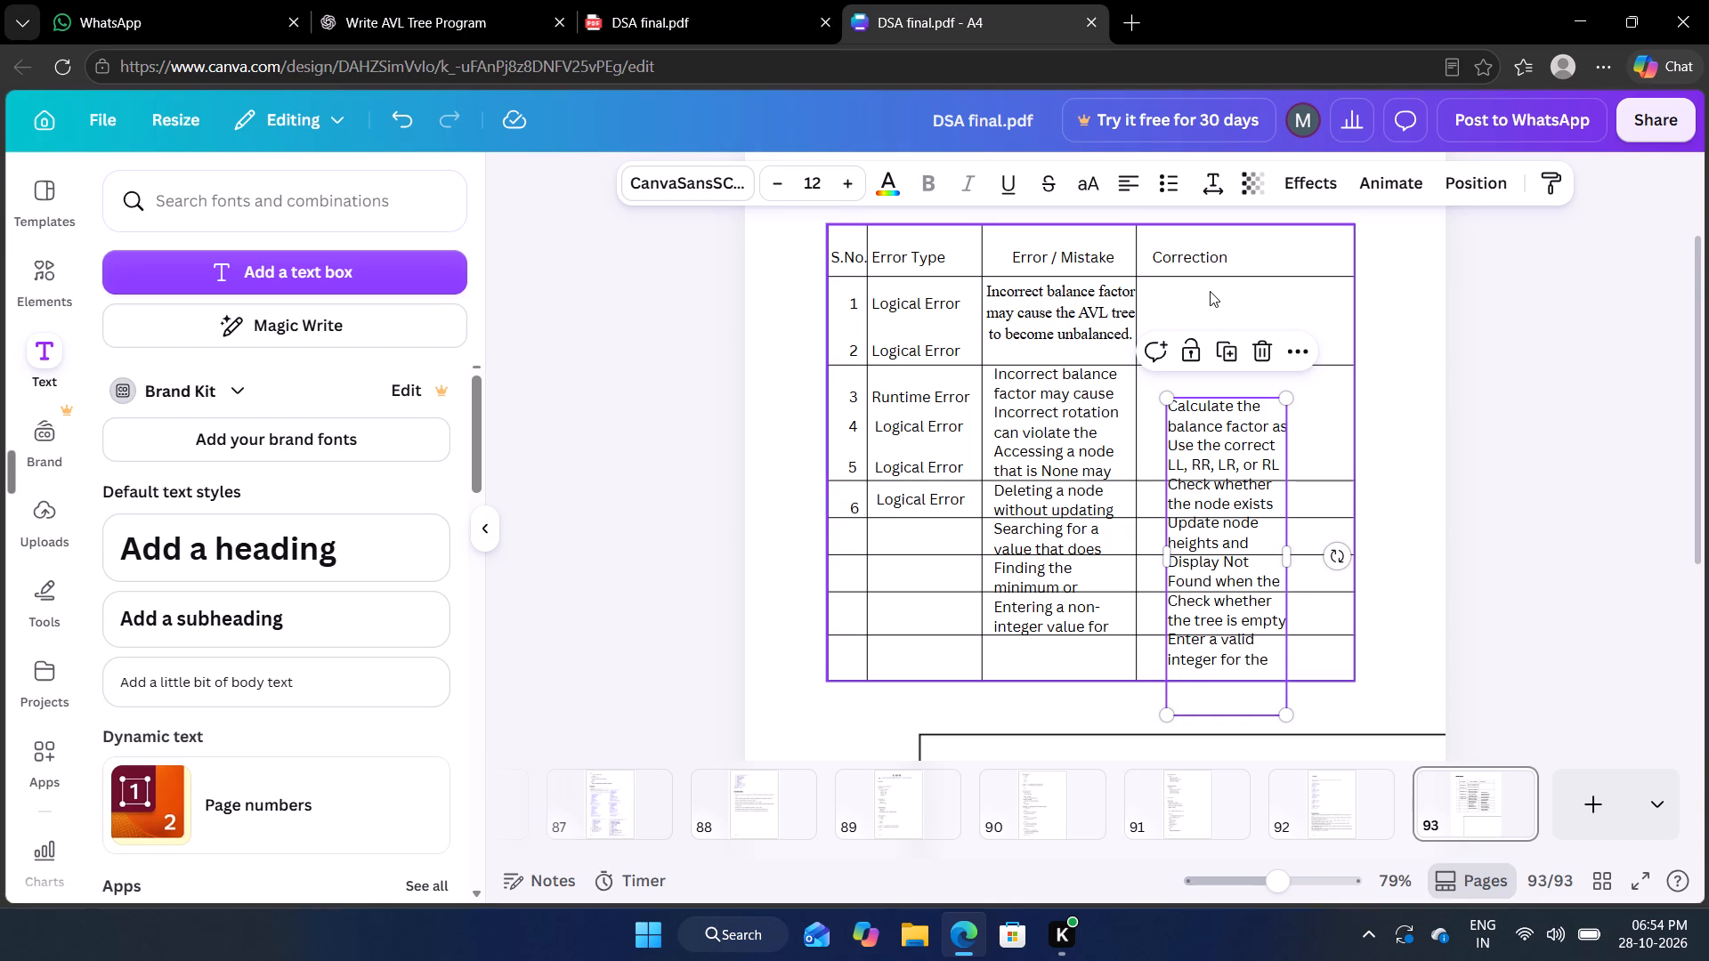
{"action": "left_click", "coordinate": [1210, 291]}
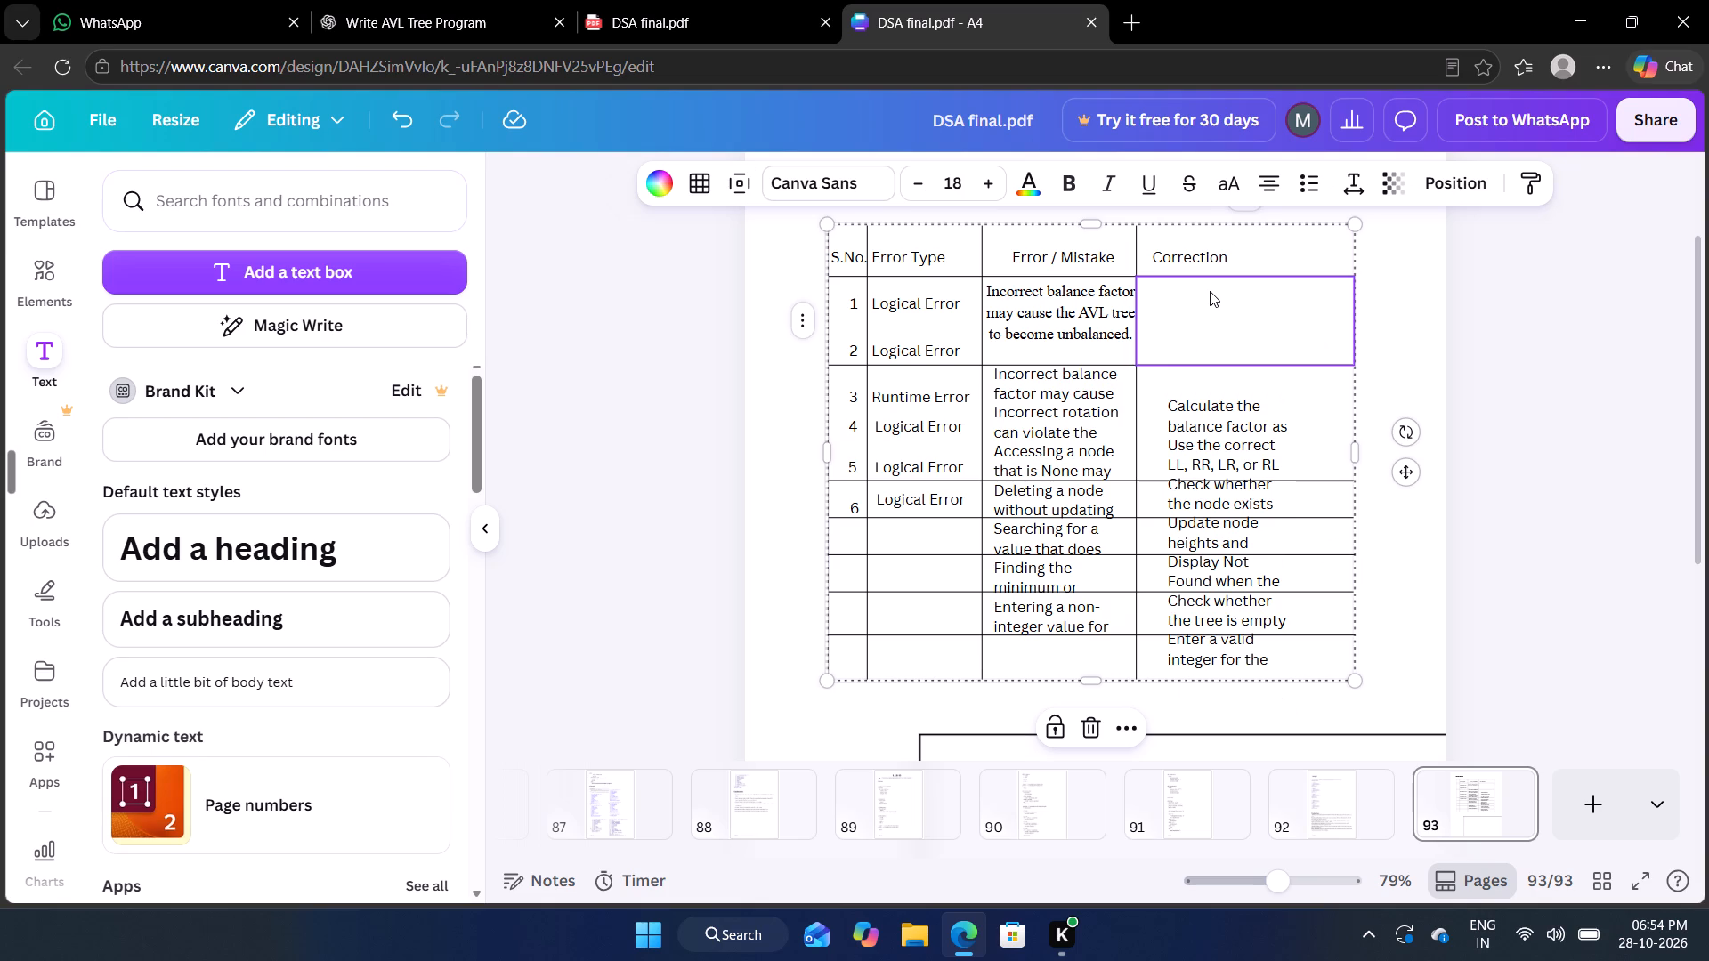
{"action": "key", "text": "ctrl+v"}
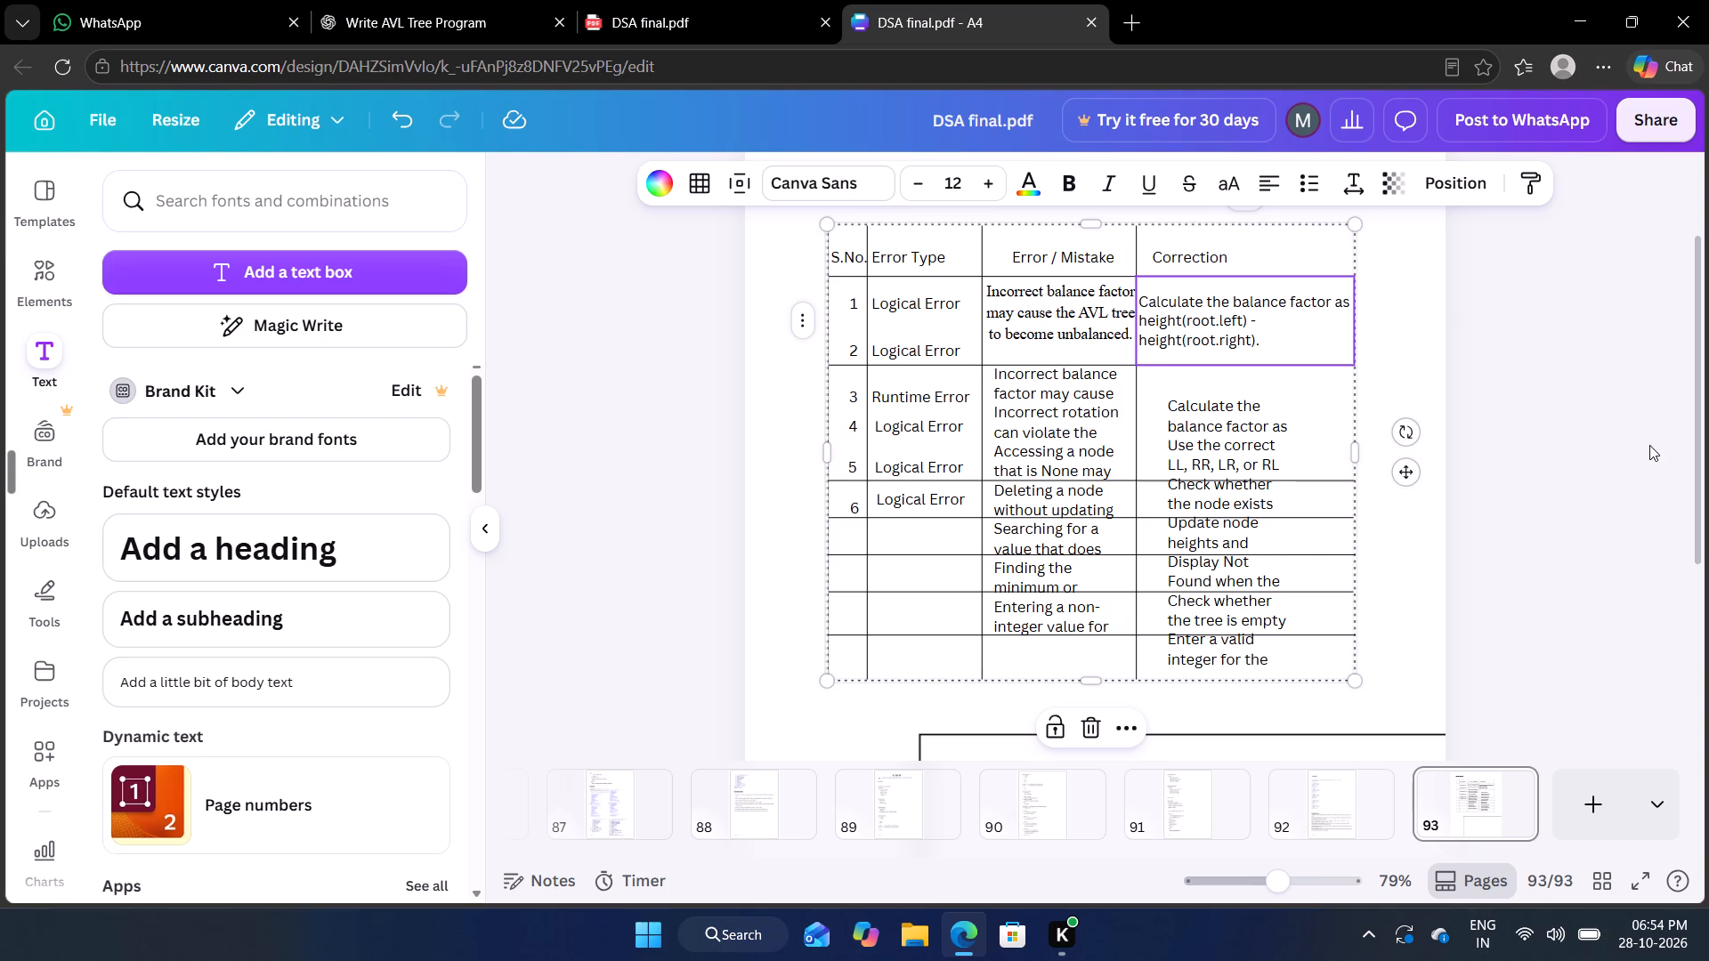
Format the row 1 Correction cell text in Times New Roman at font size 13.
{"action": "left_click", "coordinate": [837, 179]}
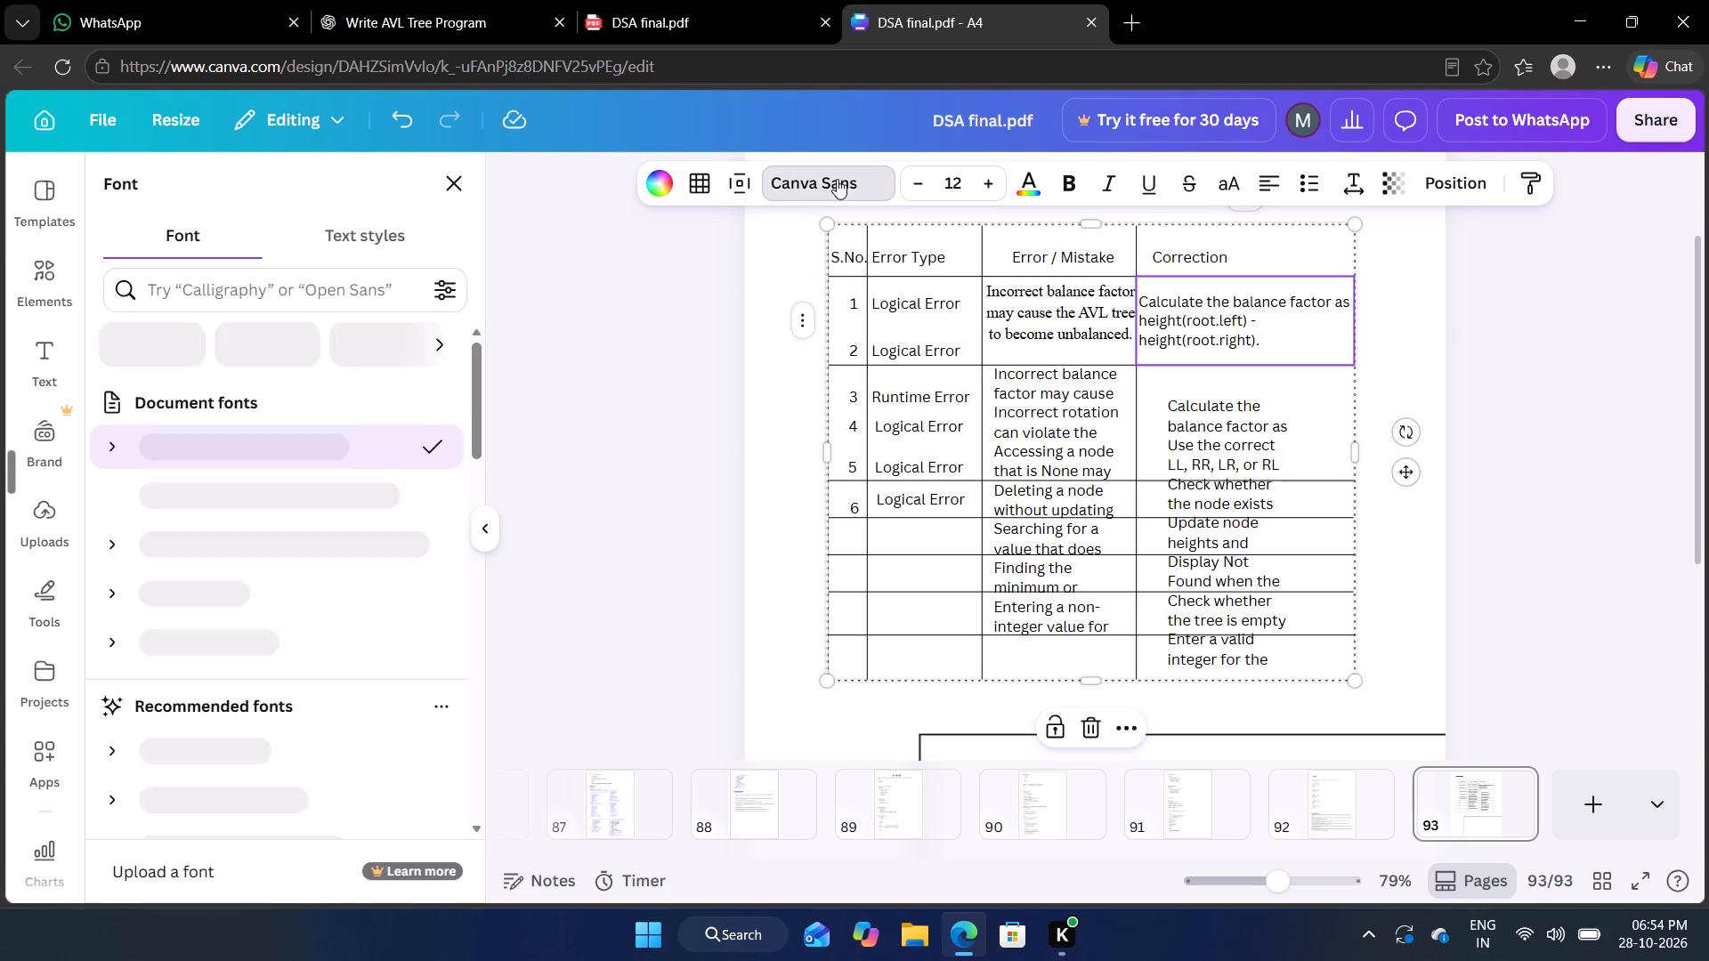
{"action": "left_click", "coordinate": [268, 636]}
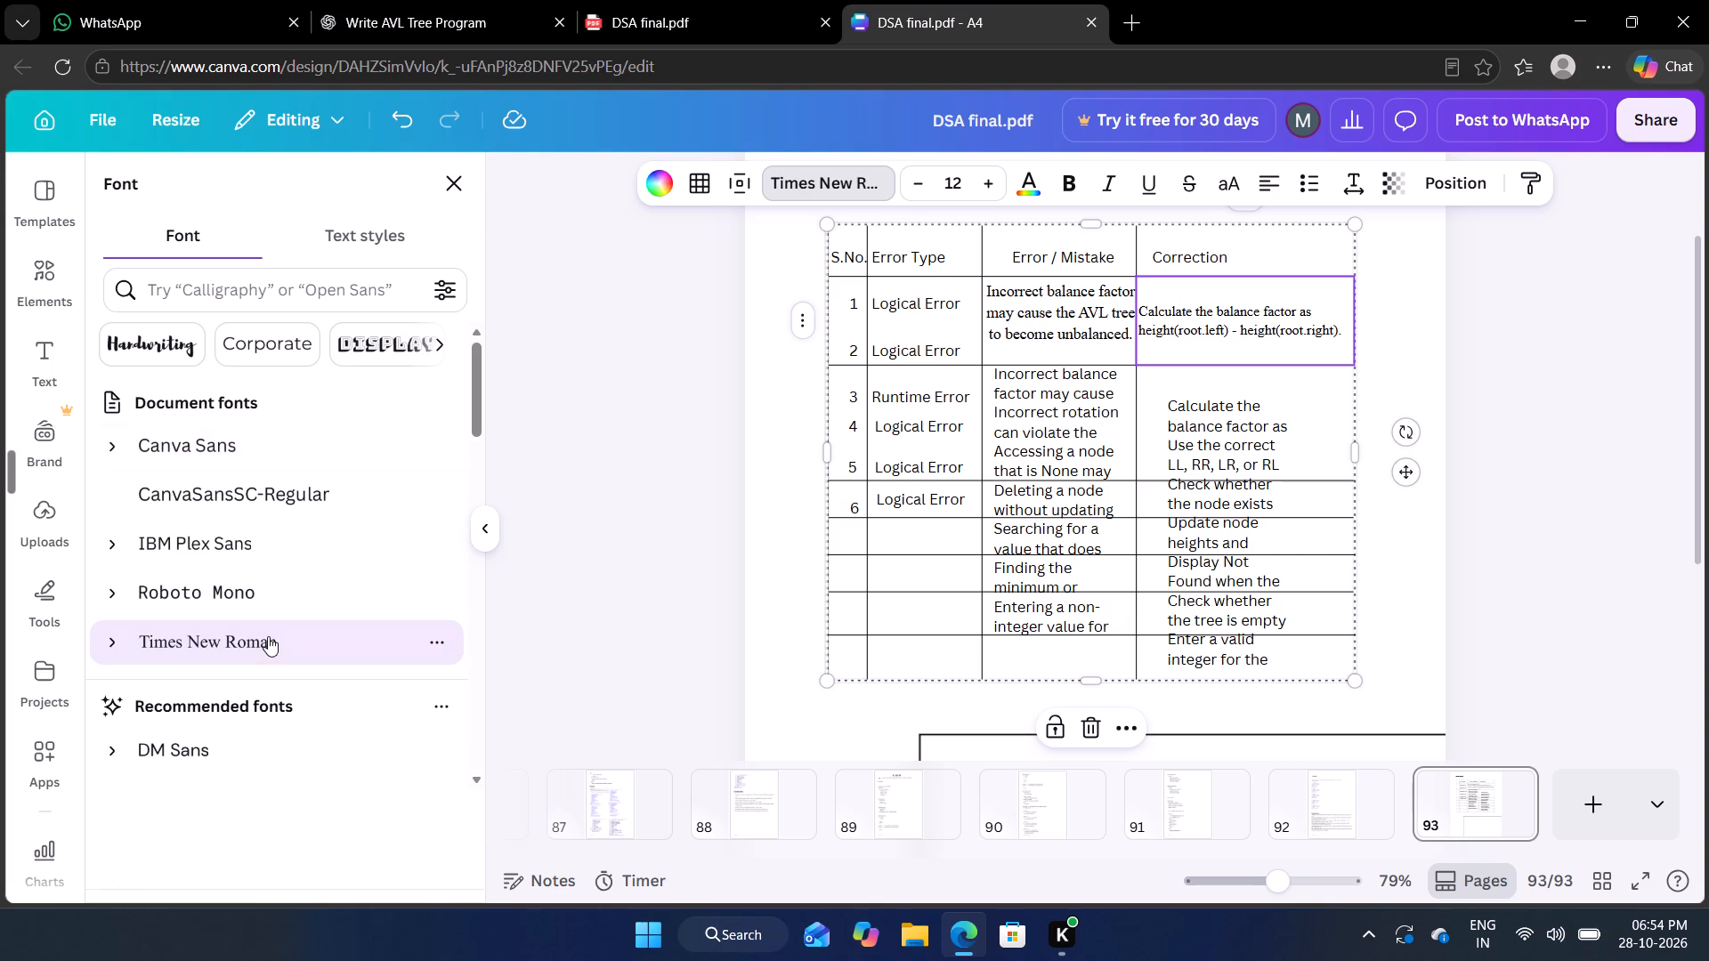
{"action": "left_click", "coordinate": [1566, 570]}
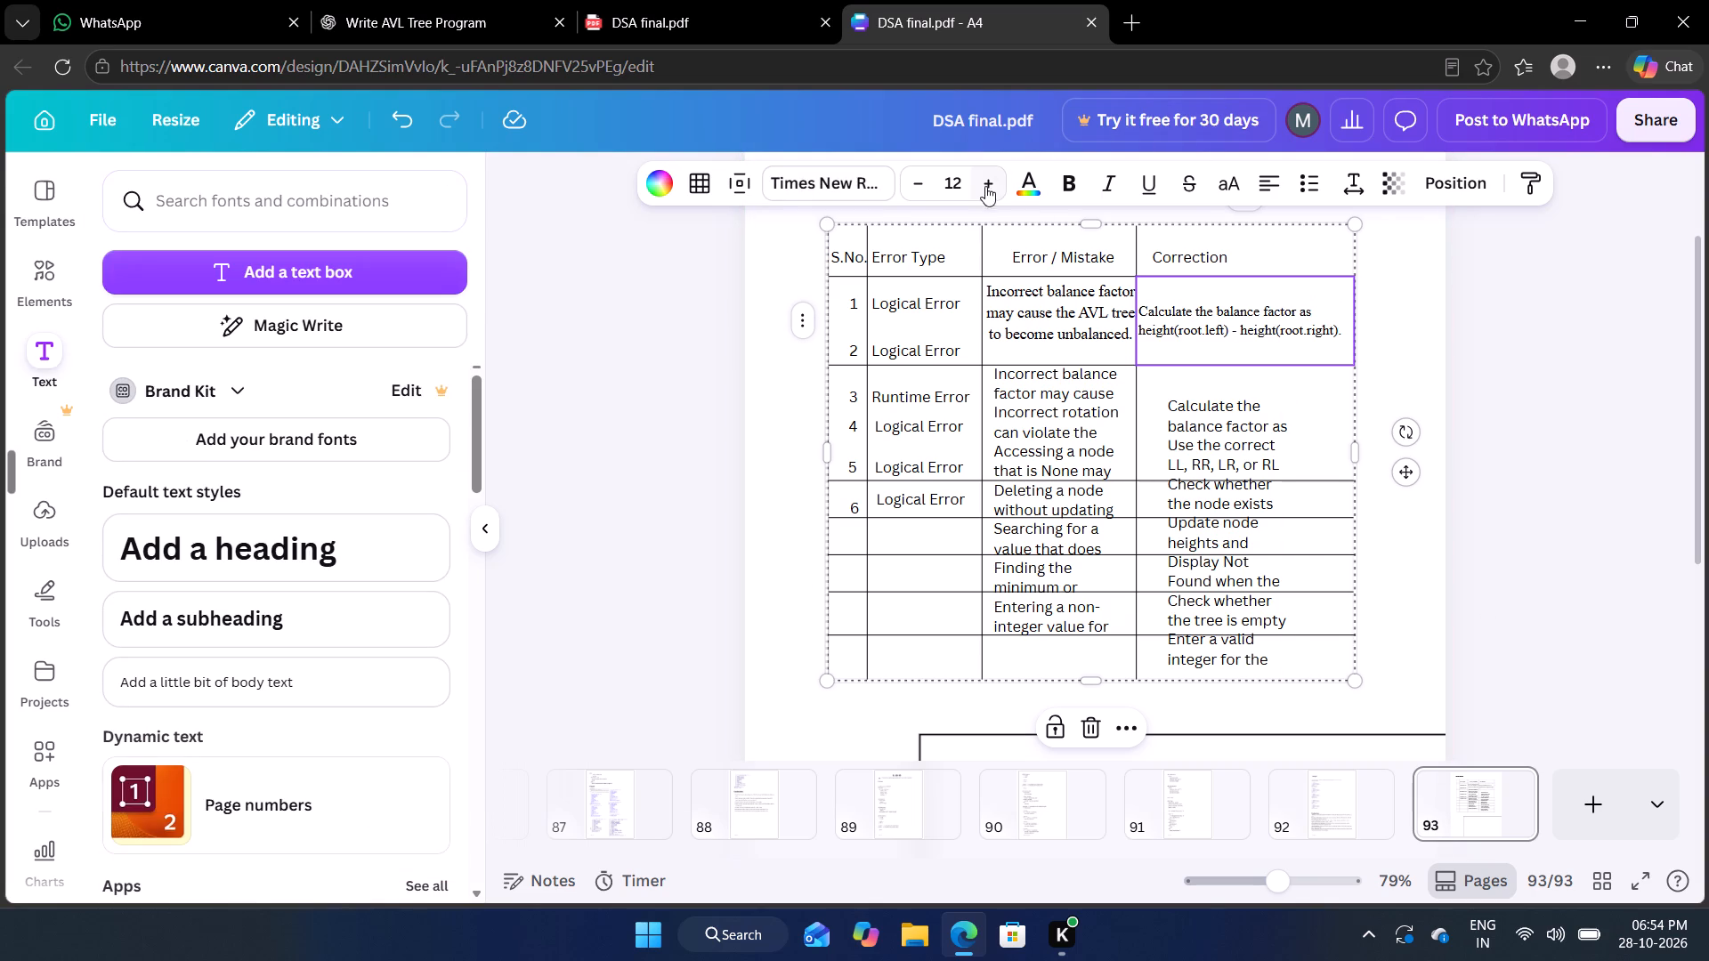
{"action": "left_click", "coordinate": [985, 186]}
{"action": "left_click", "coordinate": [1697, 383]}
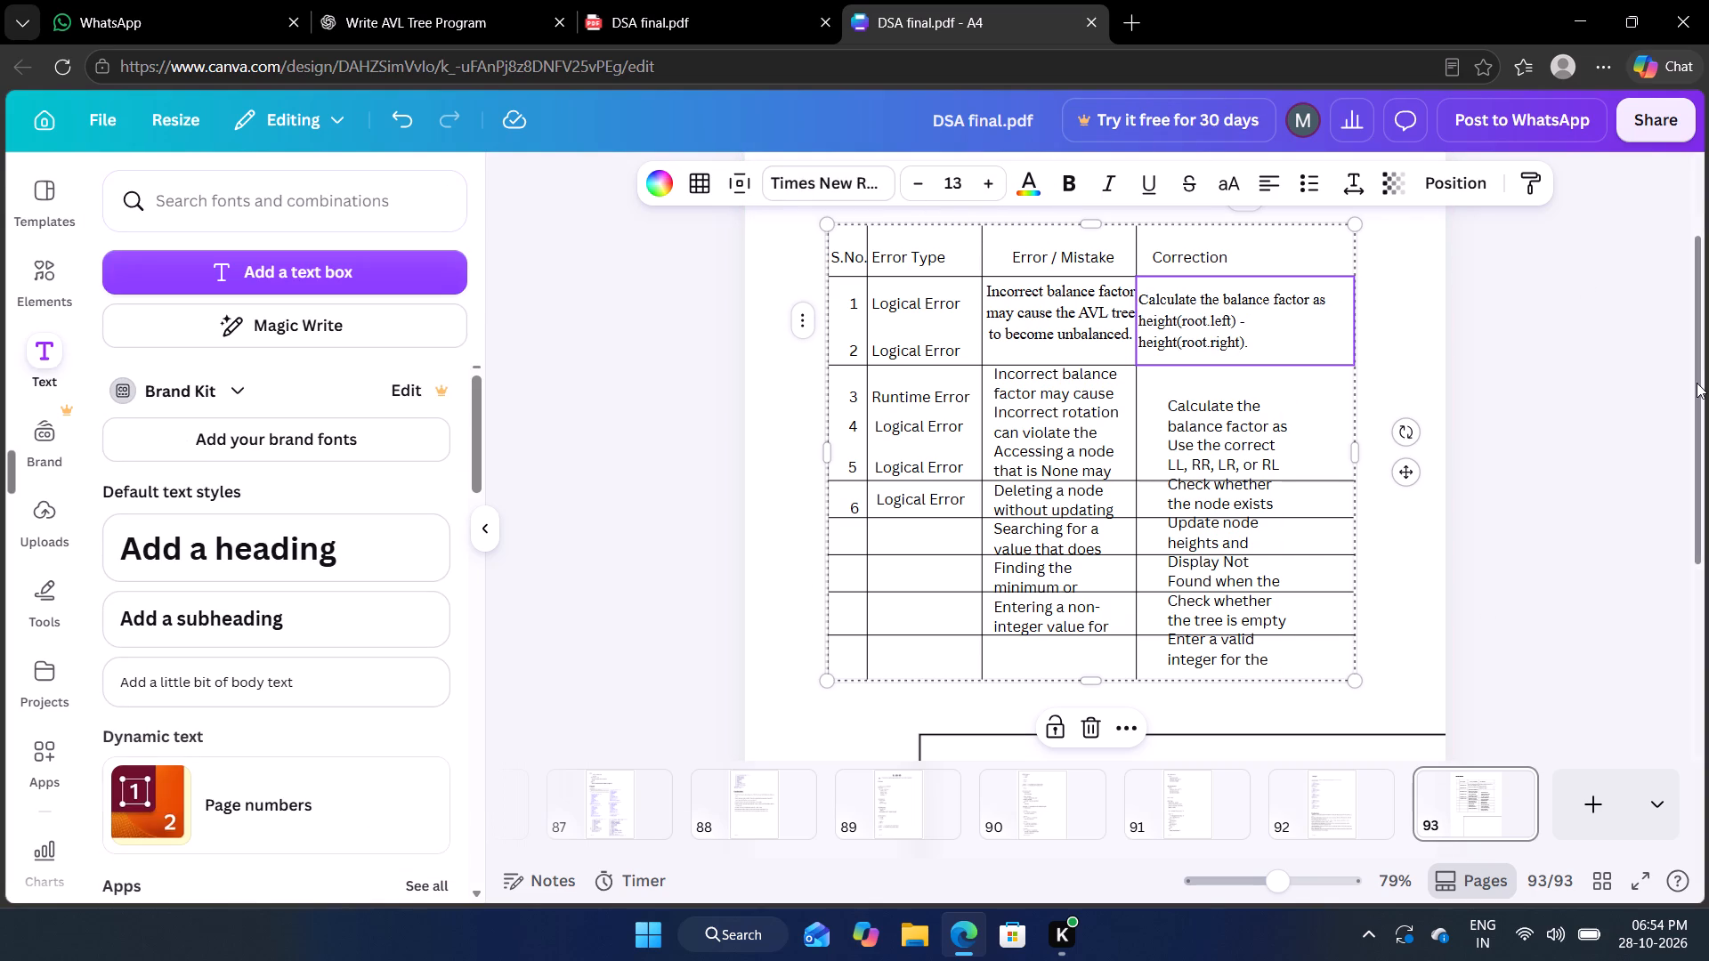
{"action": "left_click", "coordinate": [1537, 411]}
Remove the spaces around the minus sign in the row 1 Correction text so it reads height(root.left)-height(root.right).
{"action": "left_click", "coordinate": [1057, 319]}
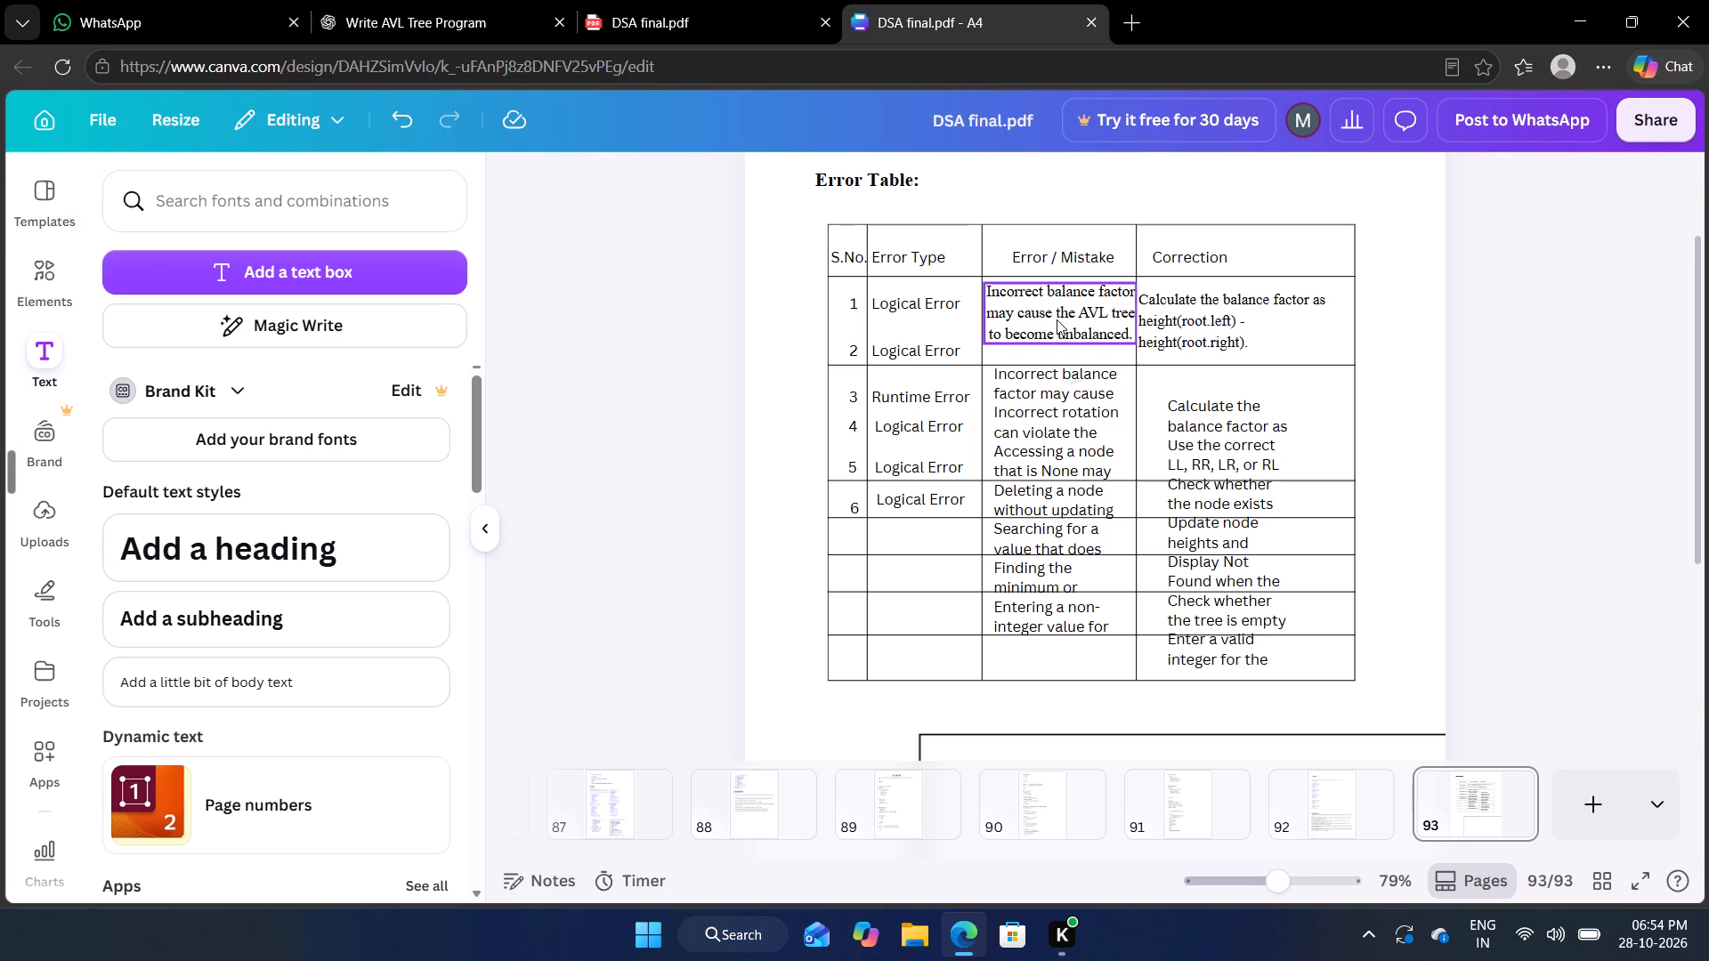
{"action": "left_click", "coordinate": [1227, 331]}
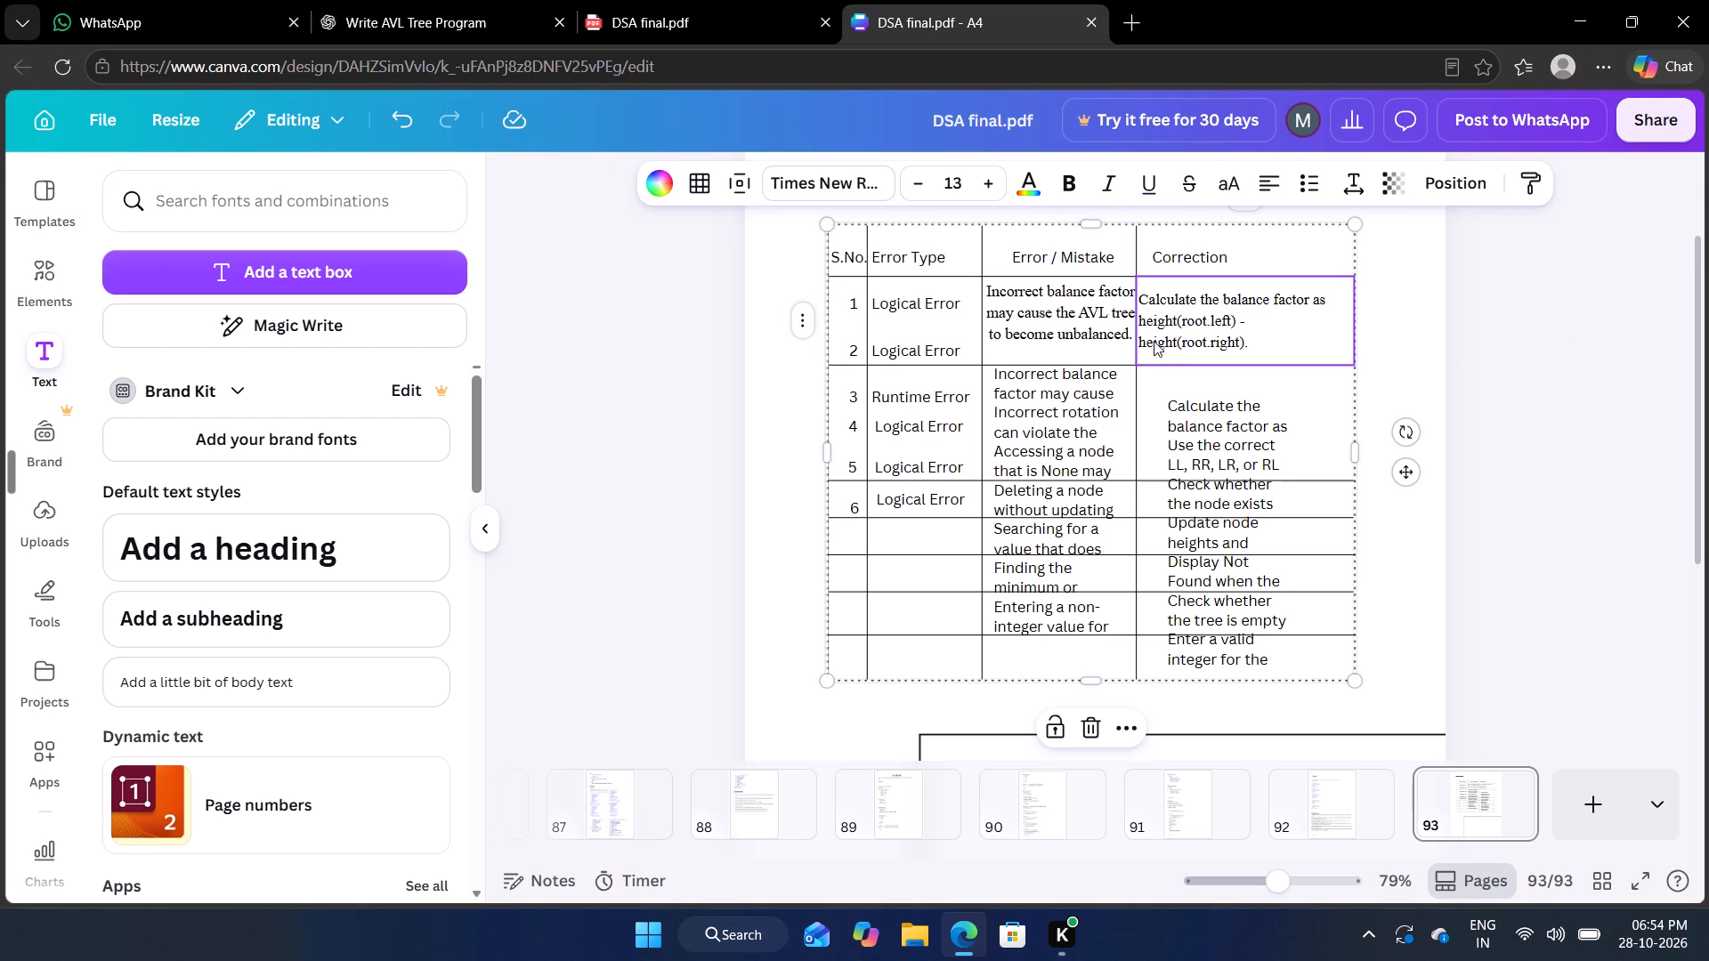
{"action": "left_click", "coordinate": [1534, 343]}
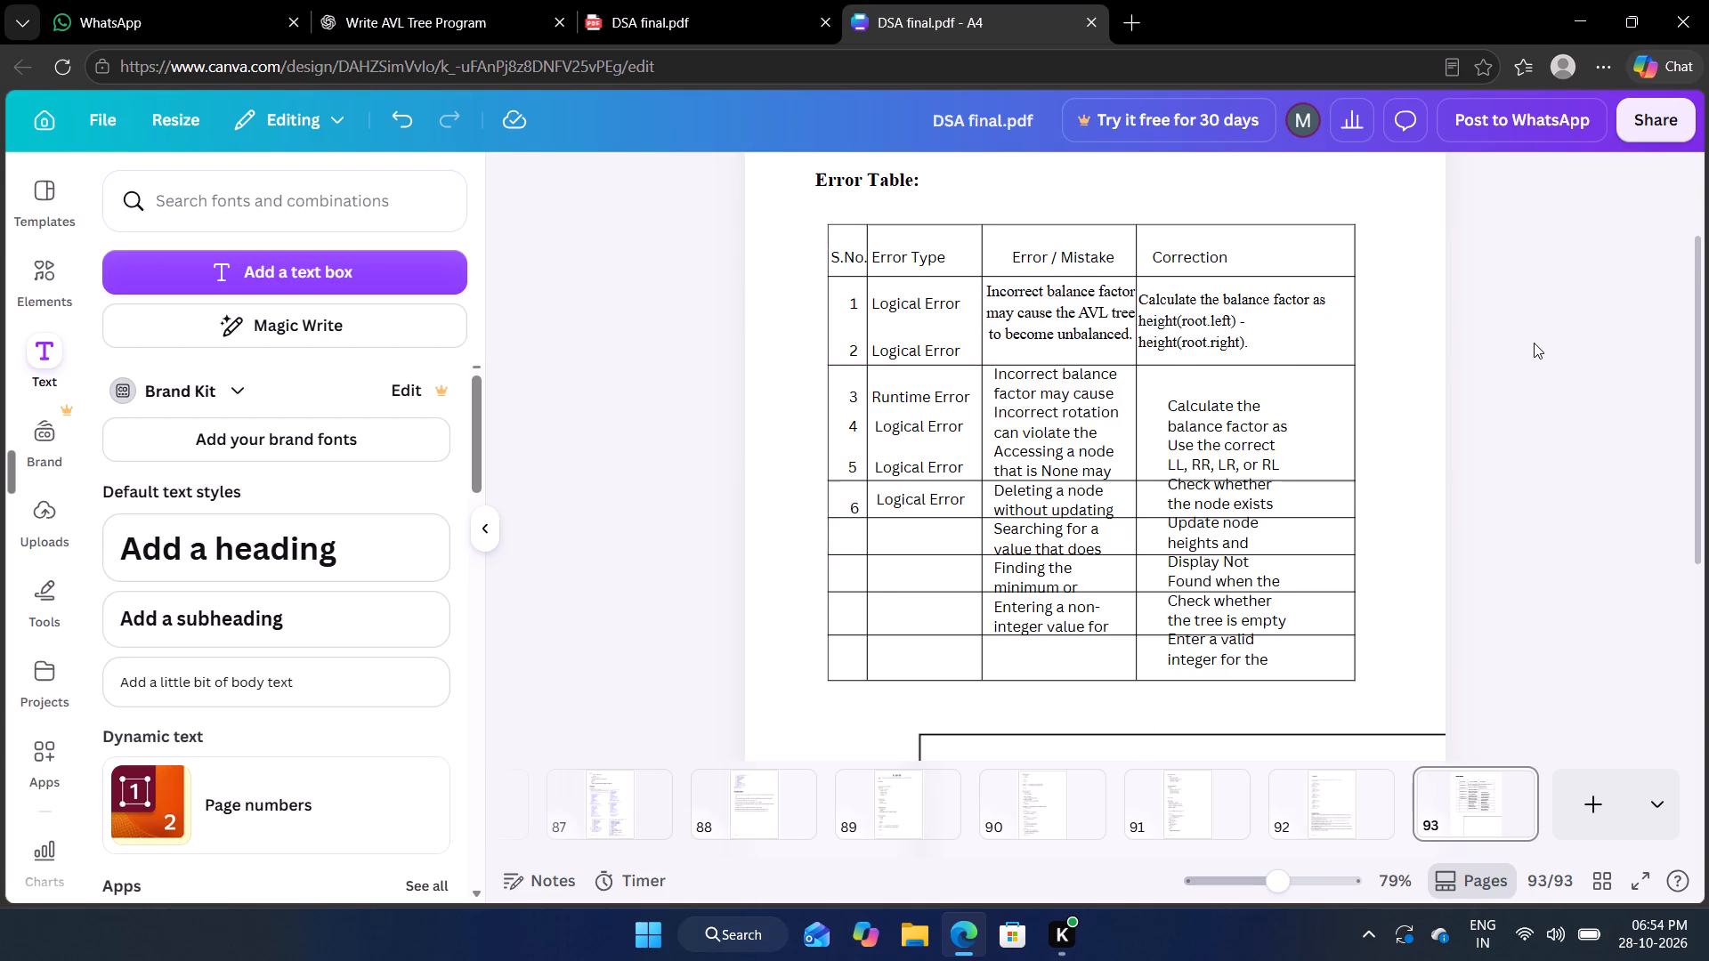
{"action": "left_click", "coordinate": [1142, 335]}
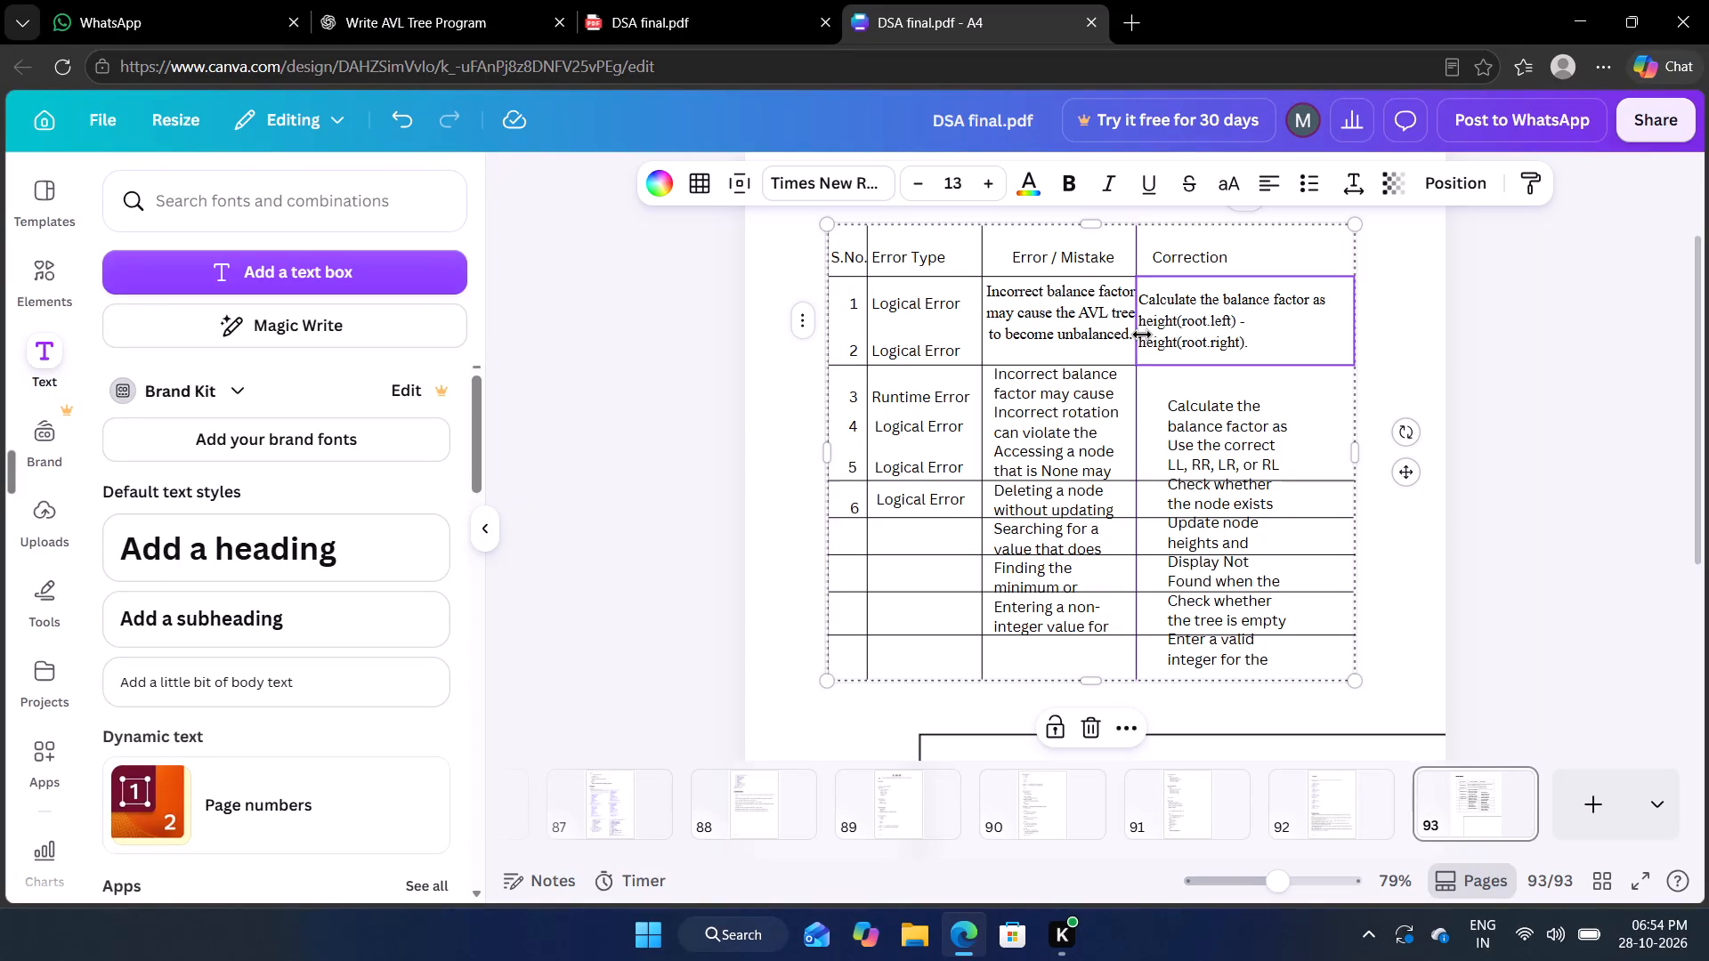
{"action": "left_click", "coordinate": [1163, 342]}
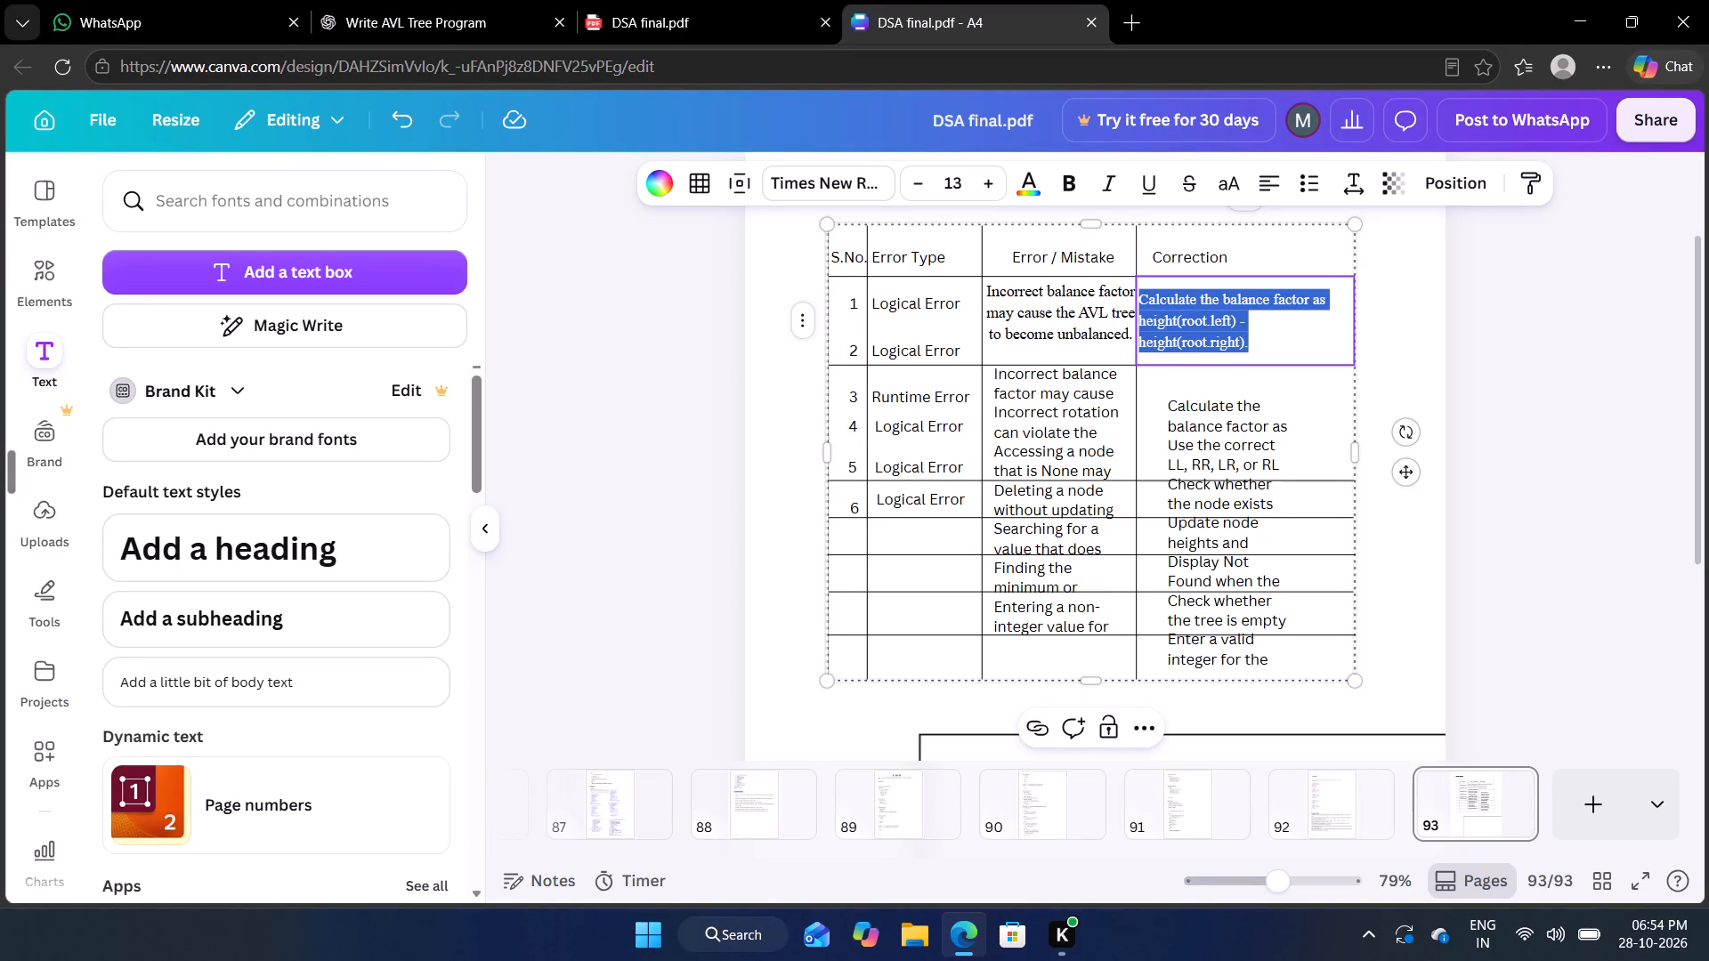
{"action": "left_click", "coordinate": [1549, 358]}
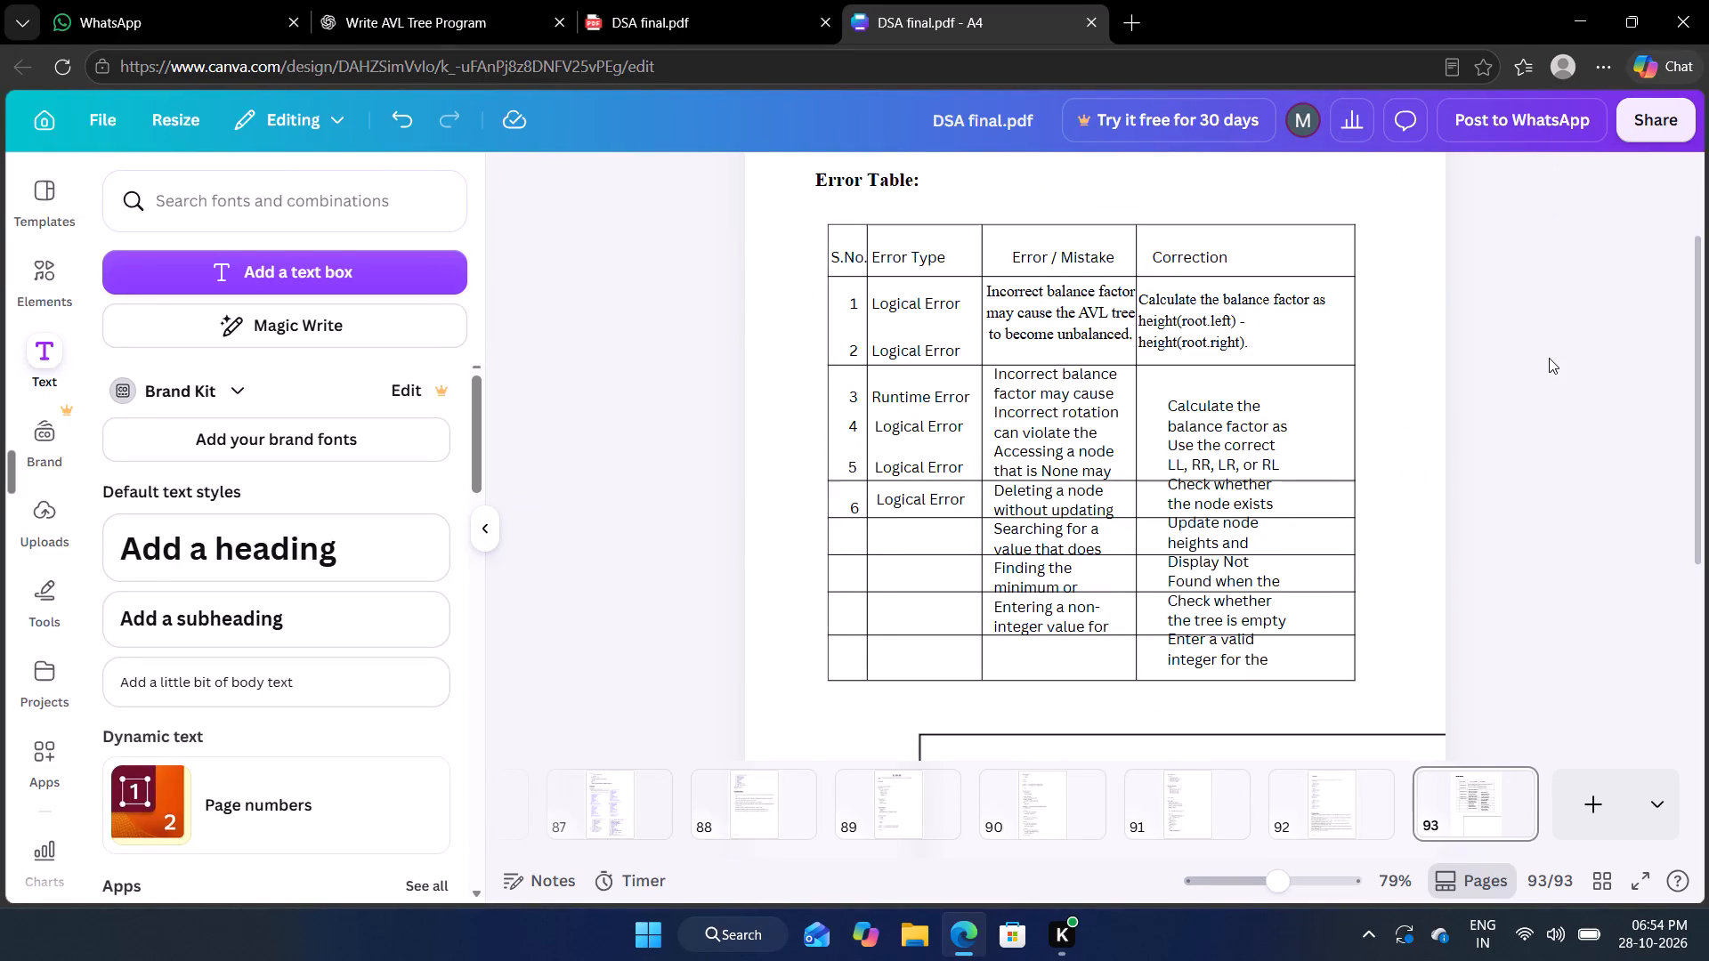
{"action": "left_click", "coordinate": [1140, 336]}
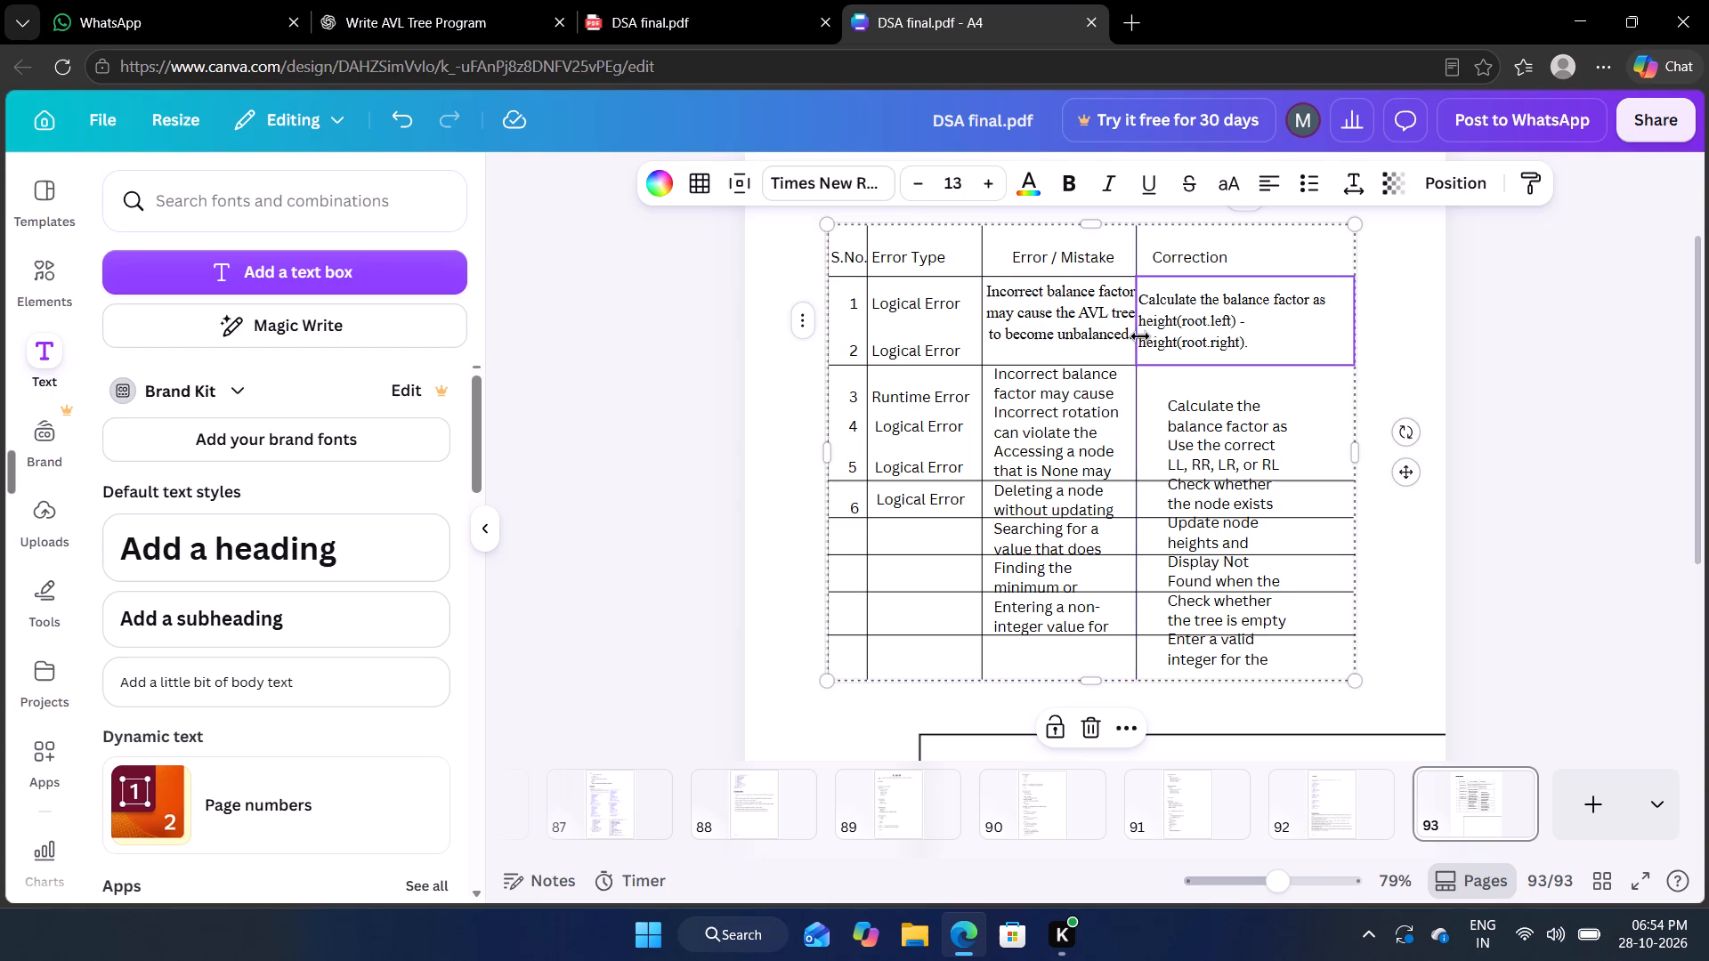
{"action": "left_click", "coordinate": [1145, 343]}
{"action": "left_click", "coordinate": [1162, 339]}
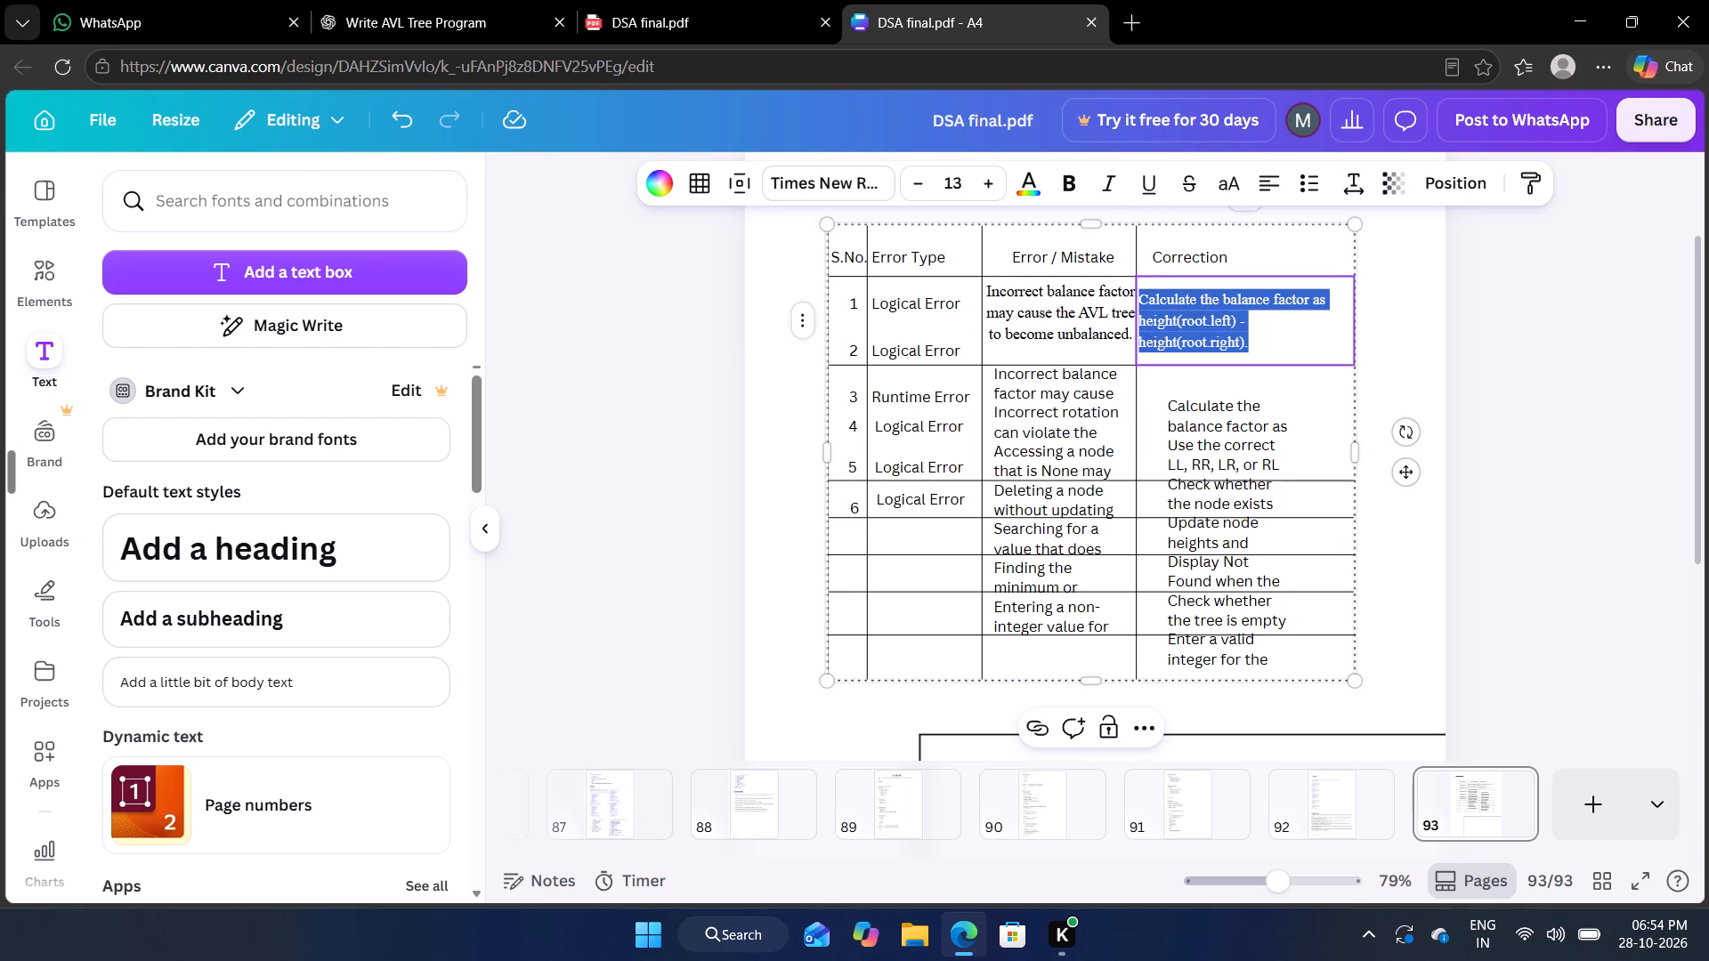
{"action": "left_click", "coordinate": [1151, 346]}
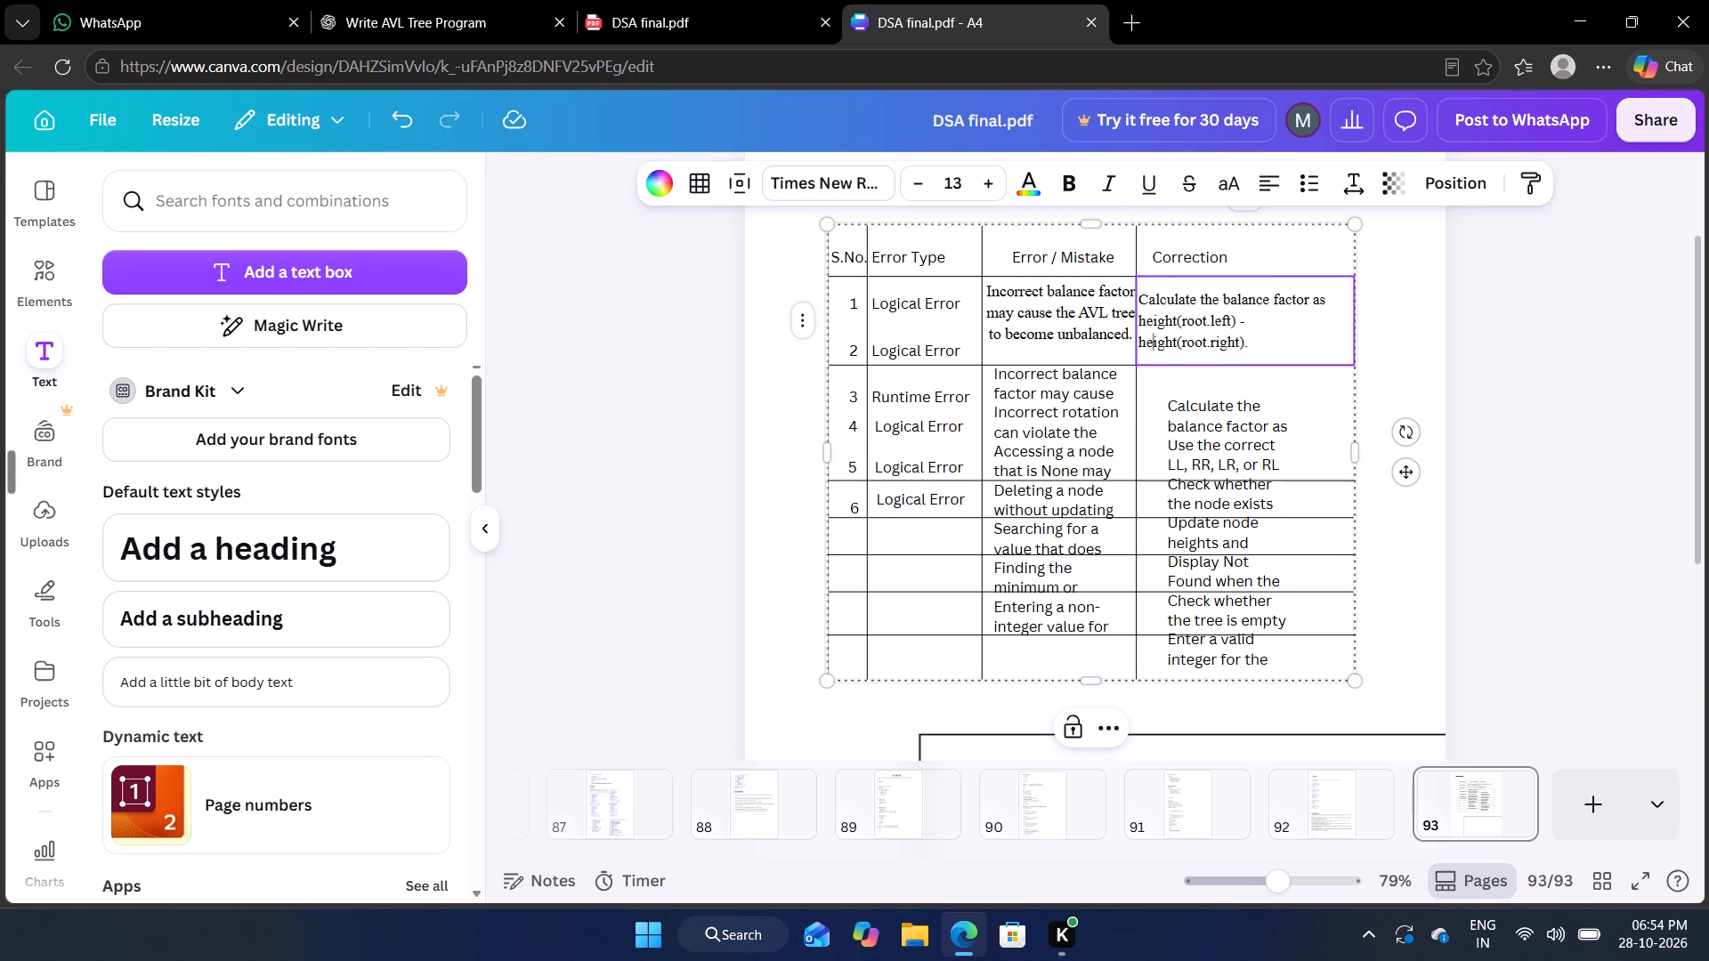
{"action": "key", "text": "Left"}
{"action": "key", "text": "Left"}
{"action": "key", "text": "BackSpace"}
{"action": "key", "text": "BackSpace"}
{"action": "key", "text": "BackSpace"}
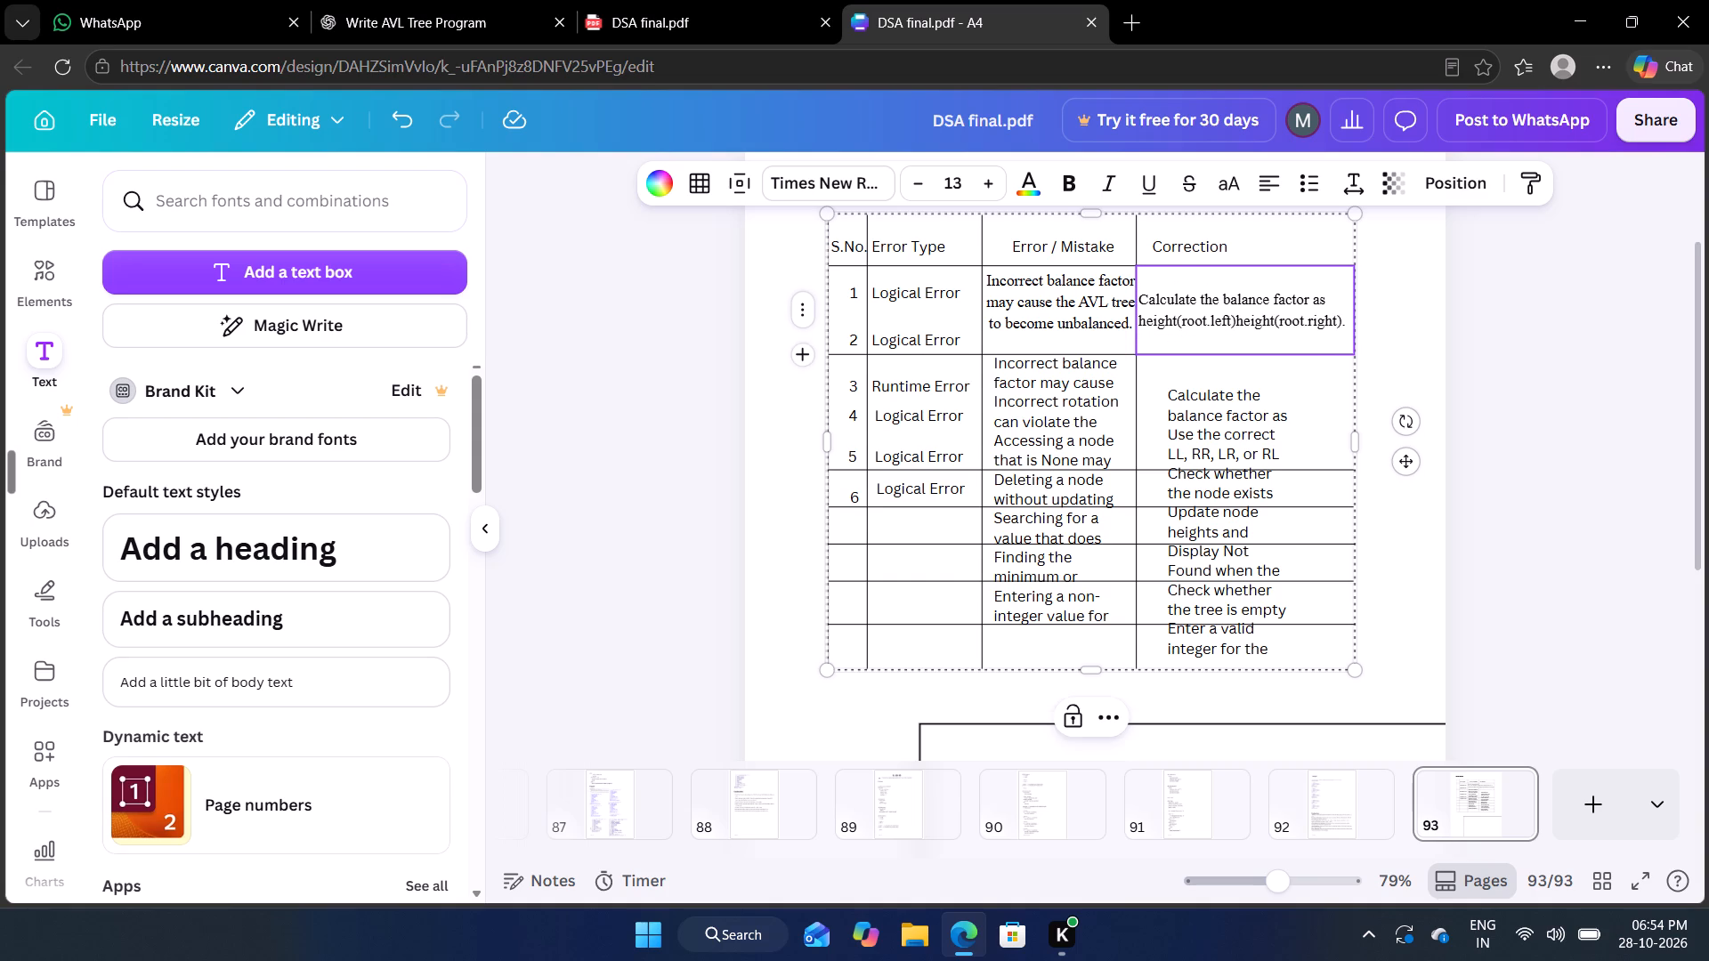
{"action": "key", "text": "minus"}
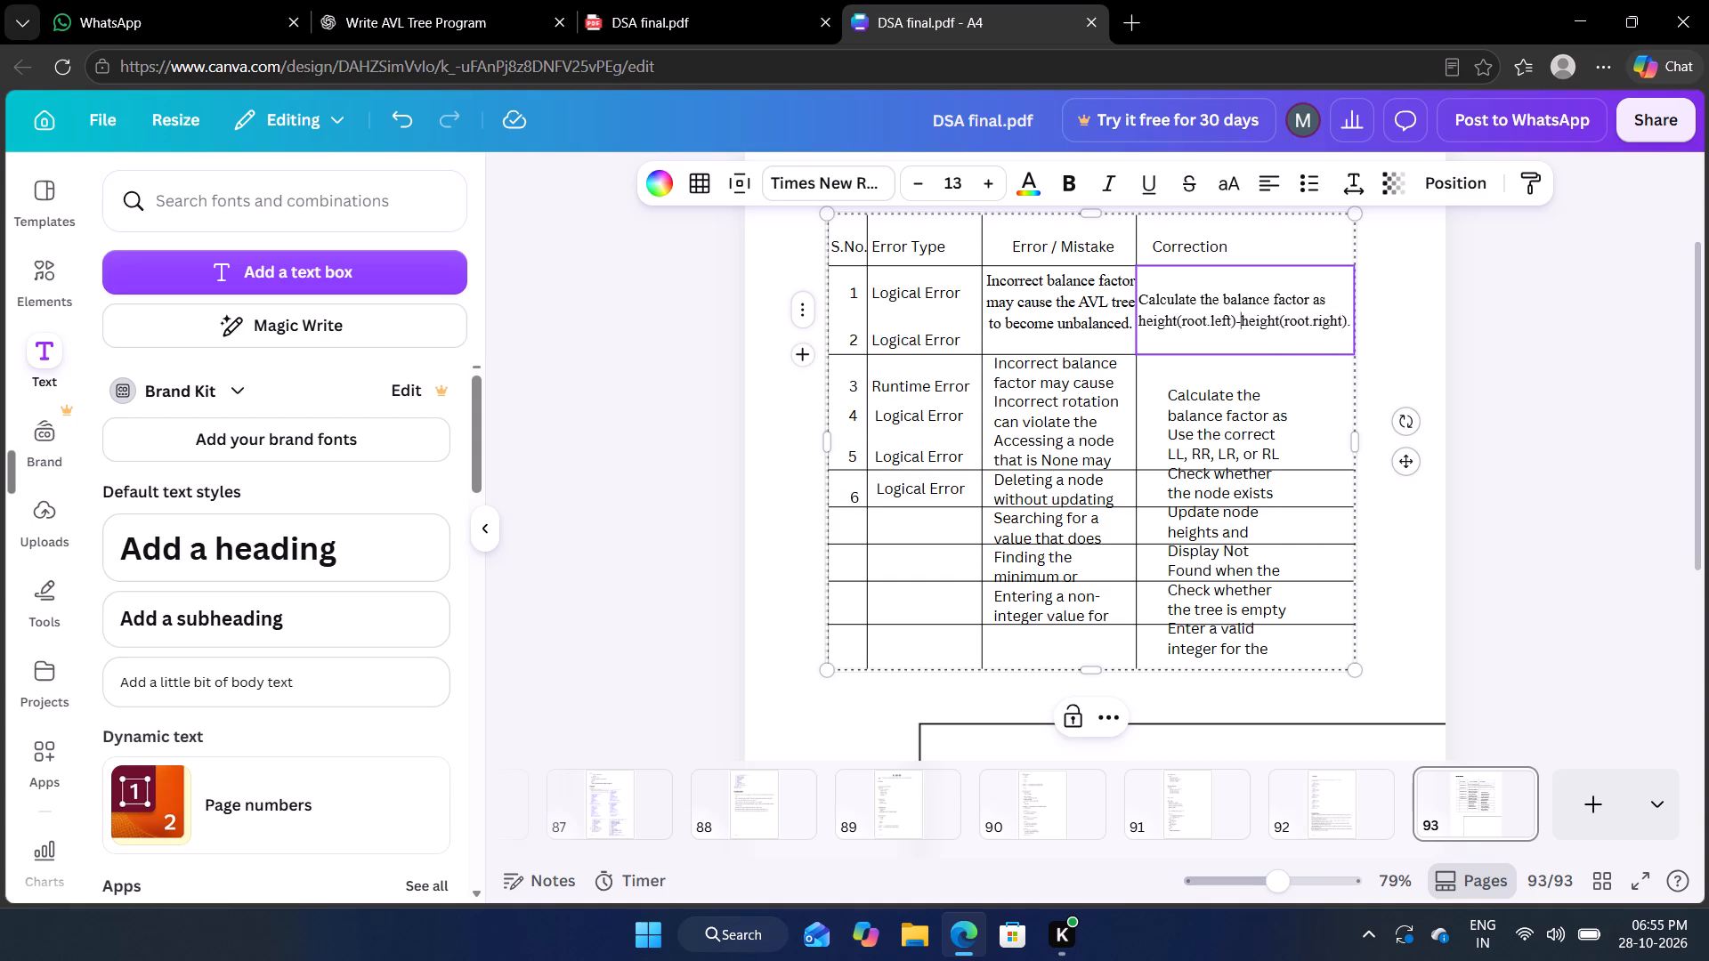
{"action": "left_click", "coordinate": [1513, 346]}
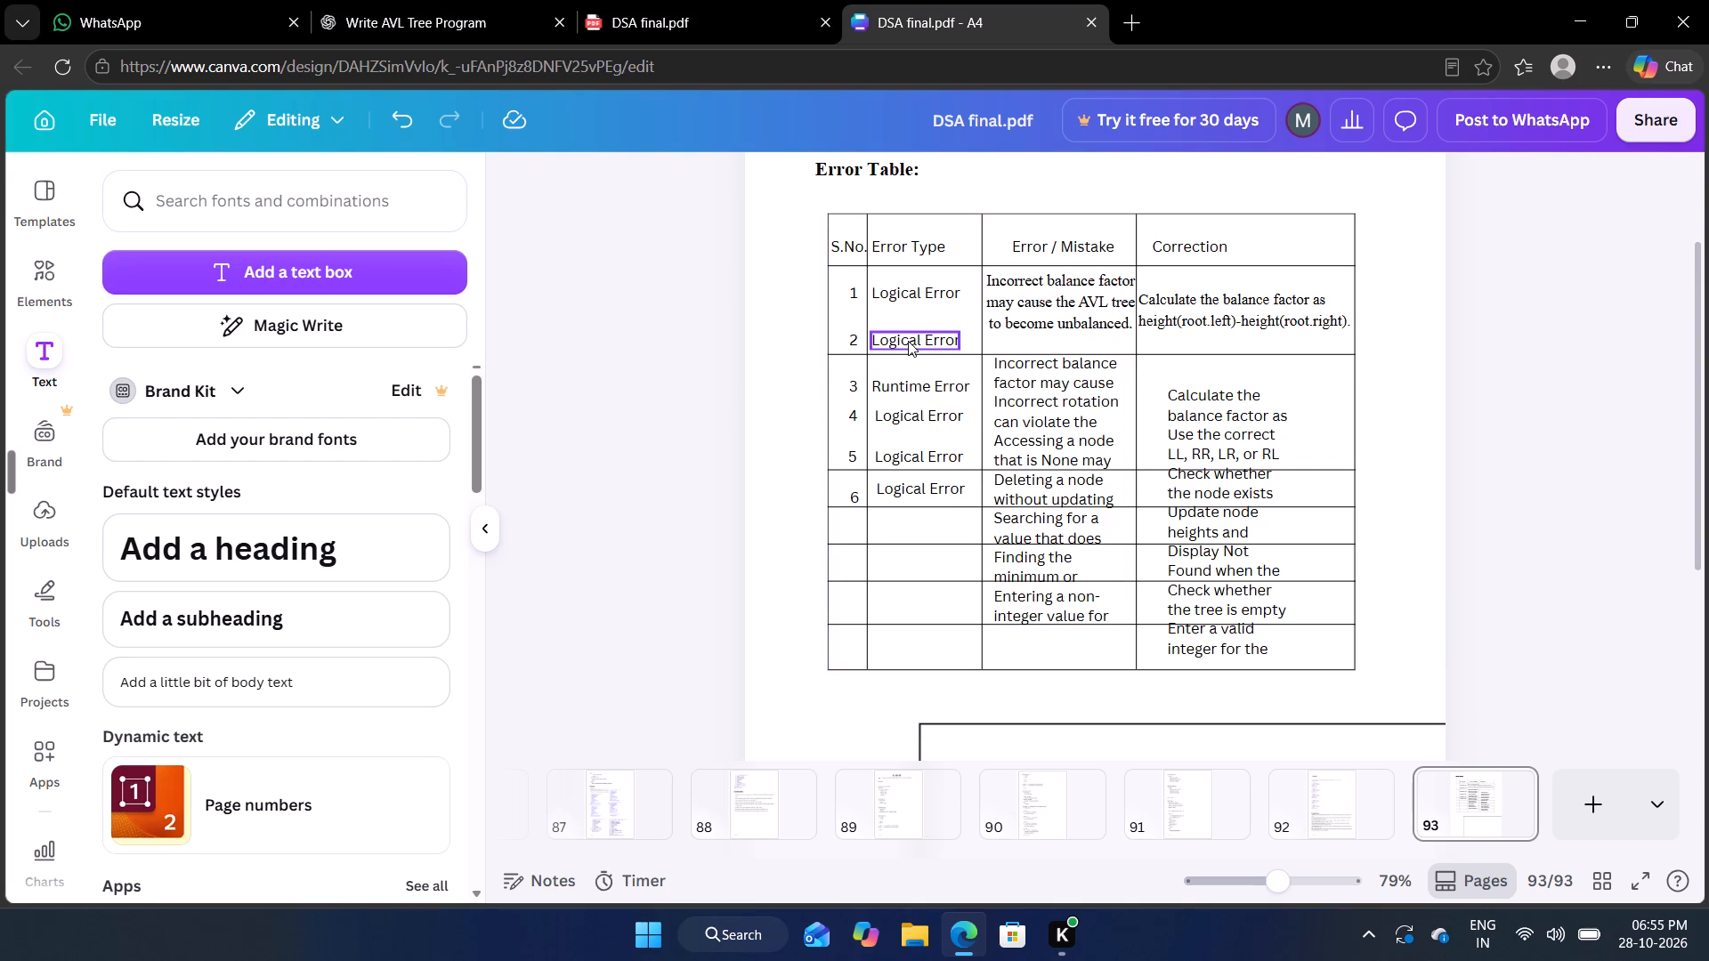
Shift the Error Type labels for items 6 to 2 down one by one, leaving only item 1's label in row 1.
{"action": "left_click_drag", "start_coordinate": [920, 492], "coordinate": [921, 533]}
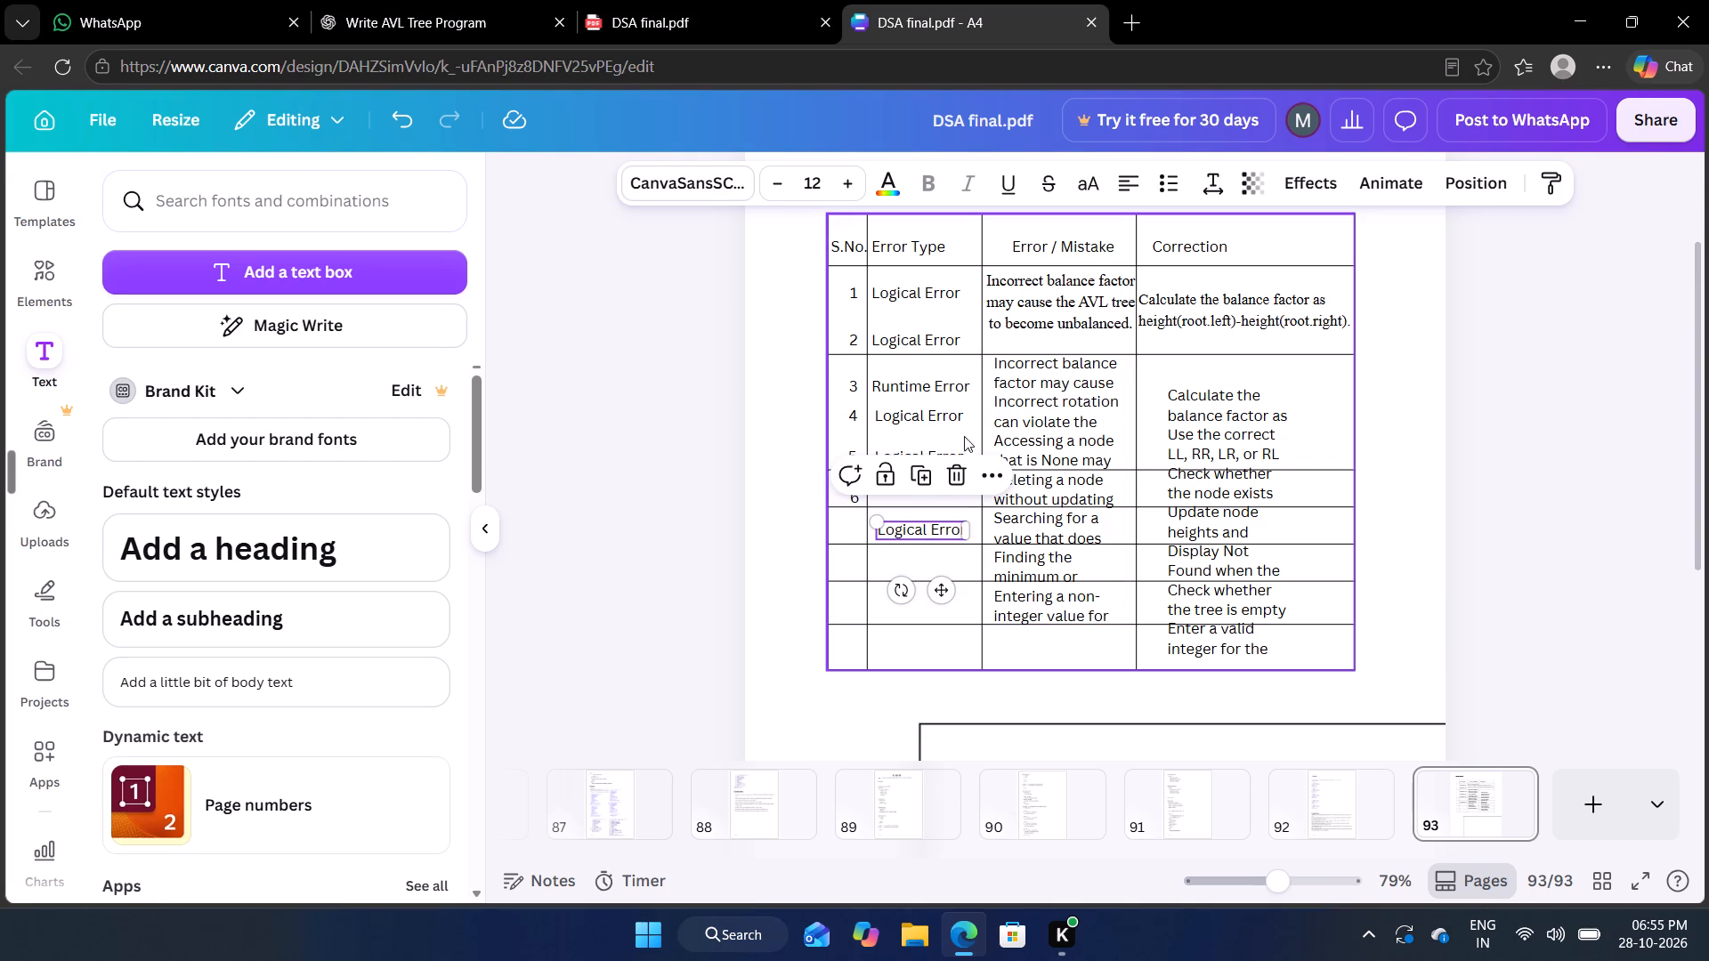
{"action": "left_click", "coordinate": [1535, 450]}
{"action": "left_click_drag", "start_coordinate": [918, 457], "coordinate": [922, 492]}
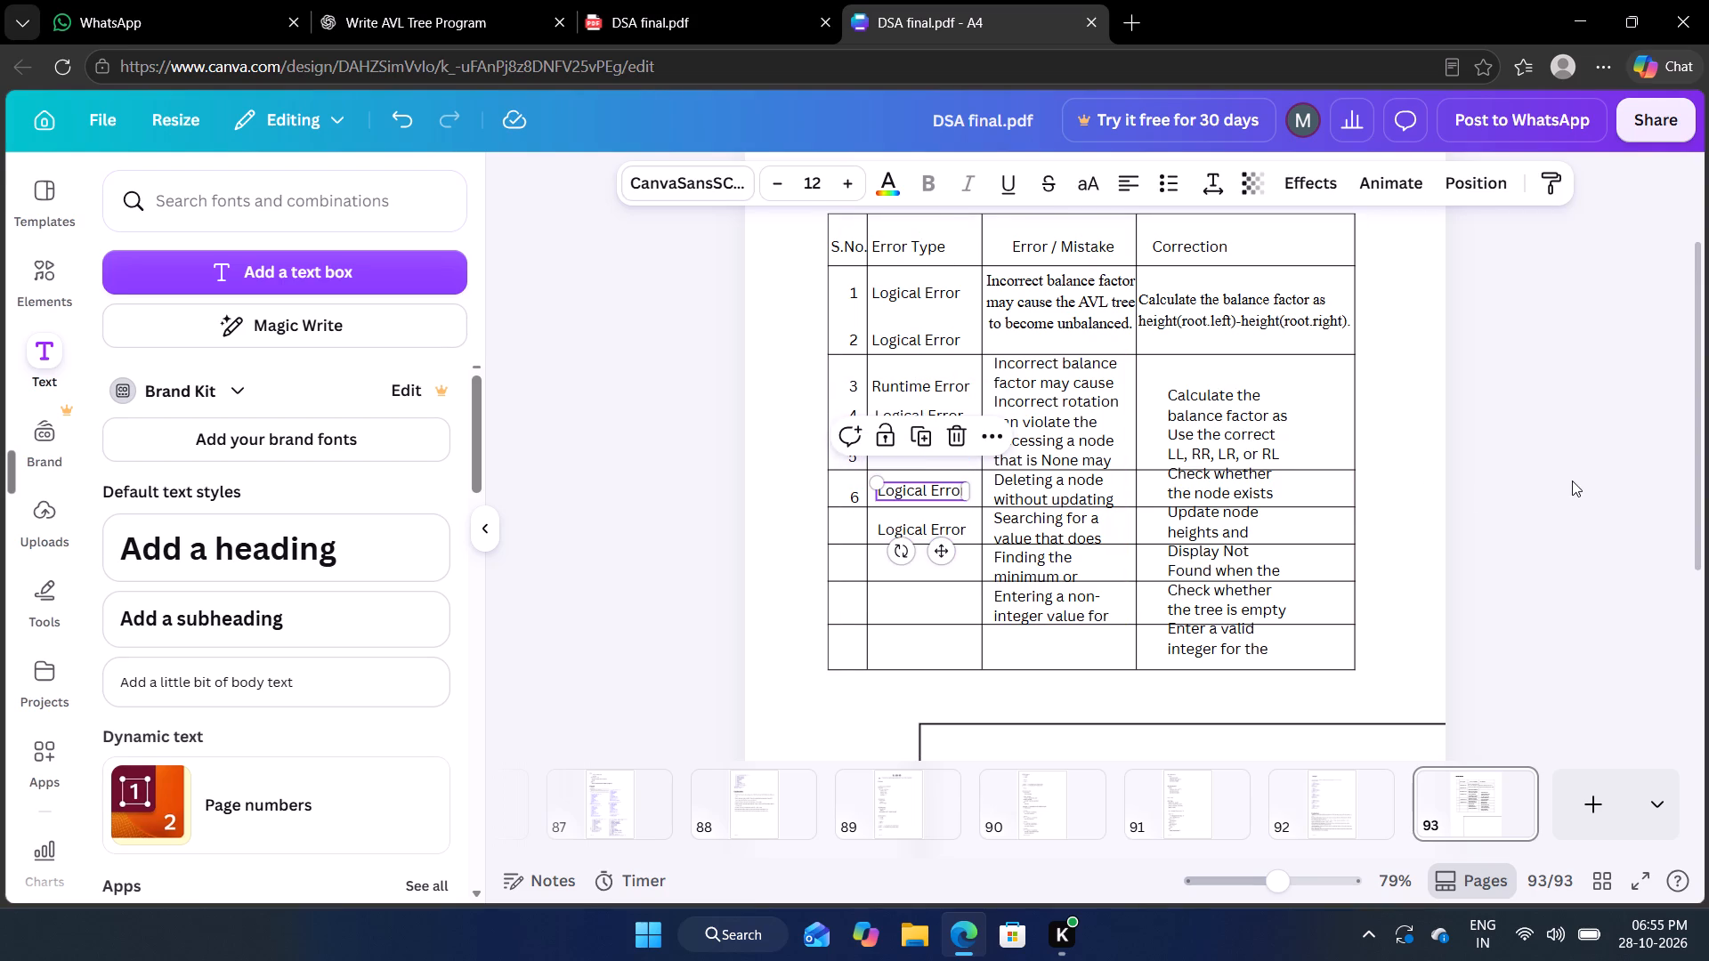
{"action": "left_click", "coordinate": [1572, 480]}
{"action": "left_click_drag", "start_coordinate": [910, 417], "coordinate": [915, 459]}
{"action": "left_click", "coordinate": [1522, 381]}
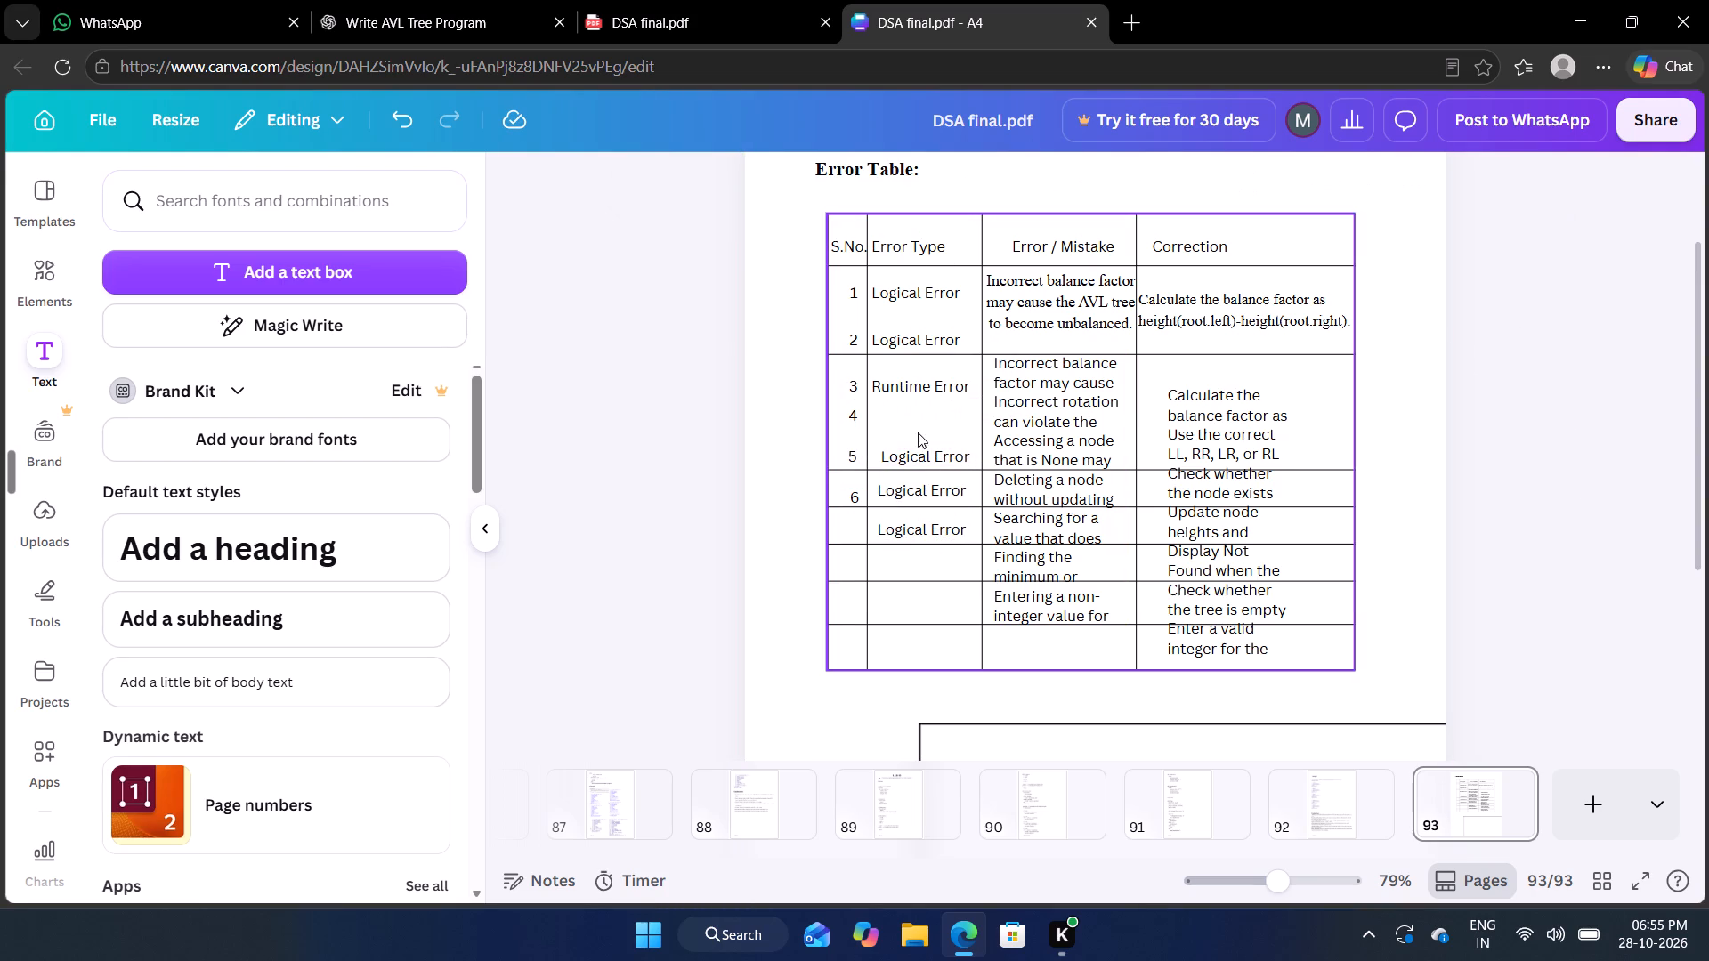
{"action": "left_click_drag", "start_coordinate": [924, 386], "coordinate": [927, 429]}
{"action": "left_click", "coordinate": [1537, 456]}
{"action": "left_click_drag", "start_coordinate": [946, 340], "coordinate": [946, 357]}
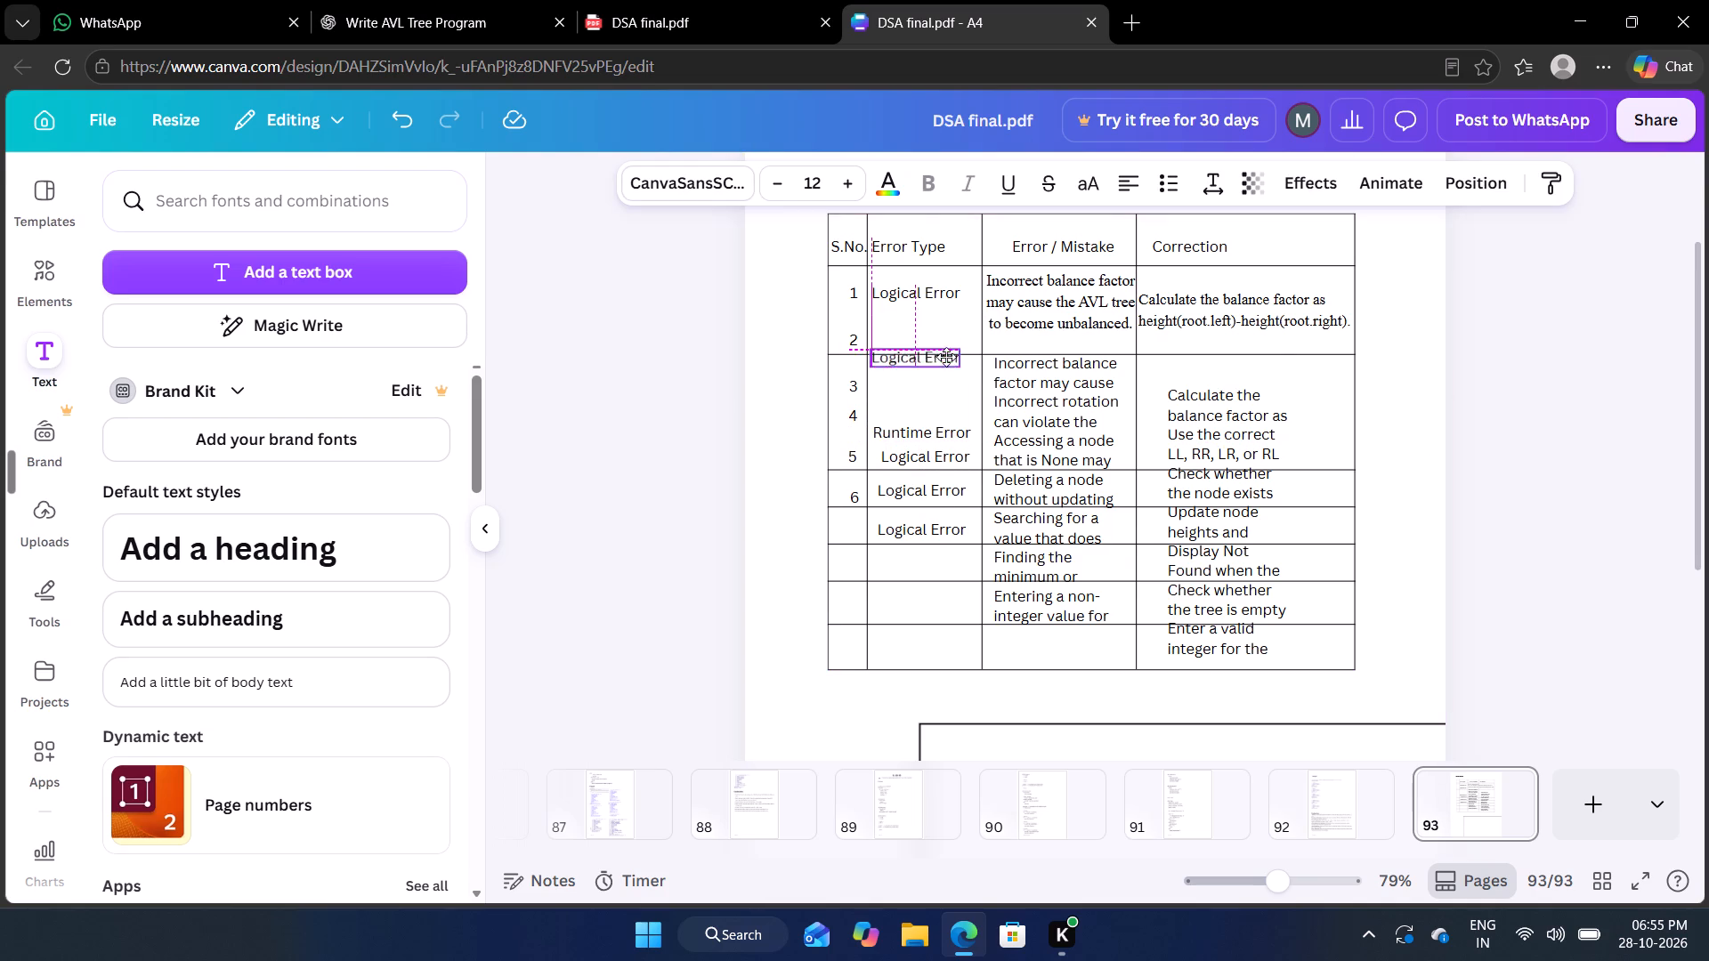
{"action": "left_click_drag", "start_coordinate": [946, 357], "coordinate": [950, 384]}
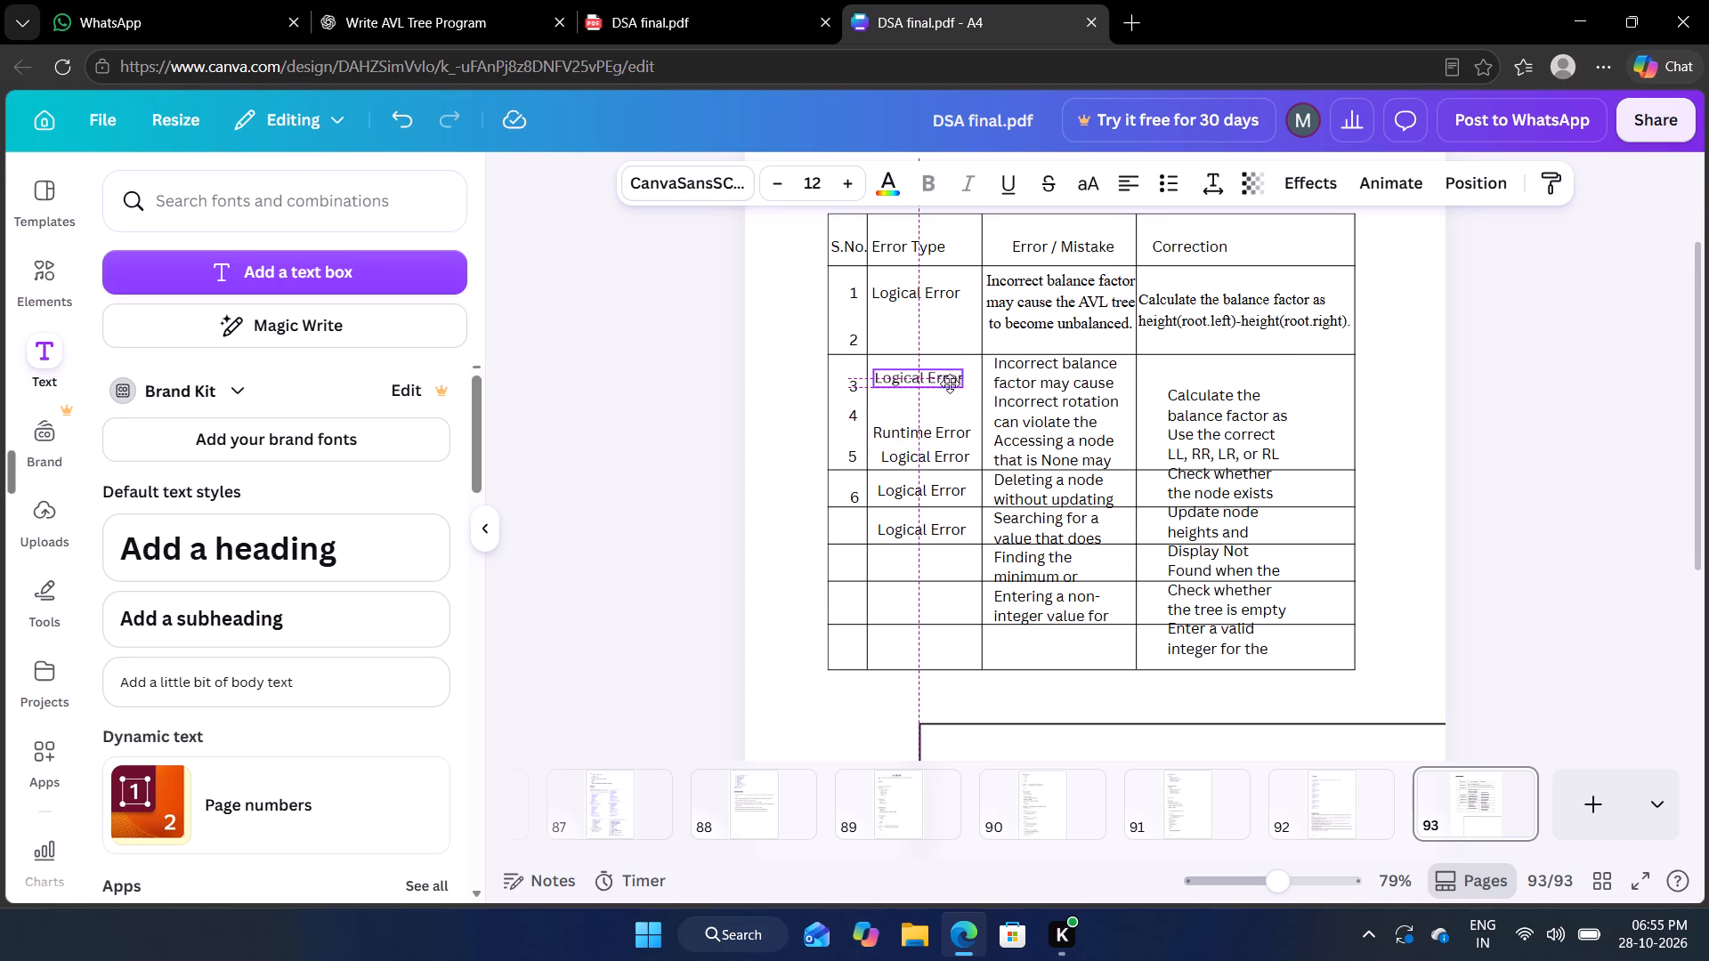
{"action": "left_click_drag", "start_coordinate": [950, 384], "coordinate": [950, 382]}
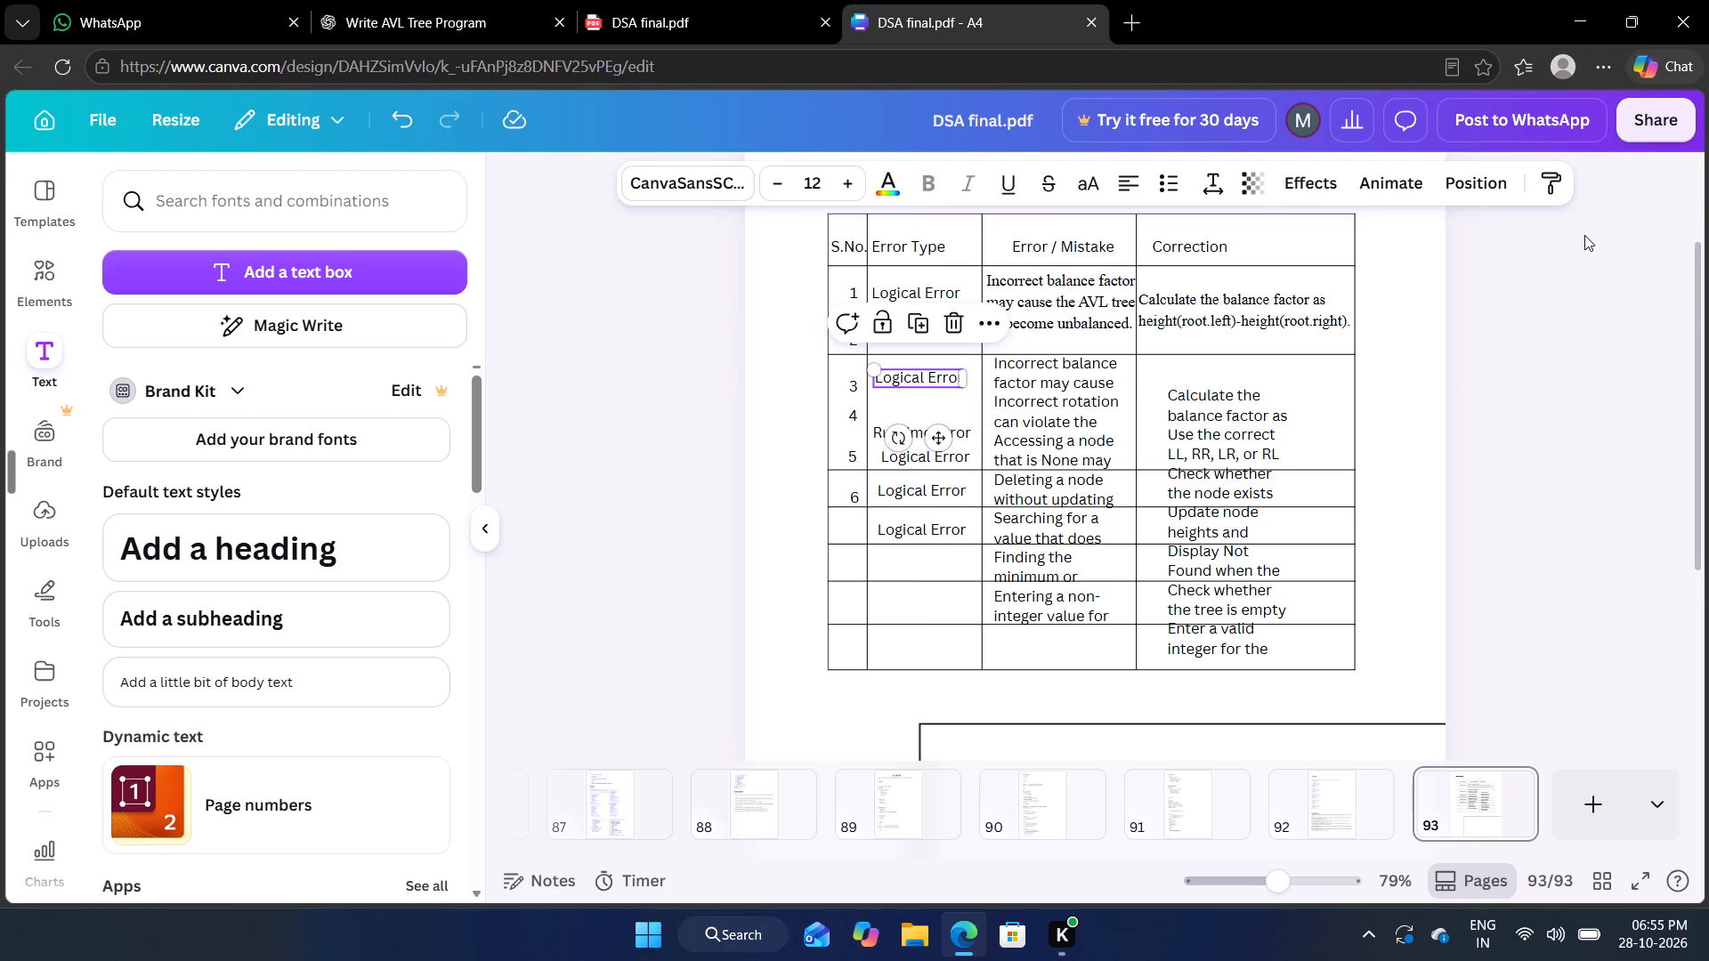
Shift the serial numbers 6, 5, 4 and 3 down one by one in the S.No. column to line up with their Error Type labels.
{"action": "left_click", "coordinate": [1584, 235]}
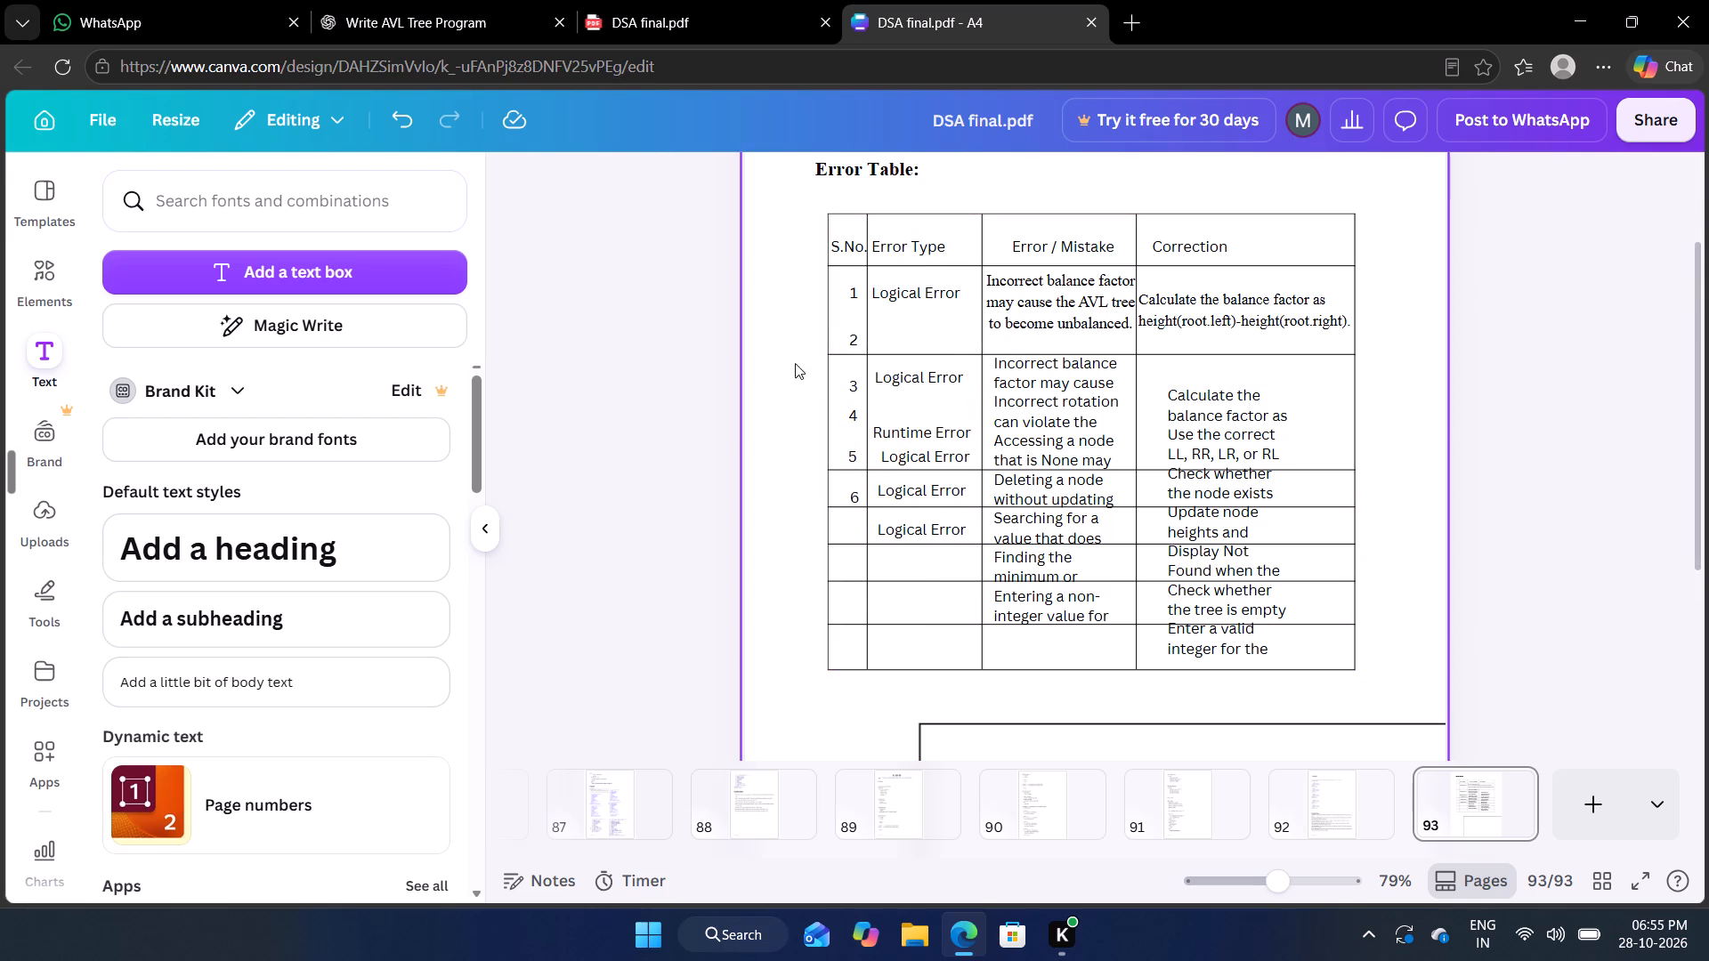
{"action": "left_click_drag", "start_coordinate": [856, 497], "coordinate": [855, 505]}
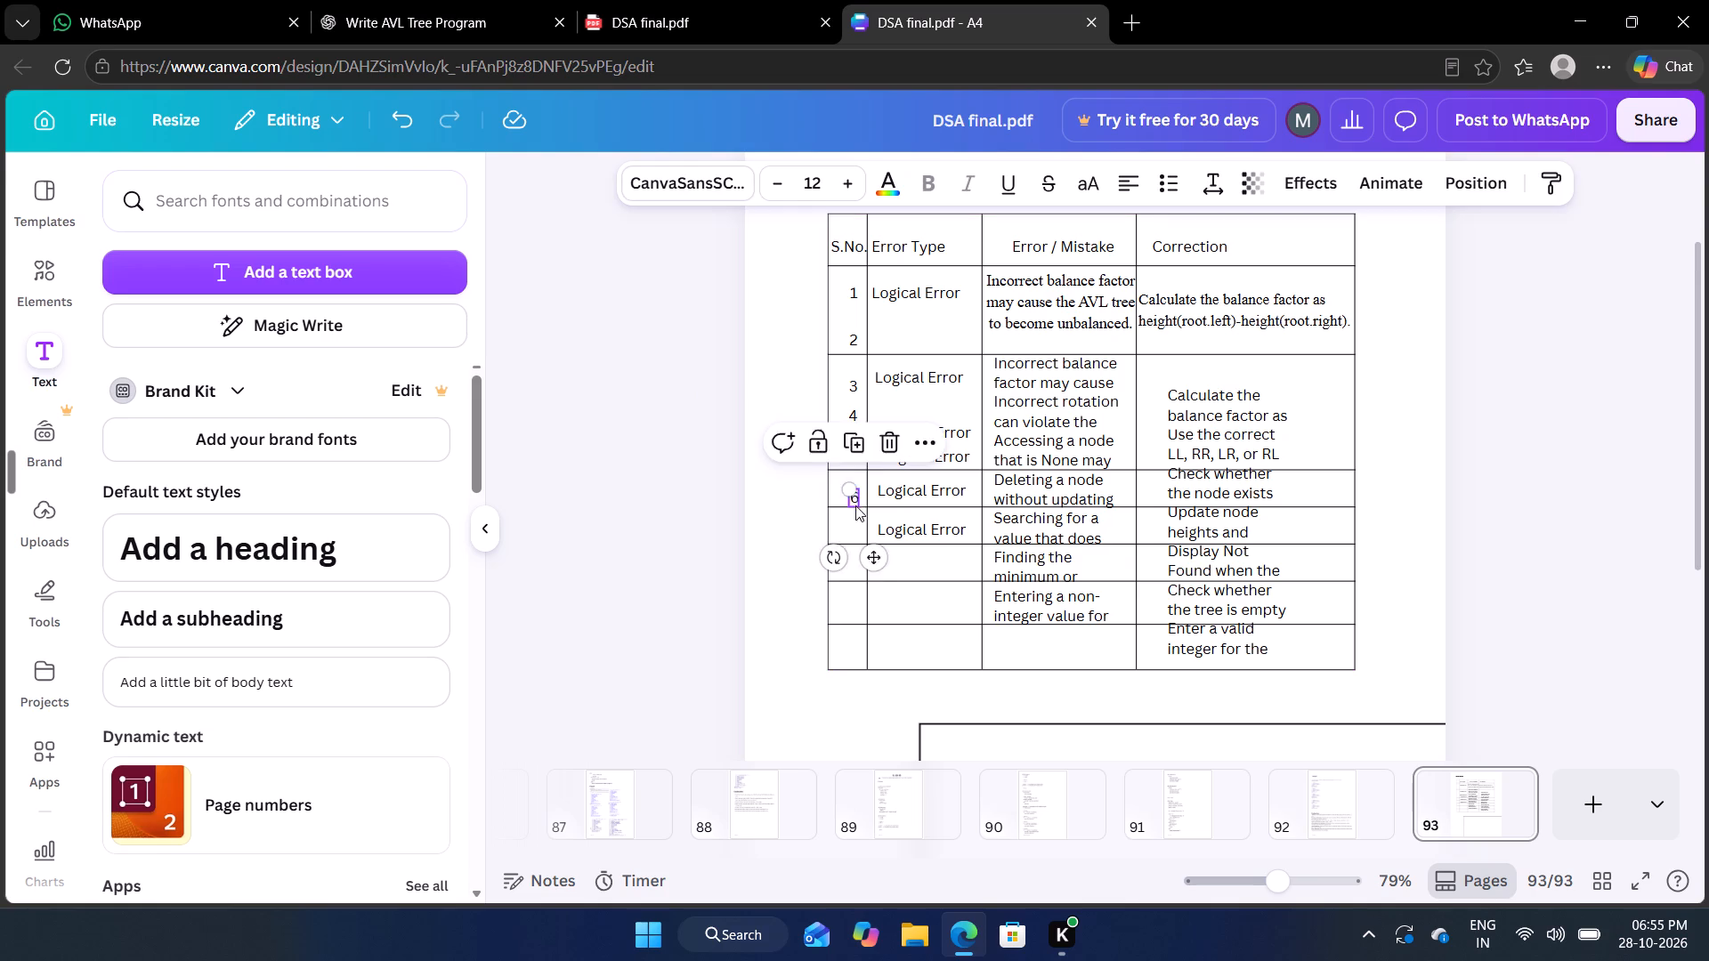
{"action": "left_click_drag", "start_coordinate": [855, 505], "coordinate": [851, 525]}
{"action": "left_click", "coordinate": [1471, 440]}
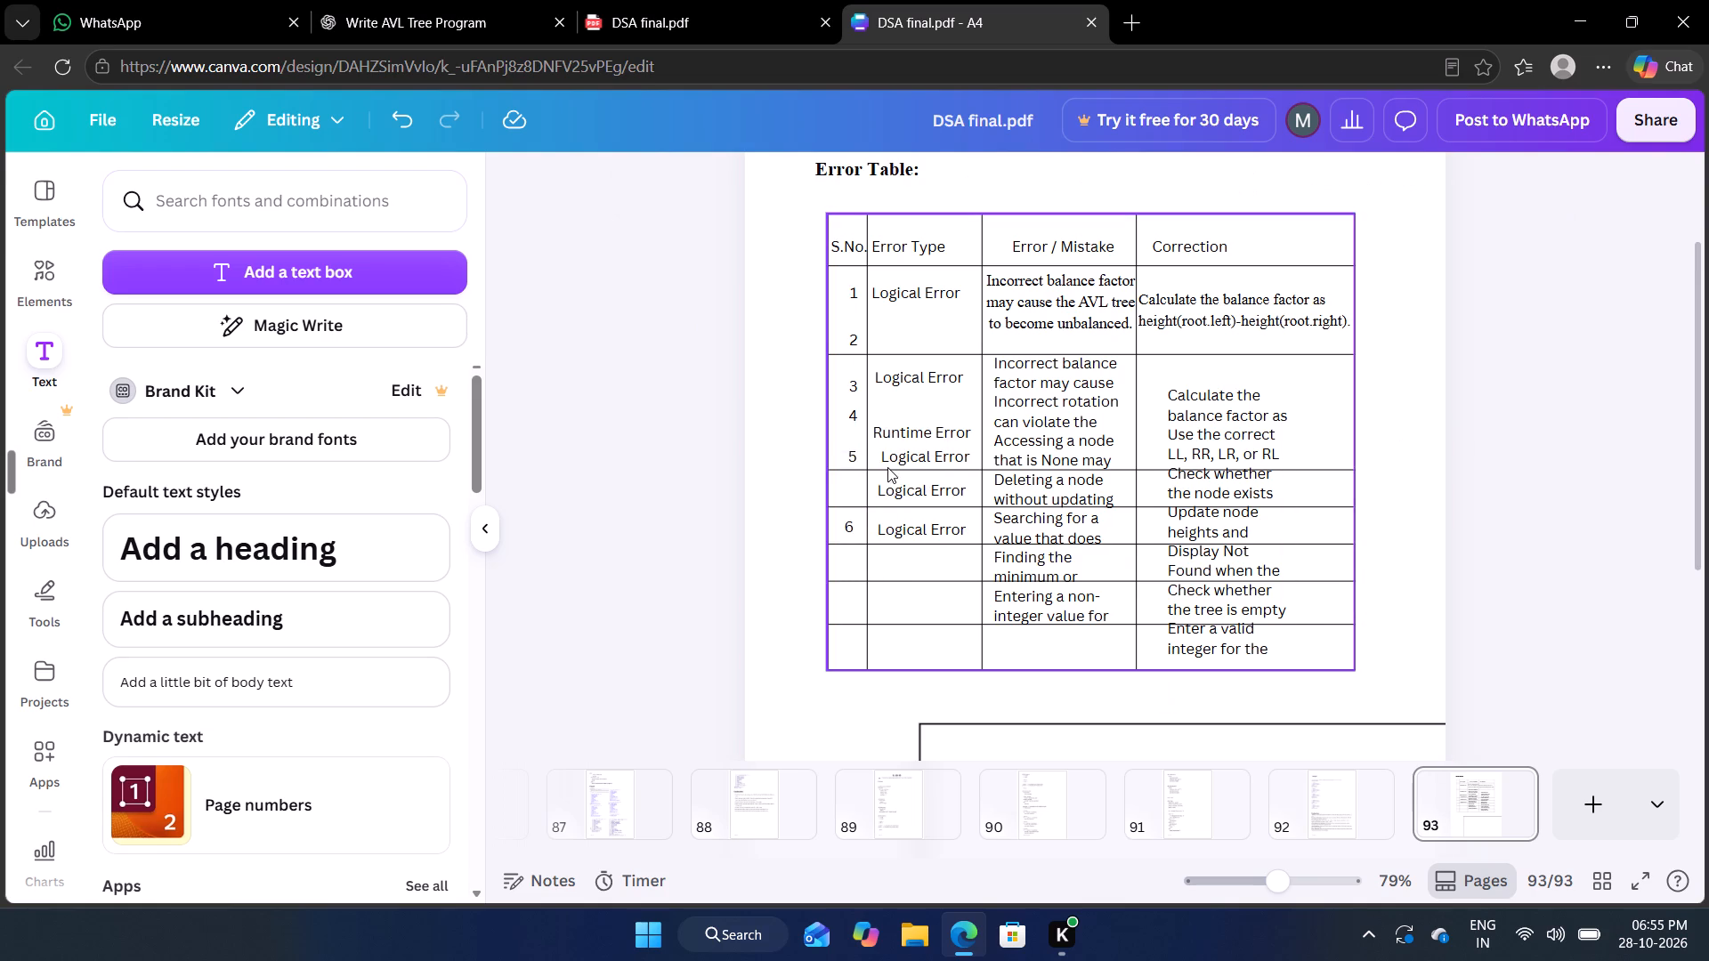
{"action": "left_click_drag", "start_coordinate": [854, 458], "coordinate": [853, 494]}
{"action": "left_click", "coordinate": [1469, 394]}
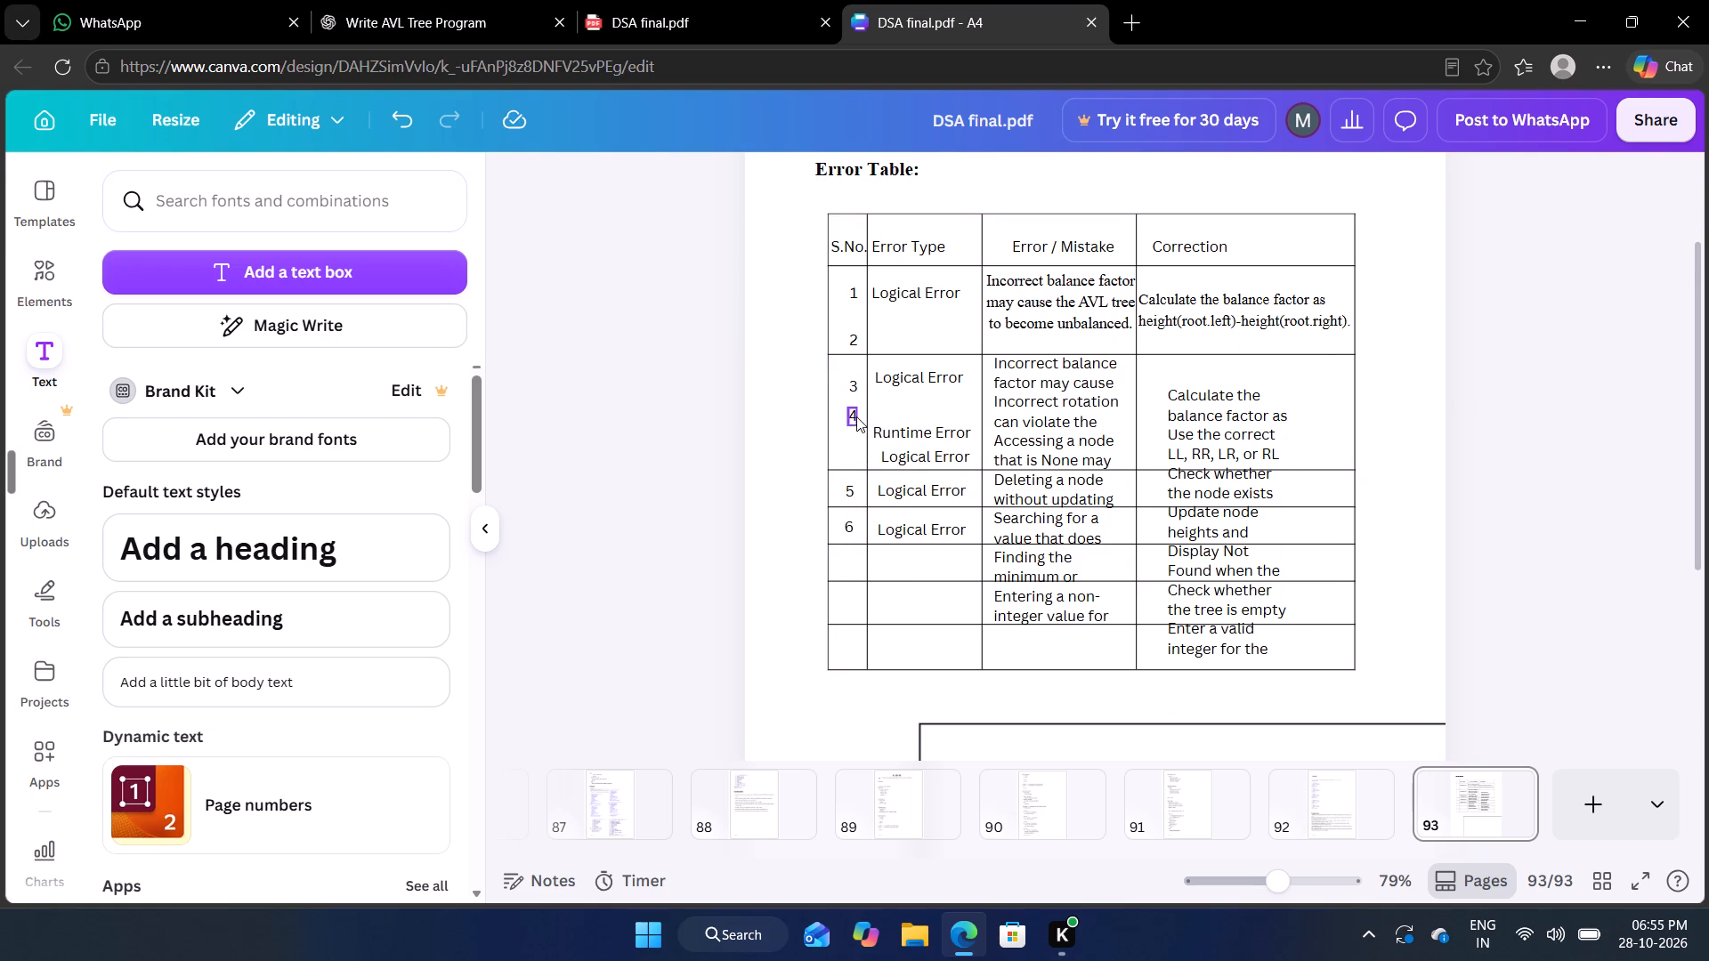
{"action": "left_click_drag", "start_coordinate": [852, 416], "coordinate": [848, 454]}
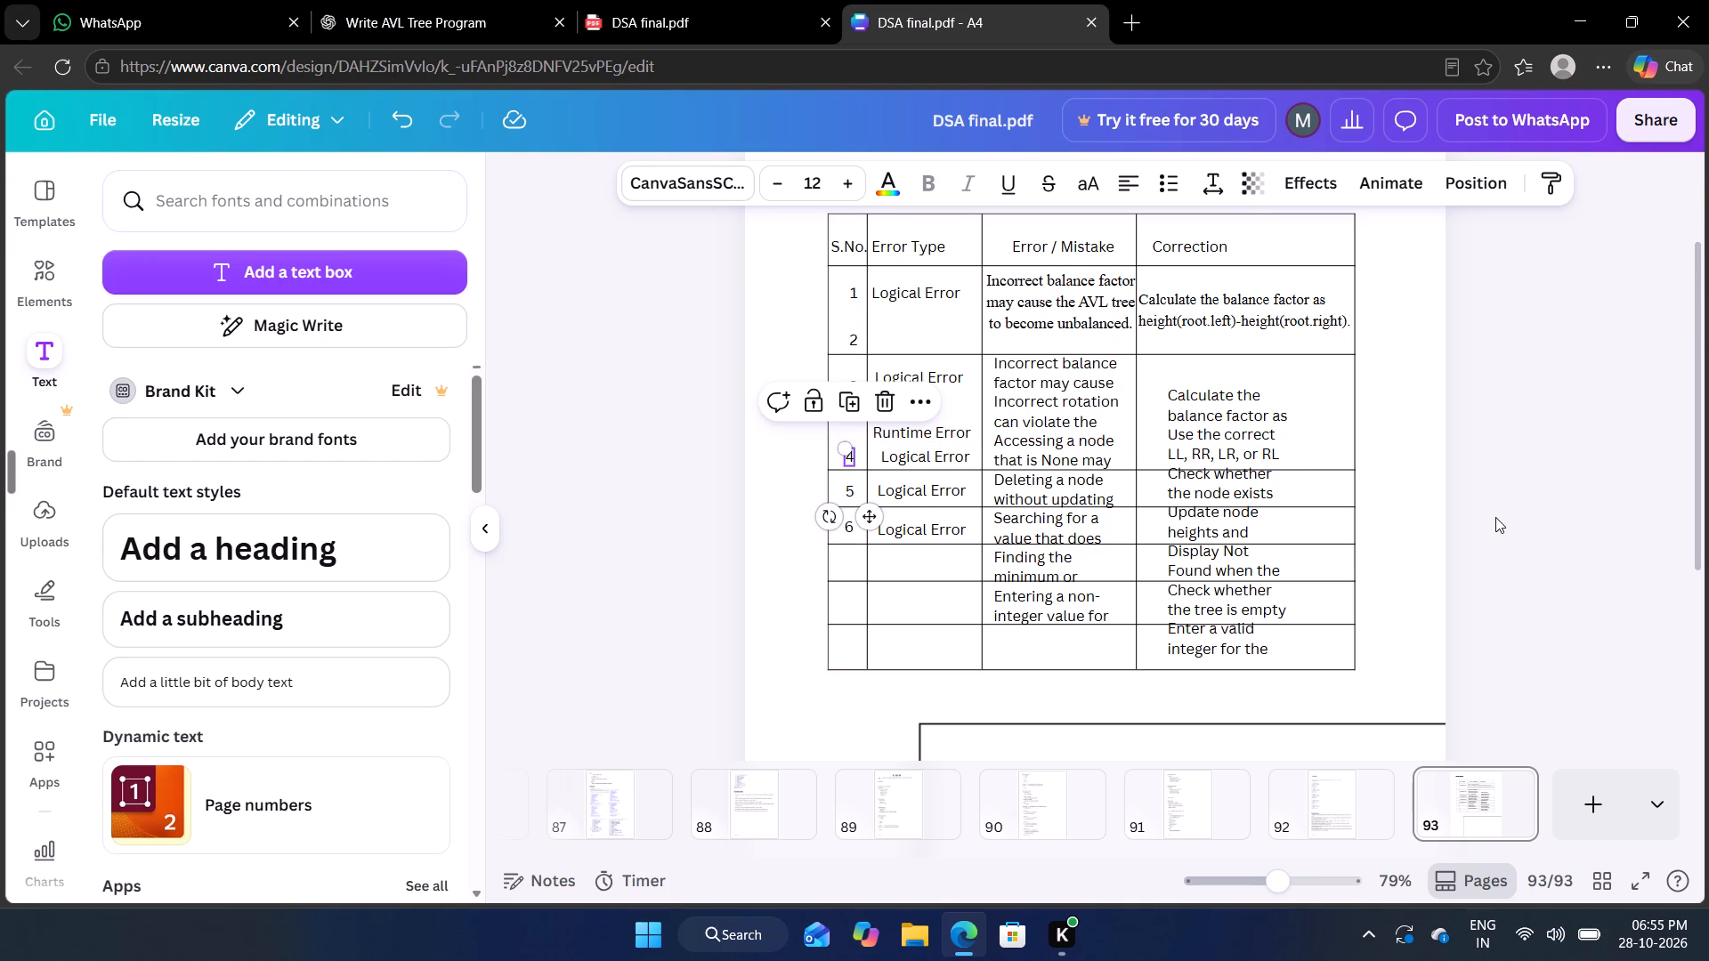
{"action": "left_click", "coordinate": [1495, 517]}
{"action": "left_click_drag", "start_coordinate": [848, 384], "coordinate": [845, 415]}
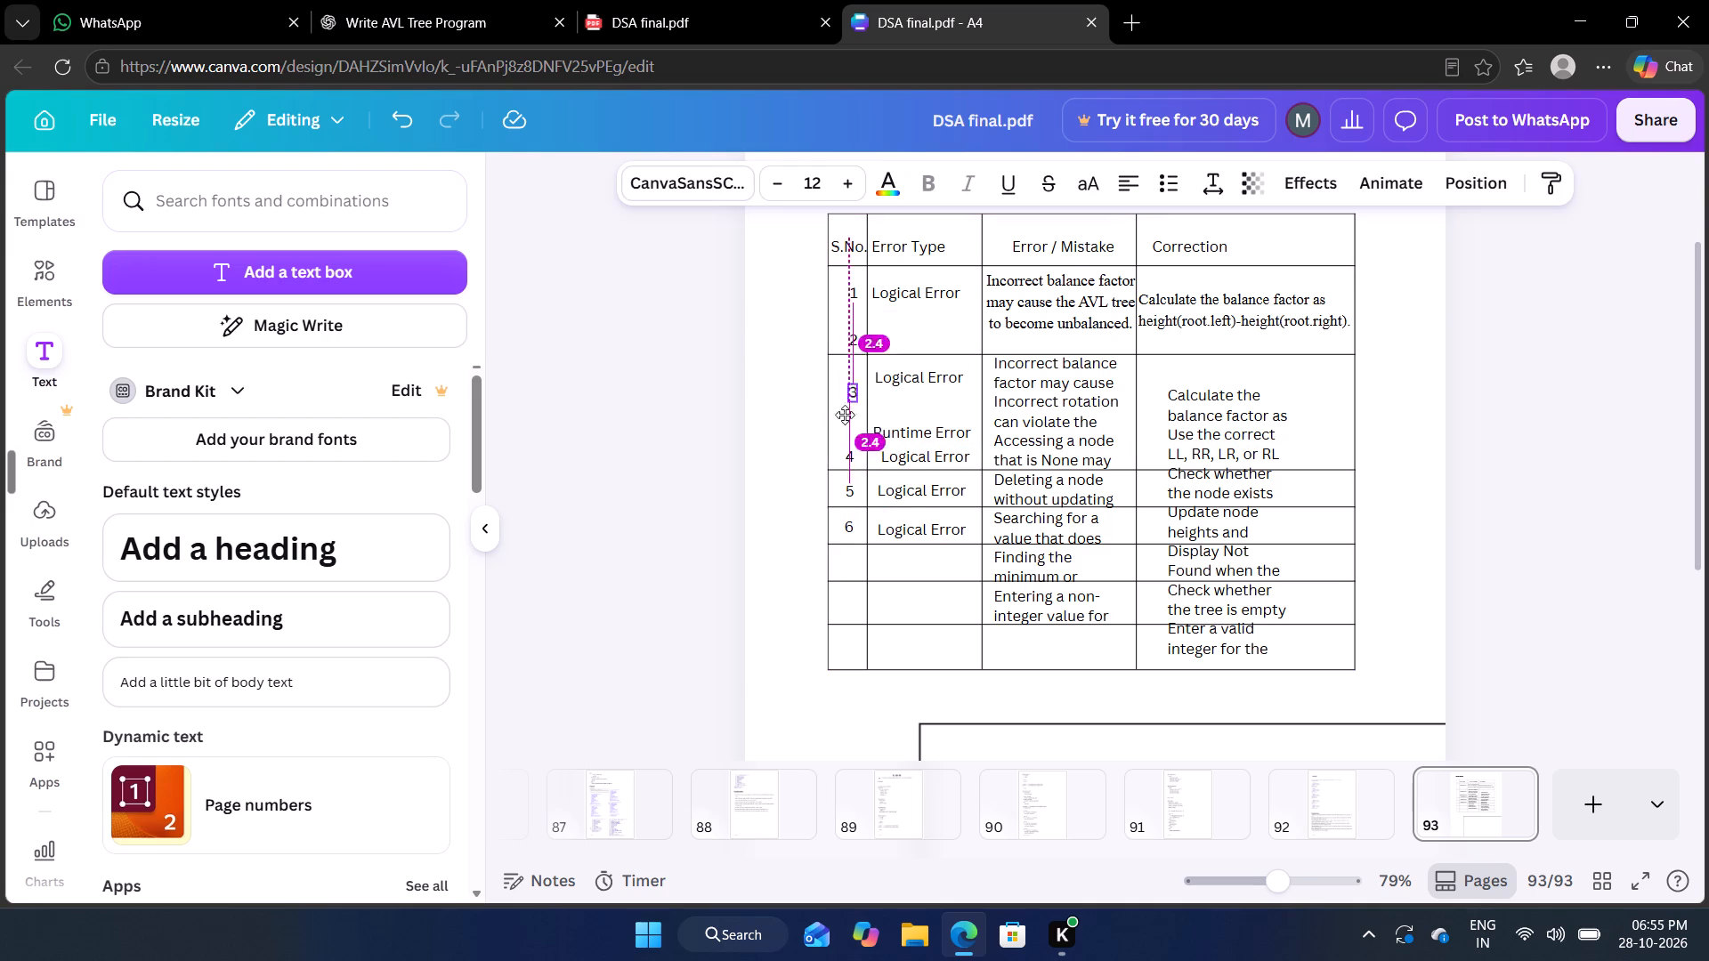
{"action": "left_click_drag", "start_coordinate": [845, 415], "coordinate": [845, 424]}
{"action": "left_click", "coordinate": [1433, 444]}
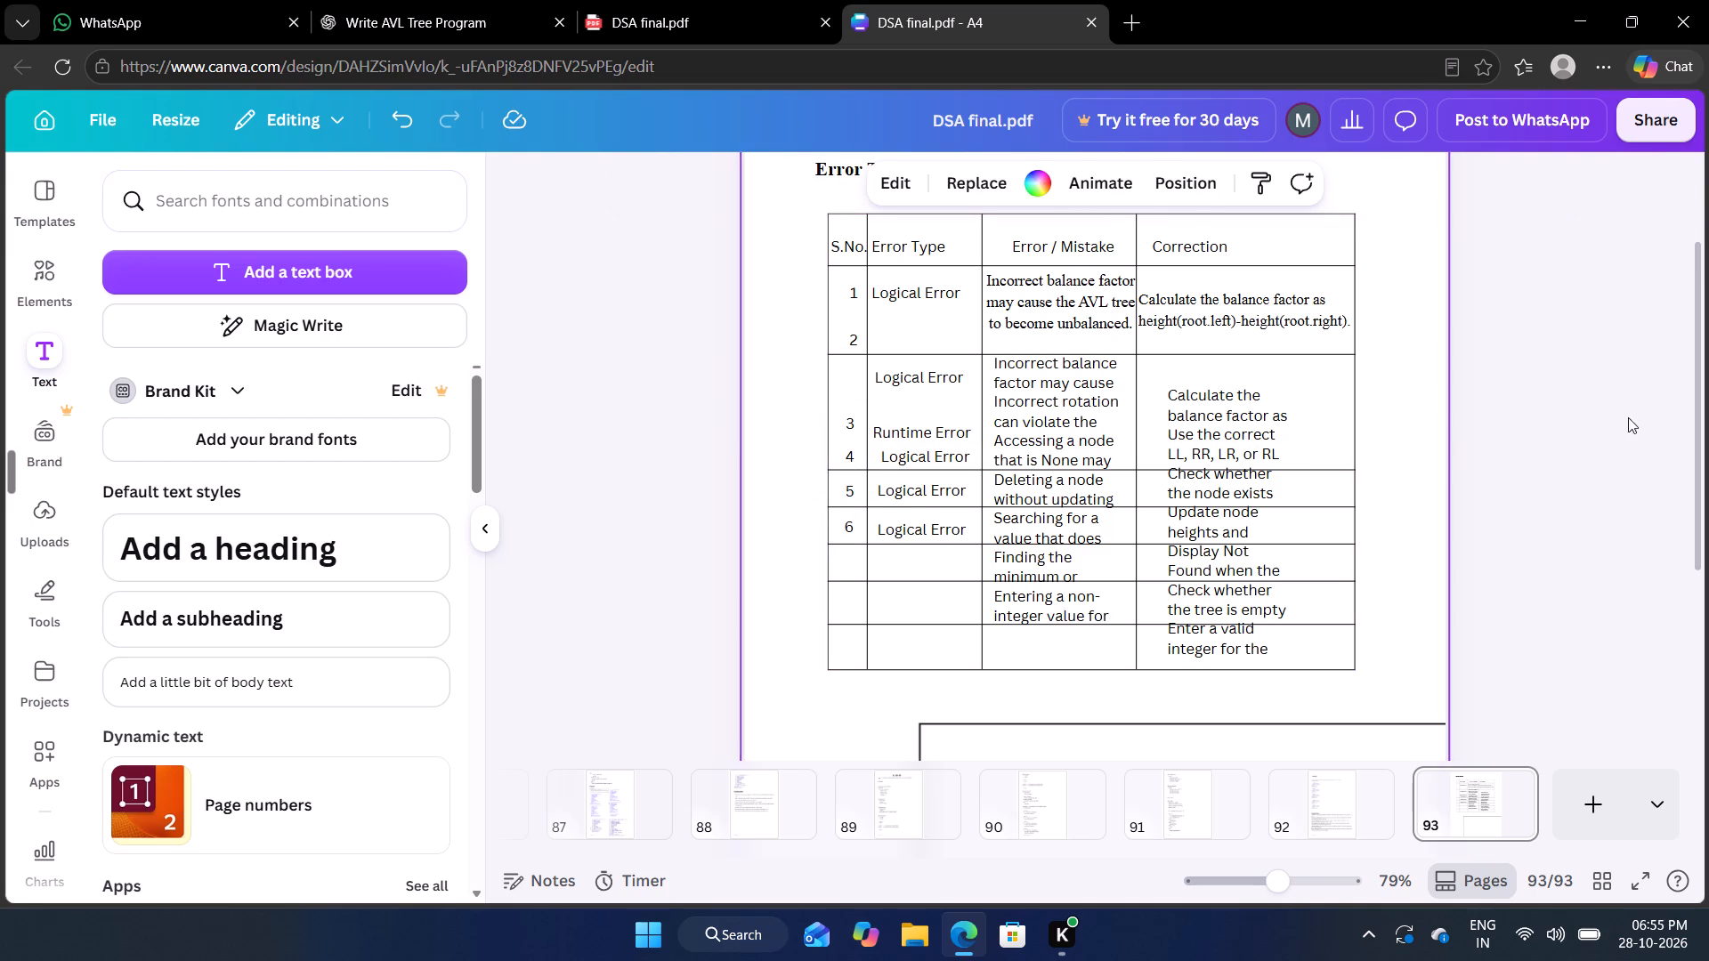
{"action": "left_click", "coordinate": [1664, 410]}
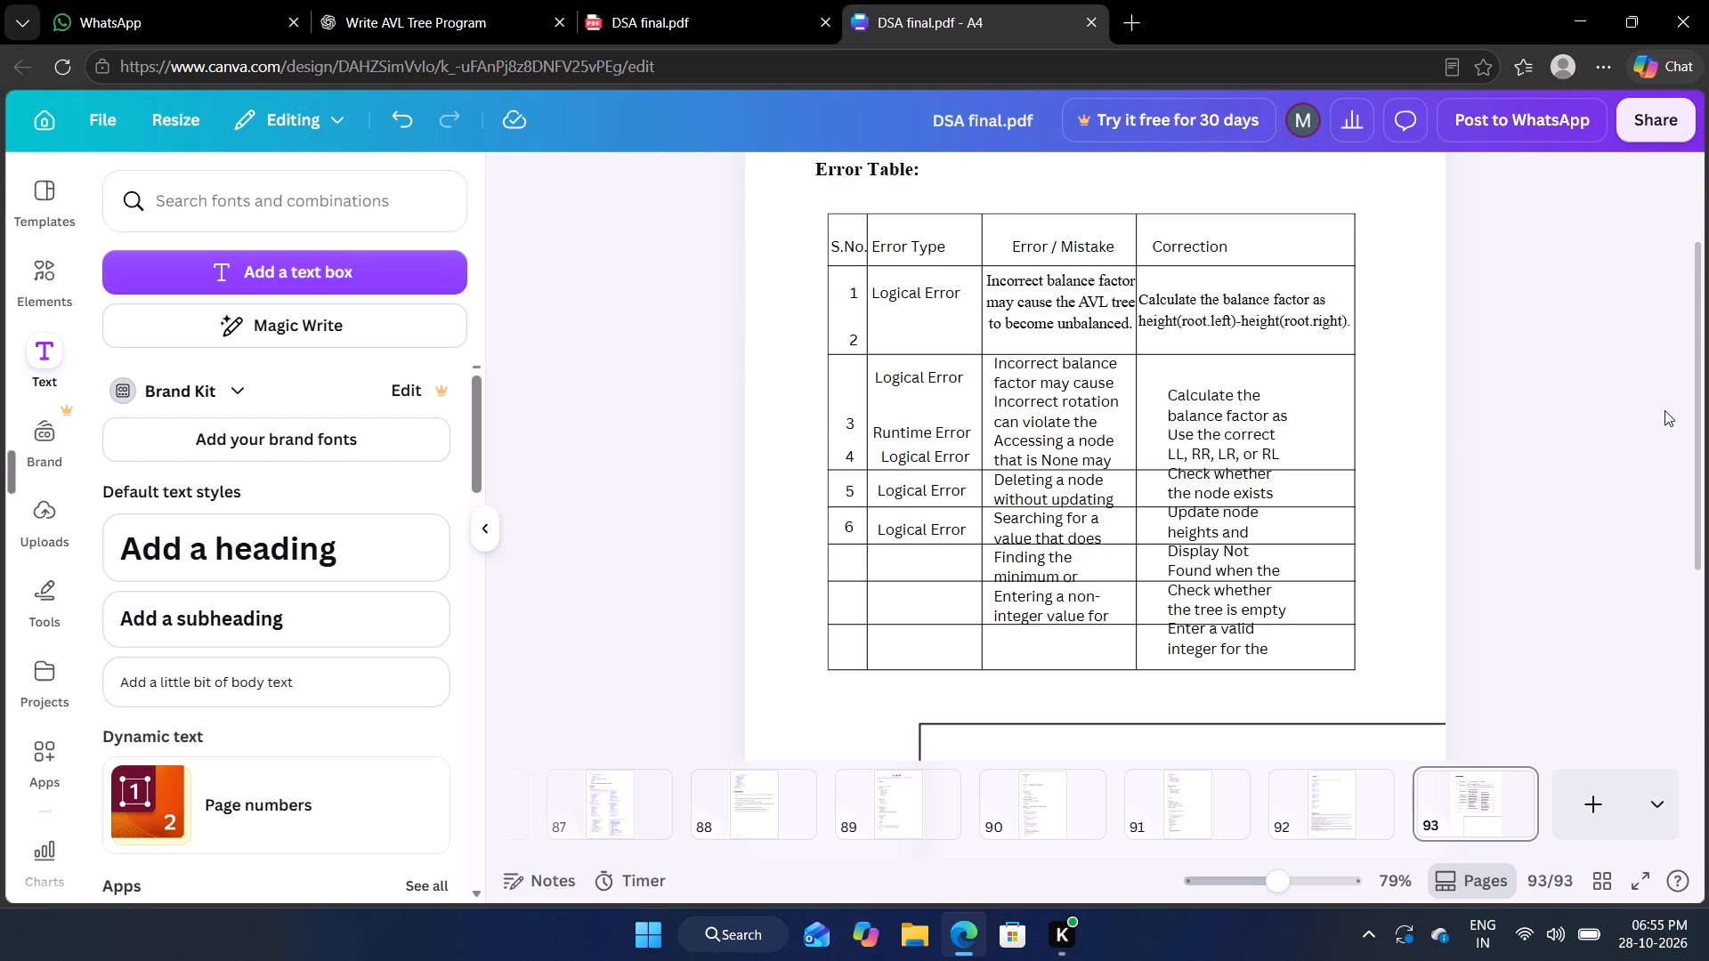
Move the serial number 2 out of row 1 into the row below, level with that row's first Logical Error label.
{"action": "left_click", "coordinate": [854, 358]}
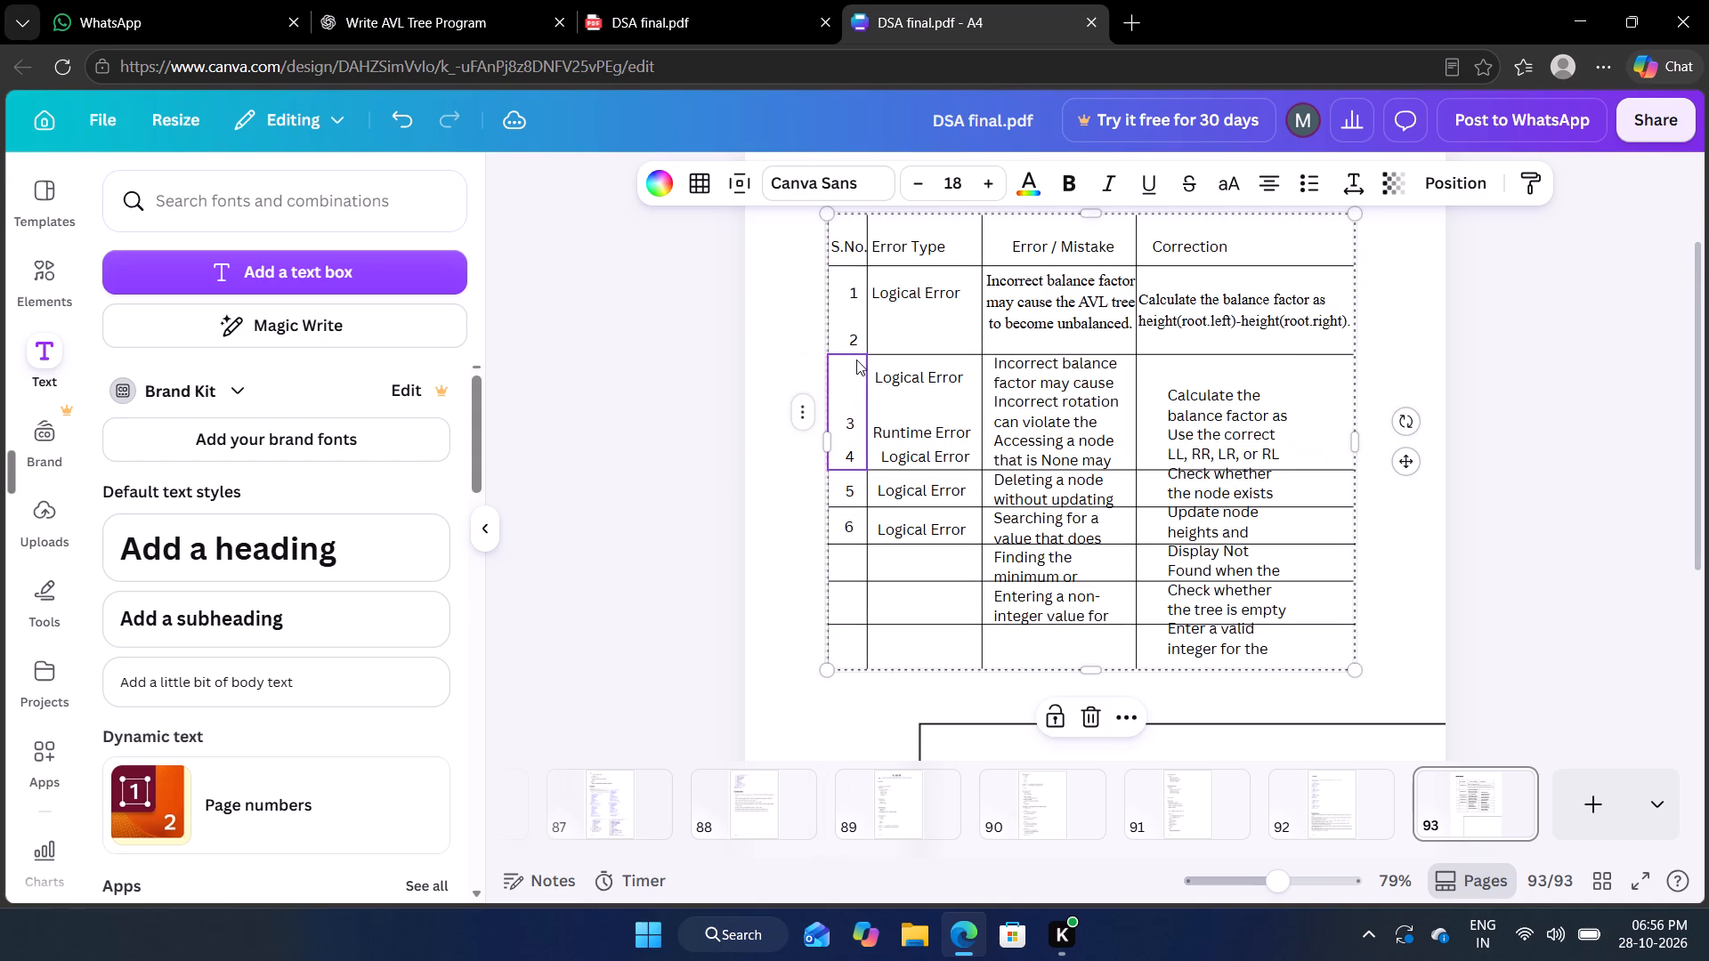
{"action": "left_click", "coordinate": [1648, 457]}
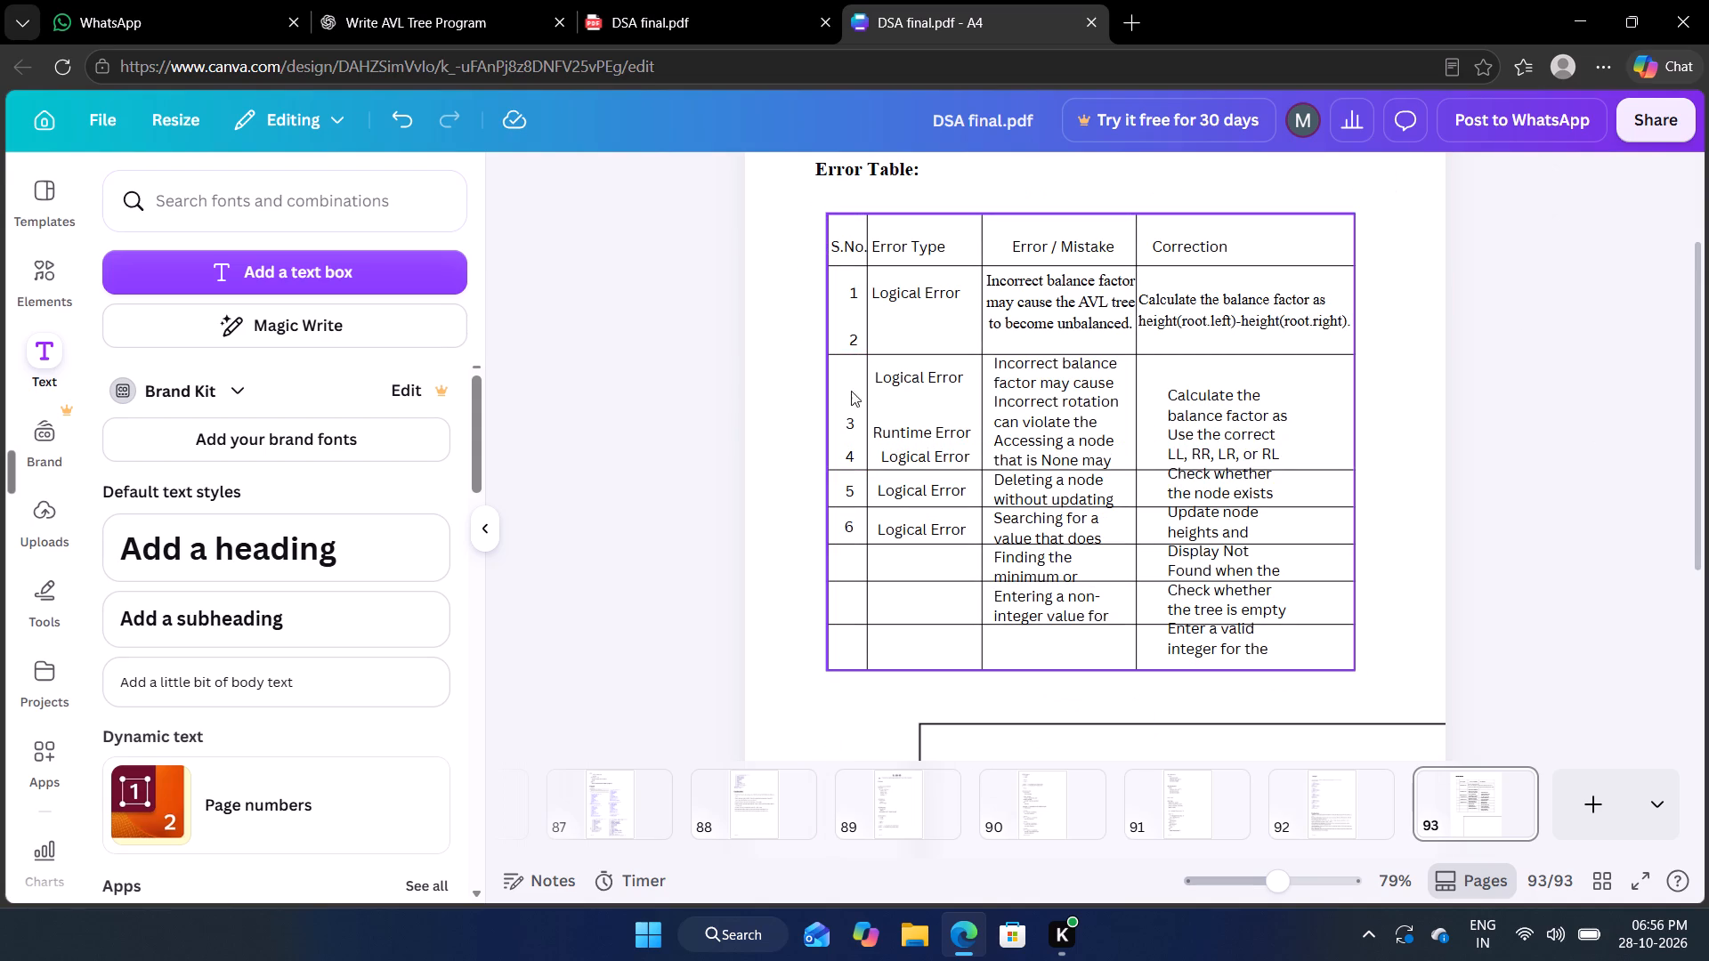
{"action": "left_click_drag", "start_coordinate": [857, 343], "coordinate": [856, 372]}
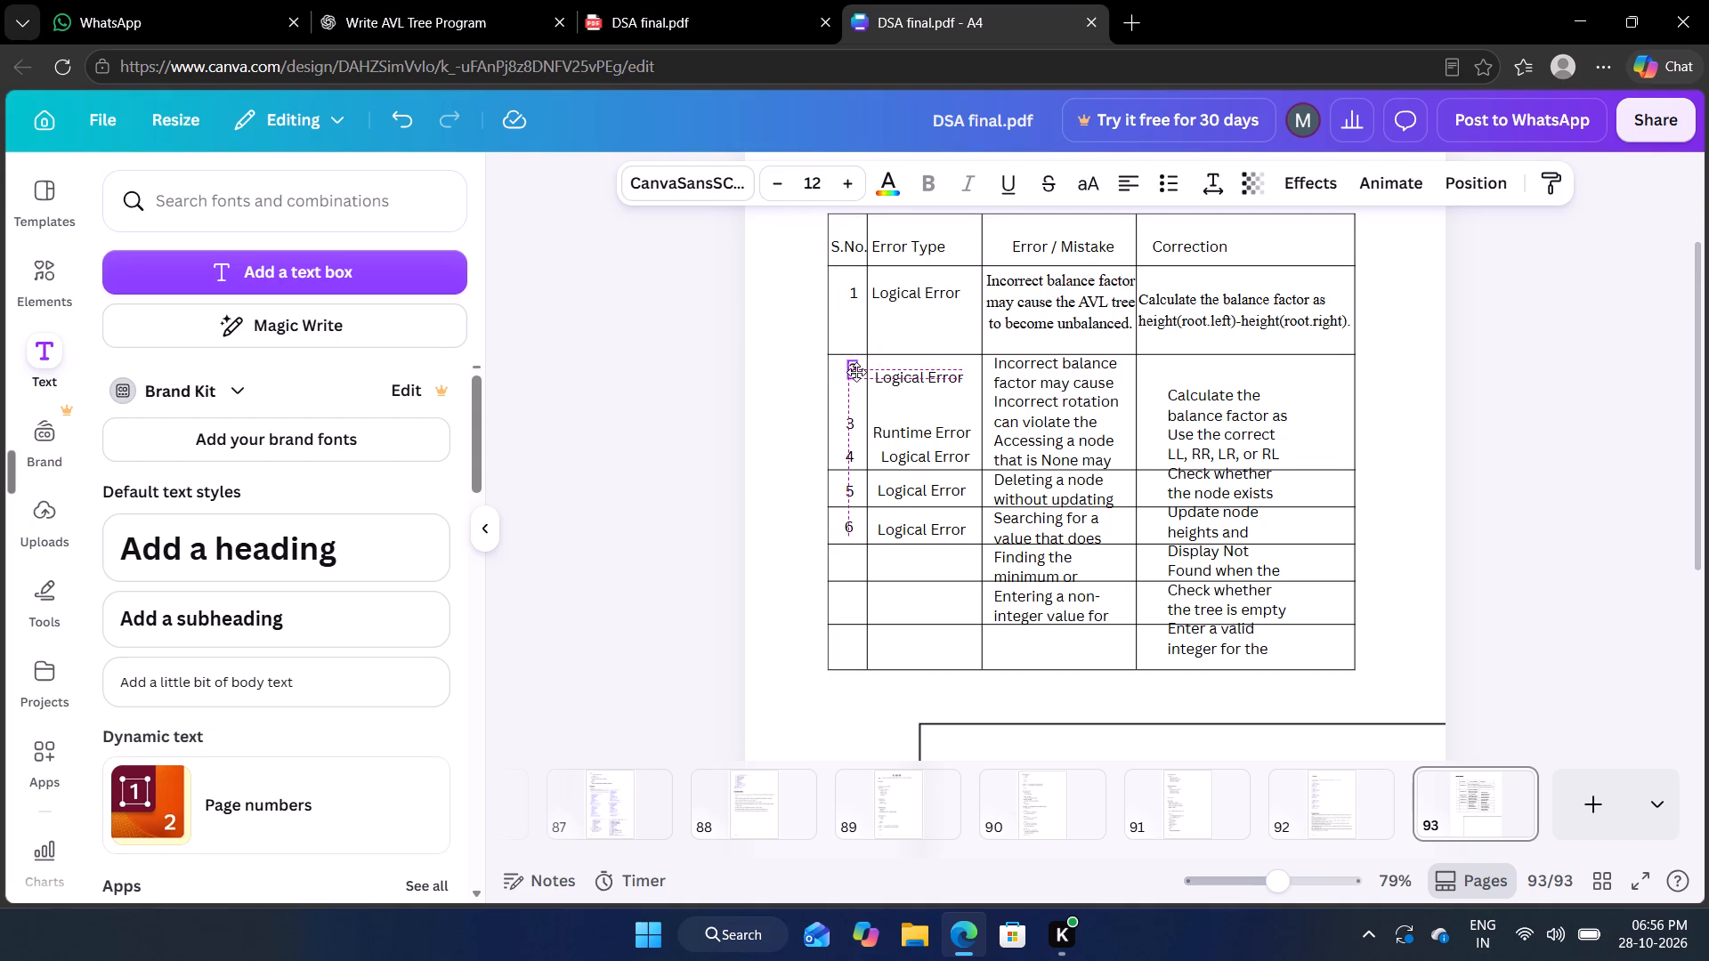
{"action": "left_click_drag", "start_coordinate": [856, 372], "coordinate": [856, 378]}
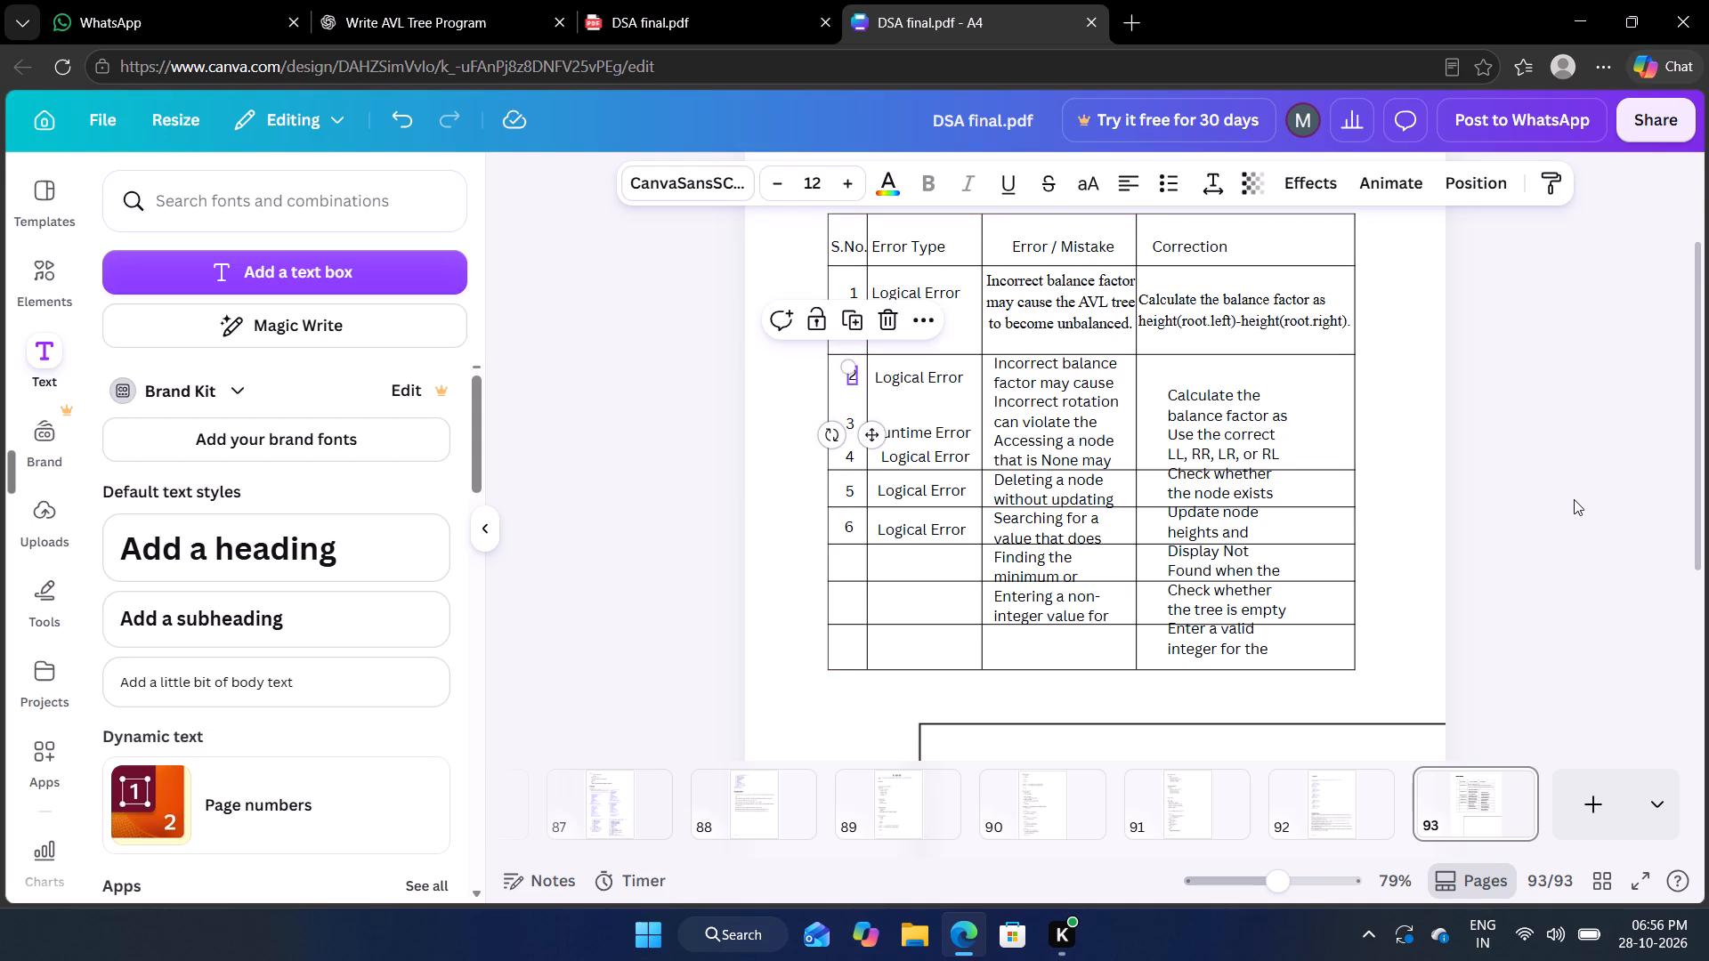
{"action": "left_click", "coordinate": [1574, 499]}
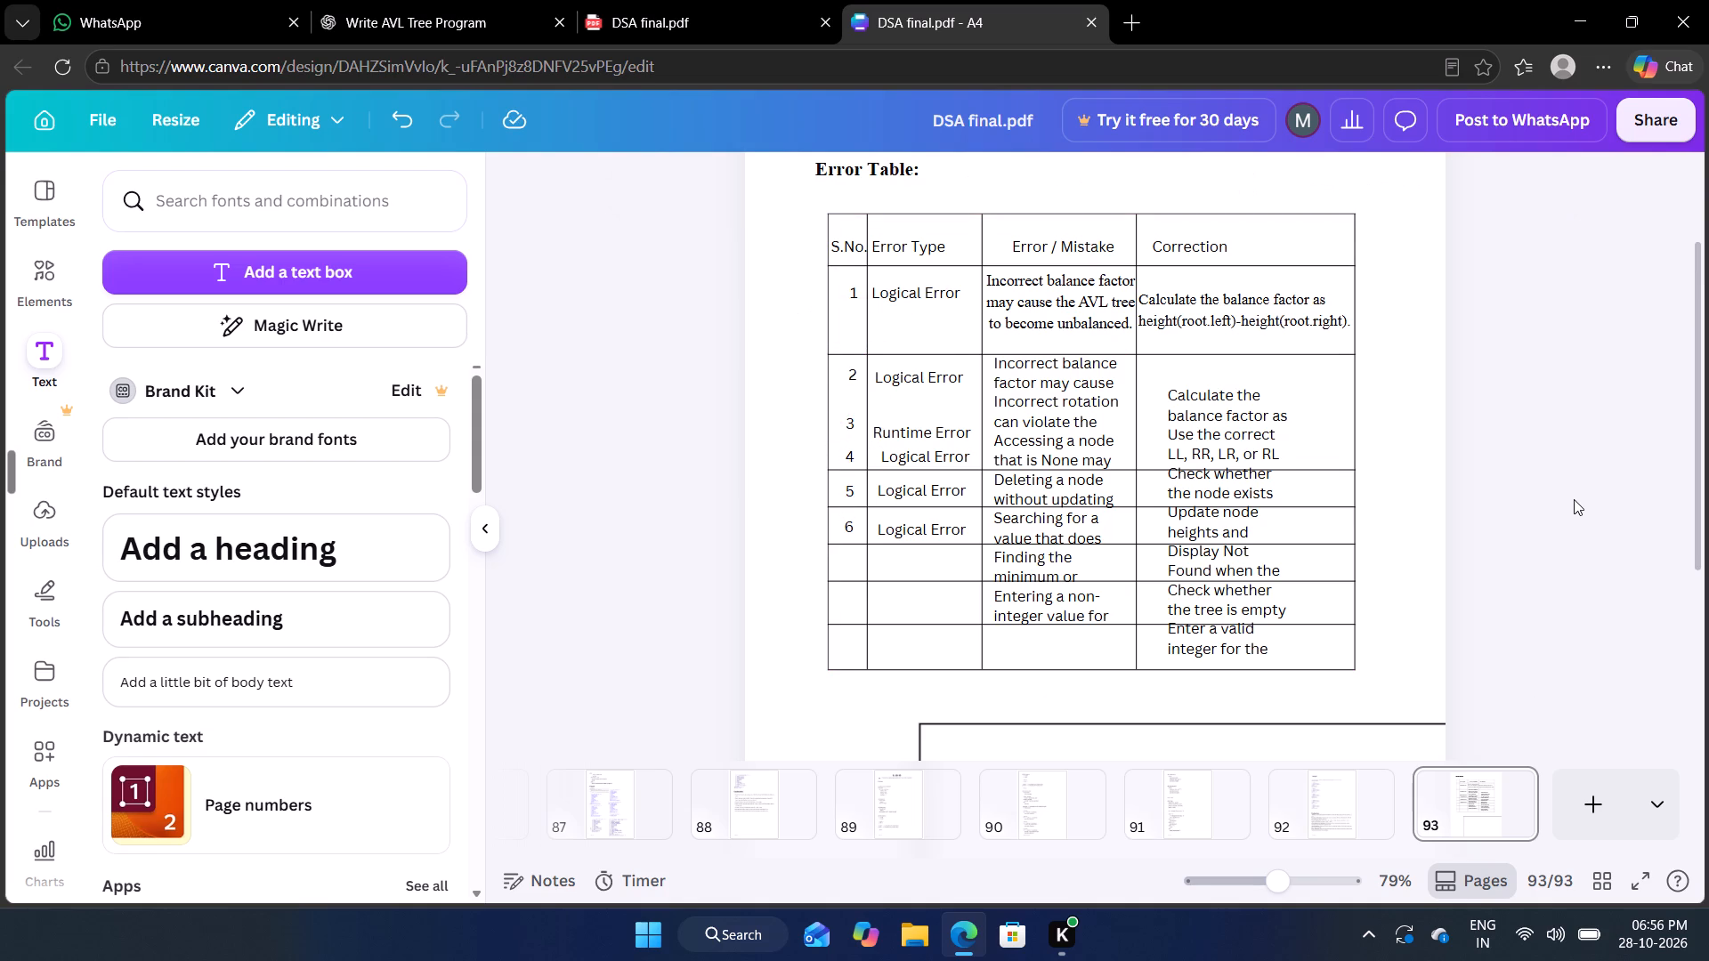
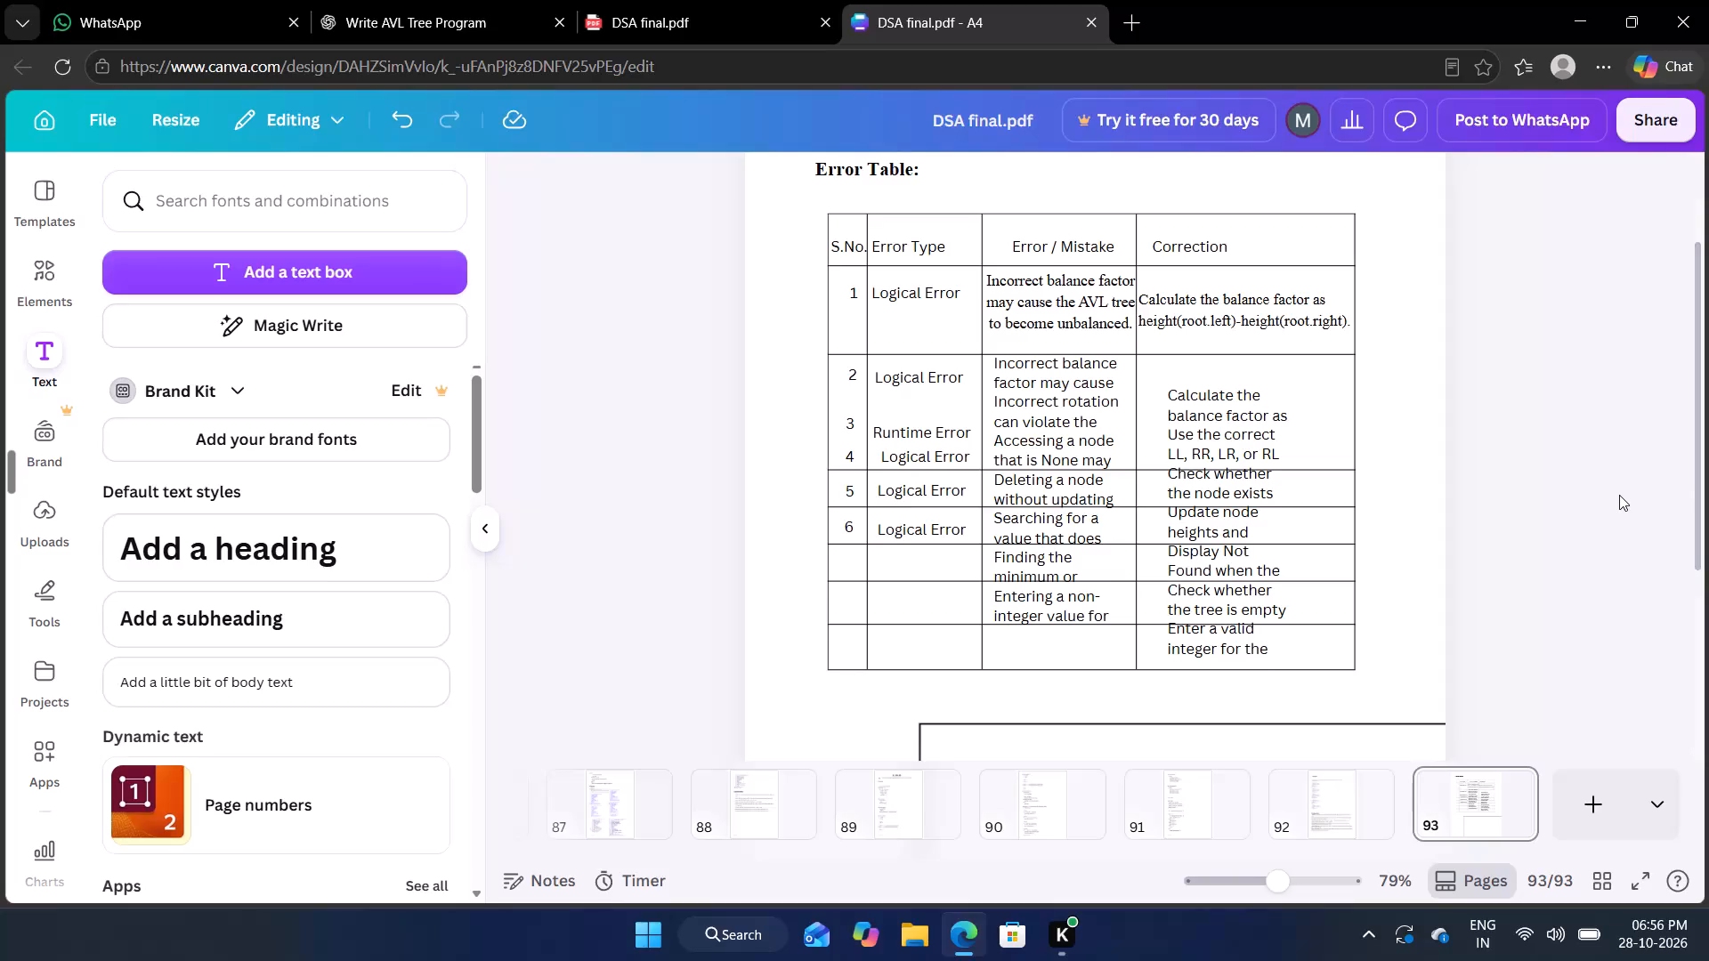
{"action": "left_click", "coordinate": [1619, 495]}
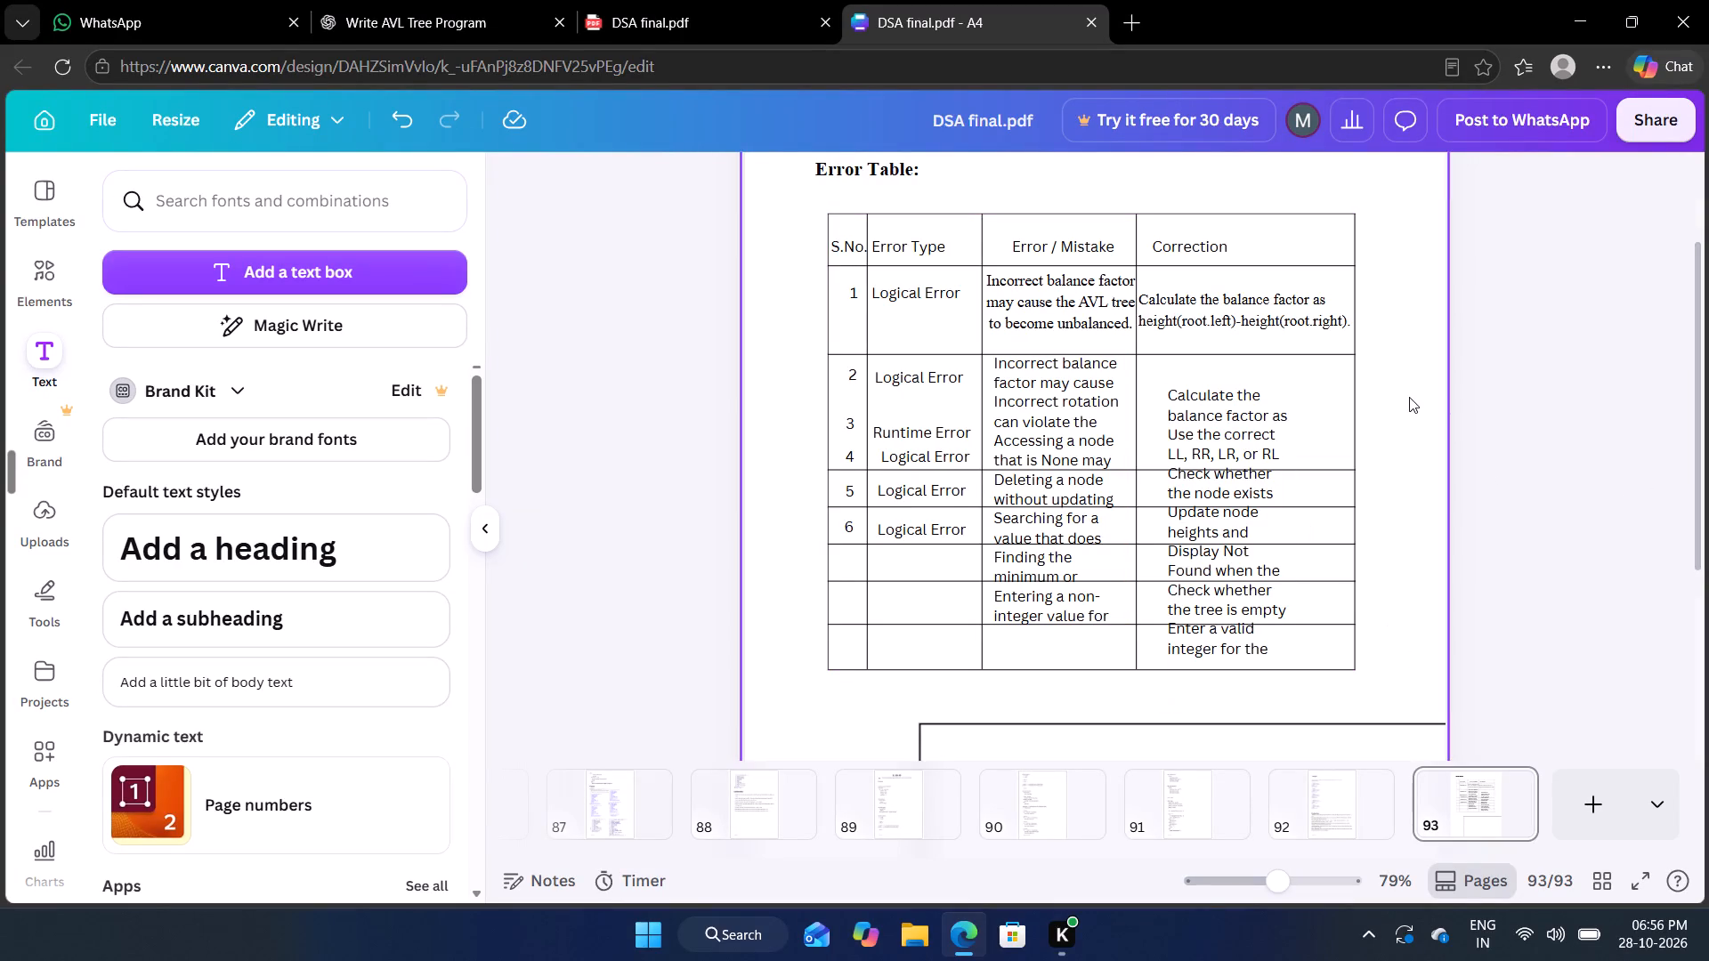
{"action": "left_click_drag", "start_coordinate": [1065, 428], "coordinate": [1069, 523]}
{"action": "left_click", "coordinate": [1637, 466]}
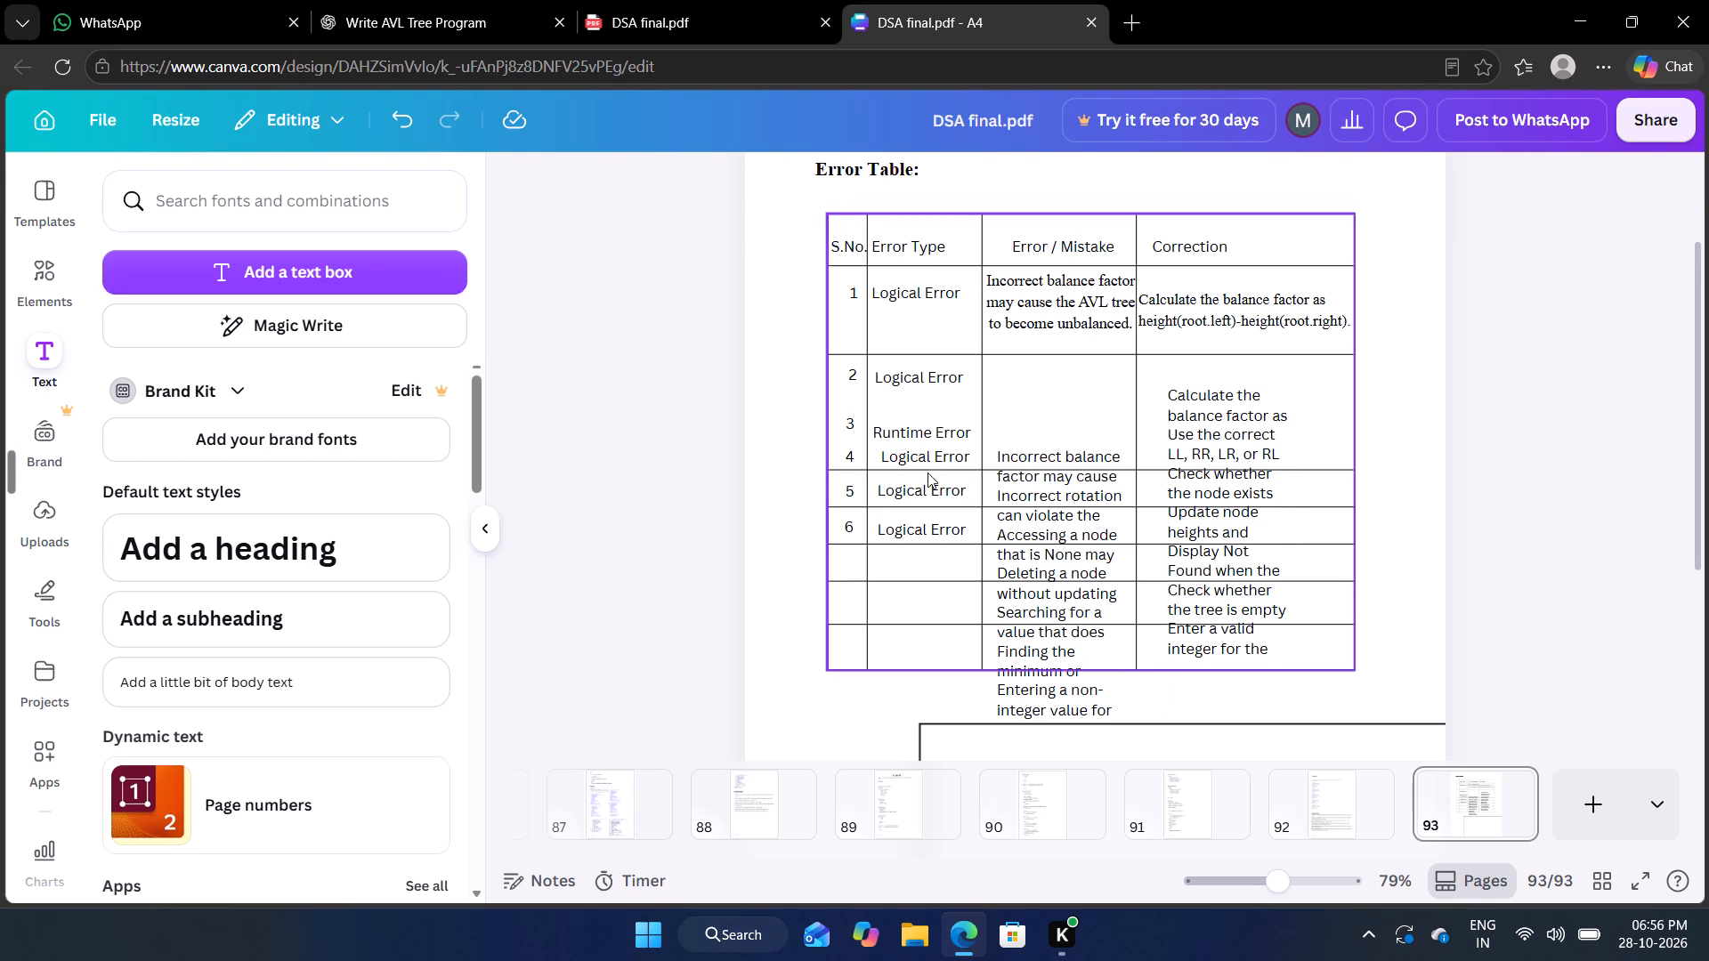
{"action": "left_click_drag", "start_coordinate": [1227, 417], "coordinate": [1236, 467]}
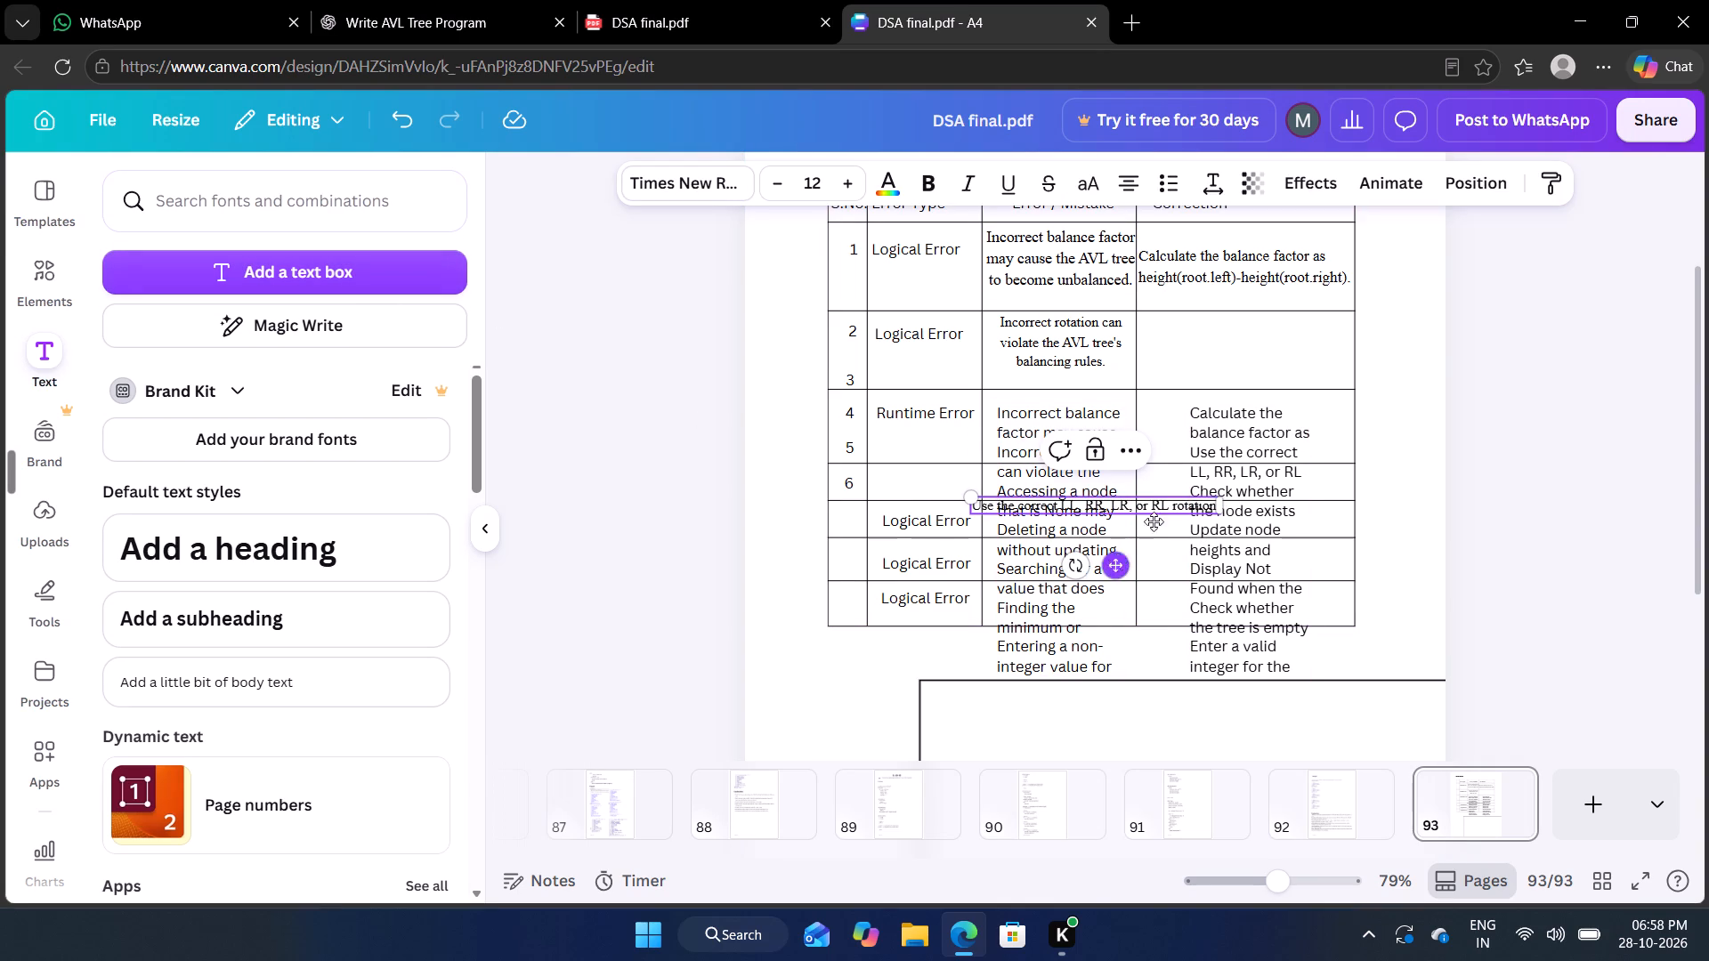
{"action": "left_click_drag", "start_coordinate": [1154, 521], "coordinate": [1290, 395]}
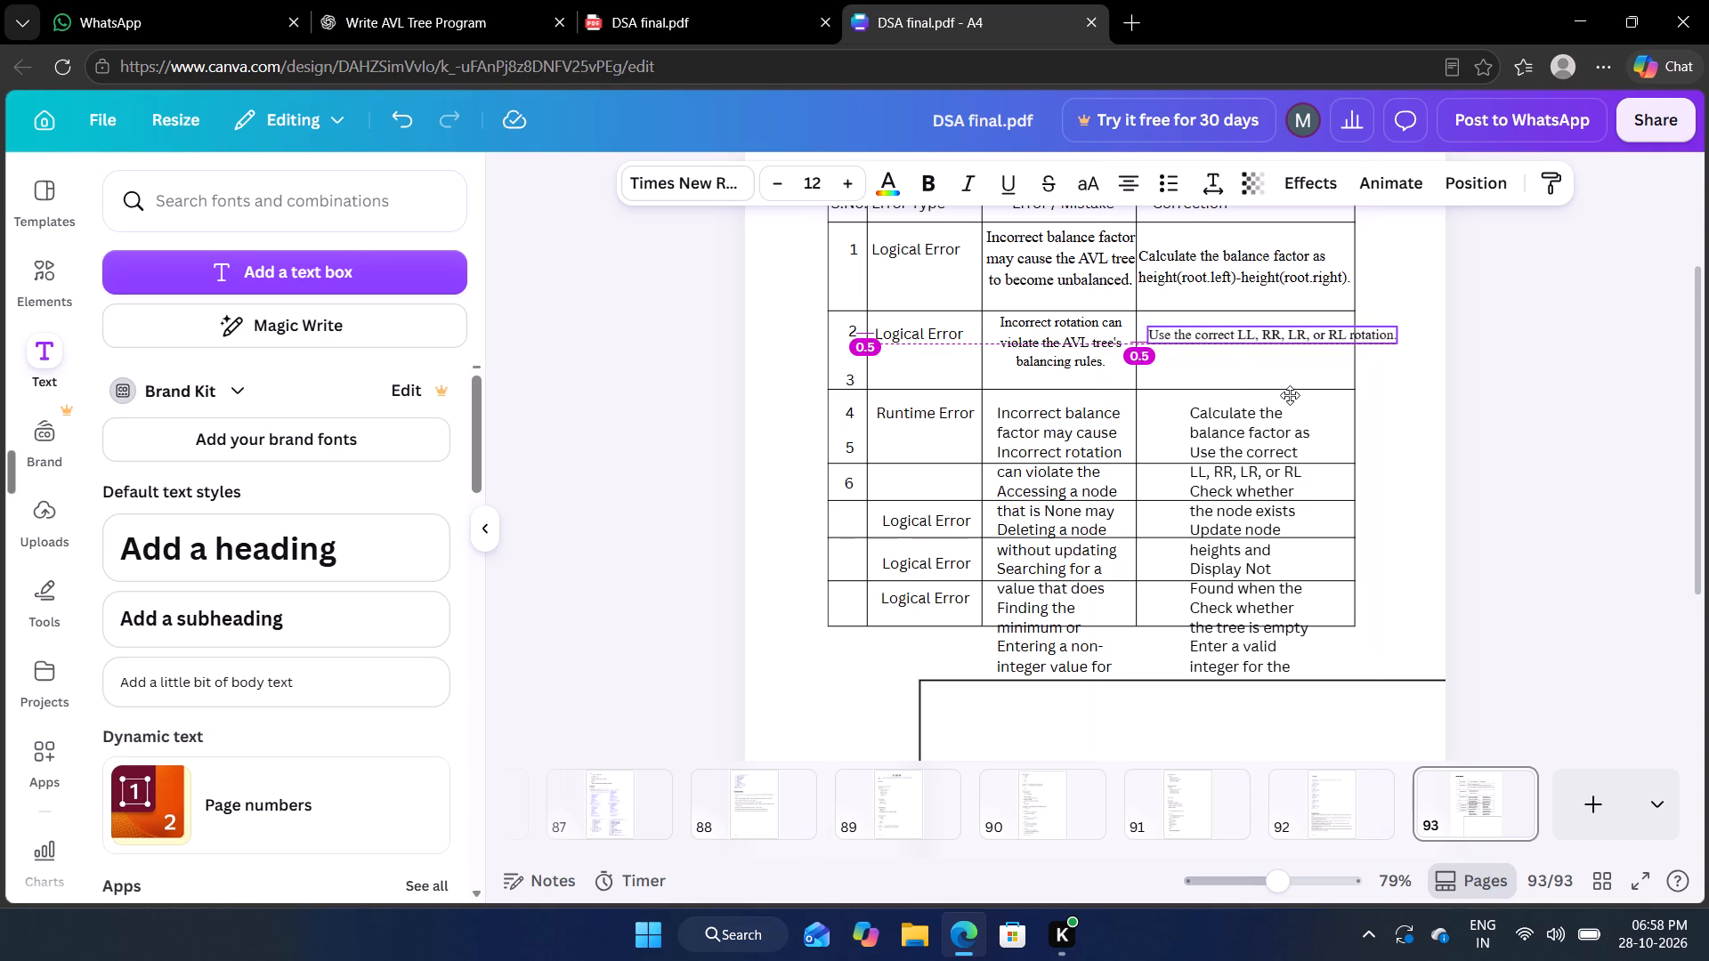
{"action": "left_click_drag", "start_coordinate": [1290, 395], "coordinate": [1289, 391]}
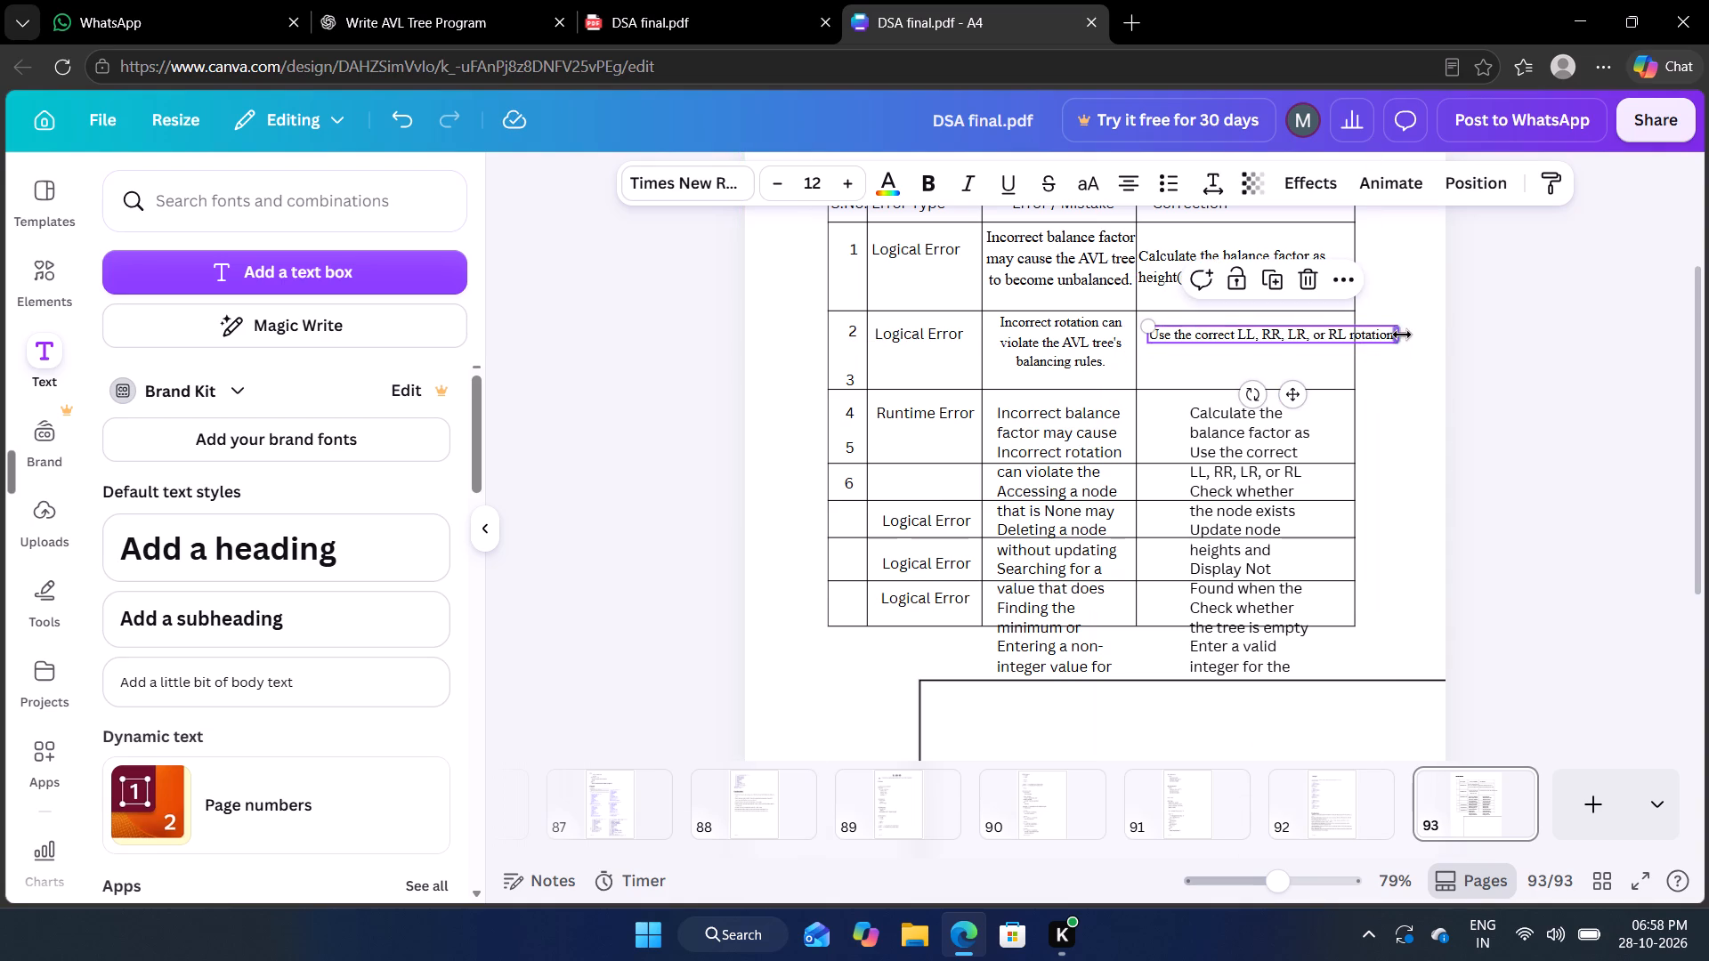
{"action": "left_click_drag", "start_coordinate": [1402, 335], "coordinate": [1346, 344]}
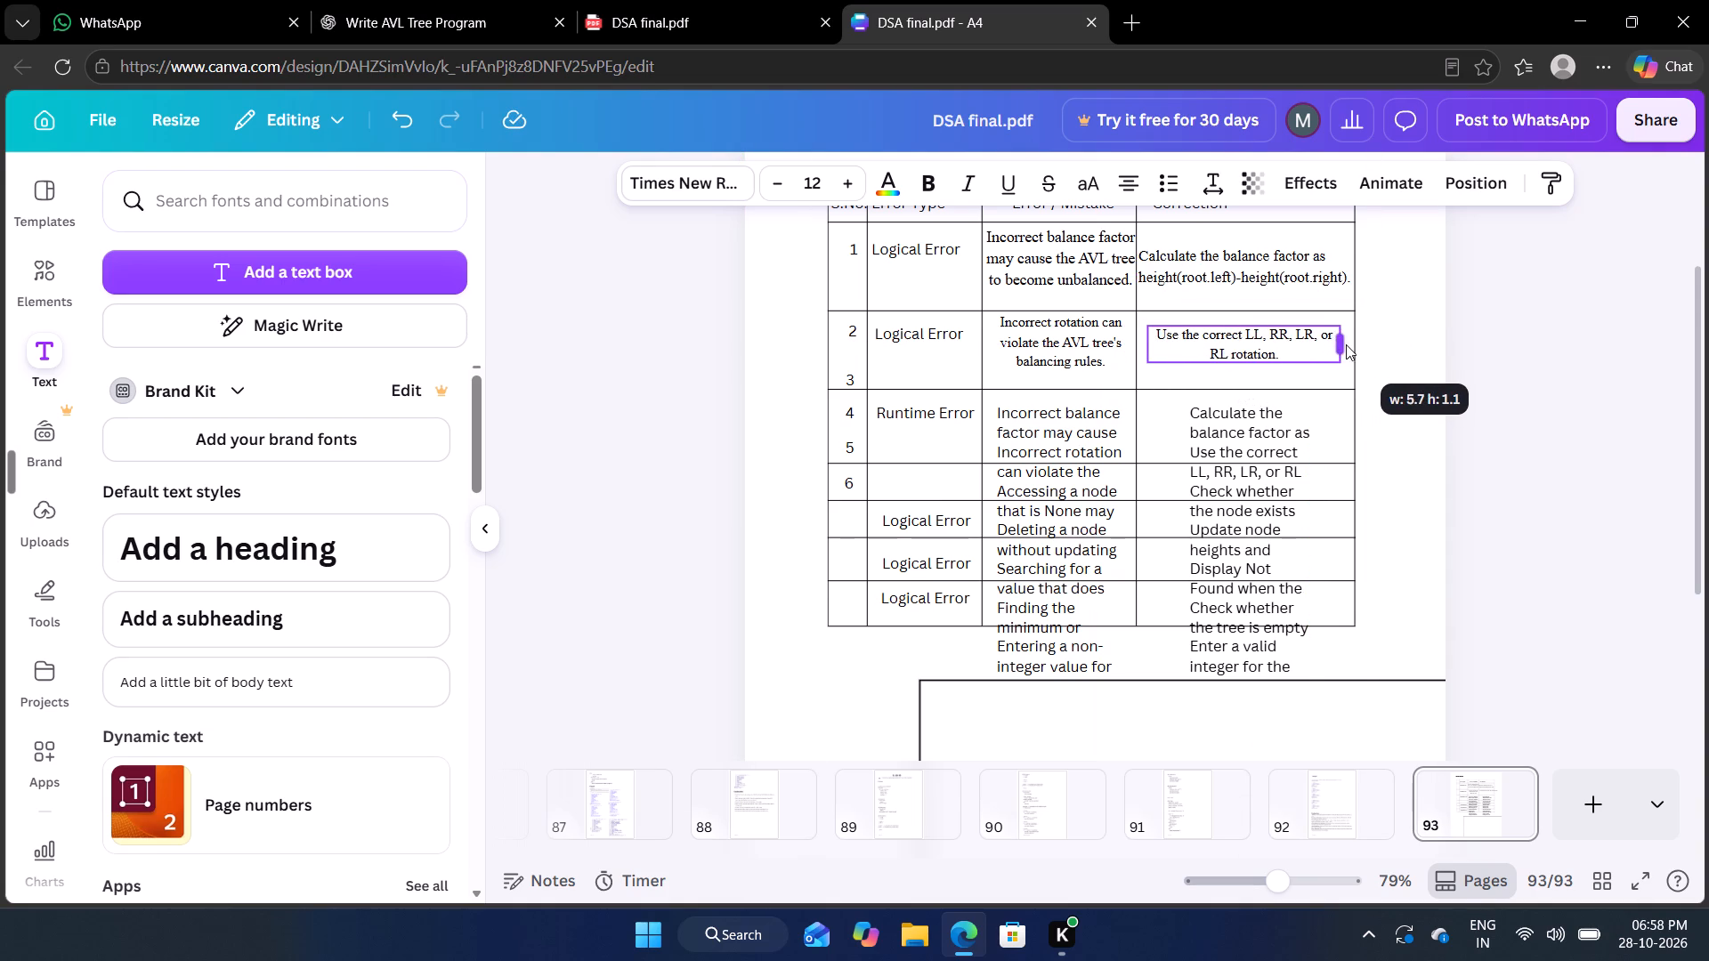
{"action": "left_click_drag", "start_coordinate": [1346, 344], "coordinate": [1358, 343]}
{"action": "left_click", "coordinate": [1423, 390]}
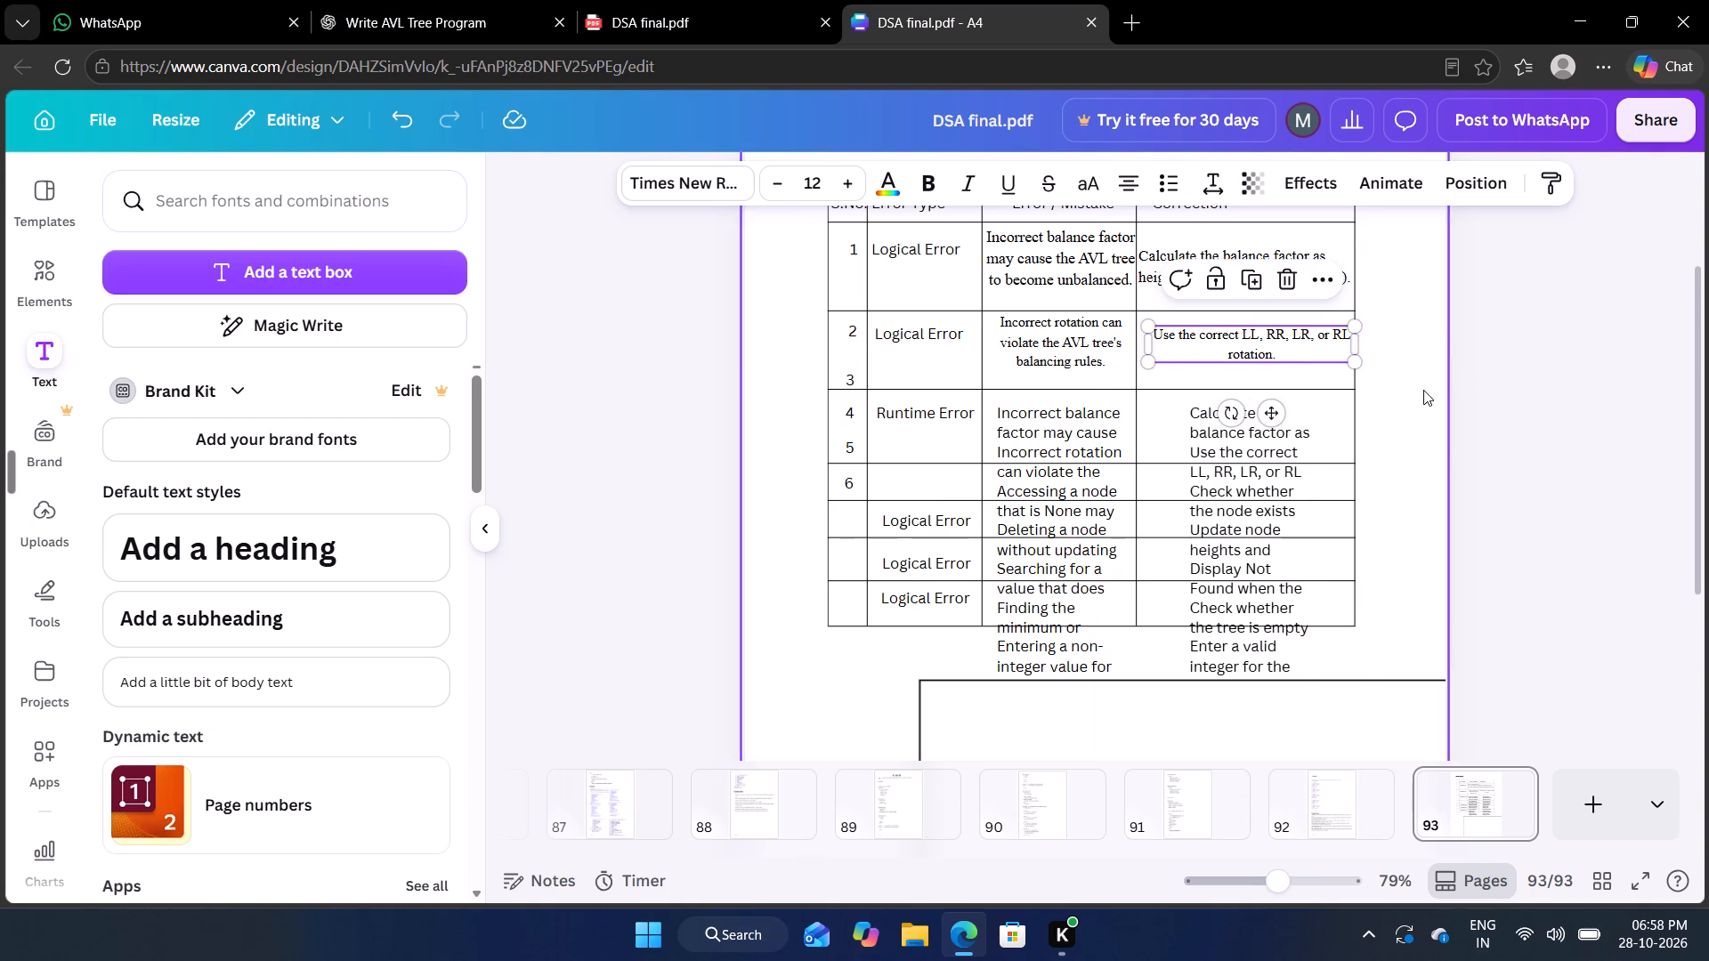
{"action": "left_click_drag", "start_coordinate": [1287, 344], "coordinate": [1277, 341]}
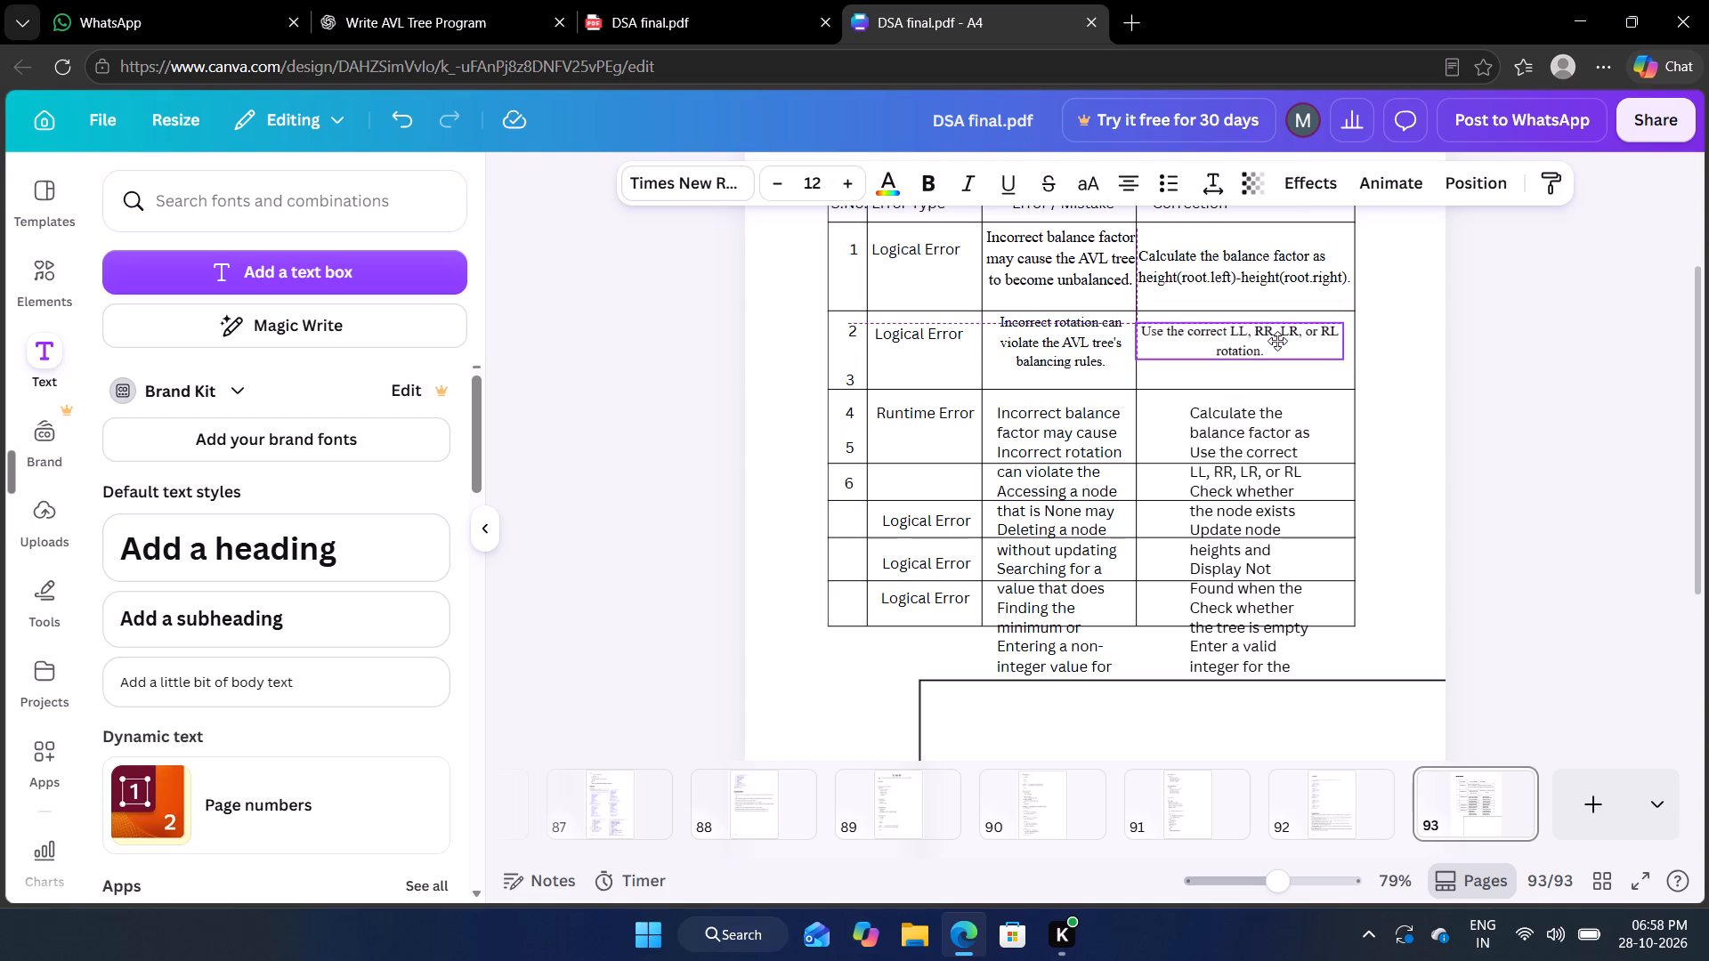
{"action": "left_click_drag", "start_coordinate": [1277, 341], "coordinate": [1275, 338]}
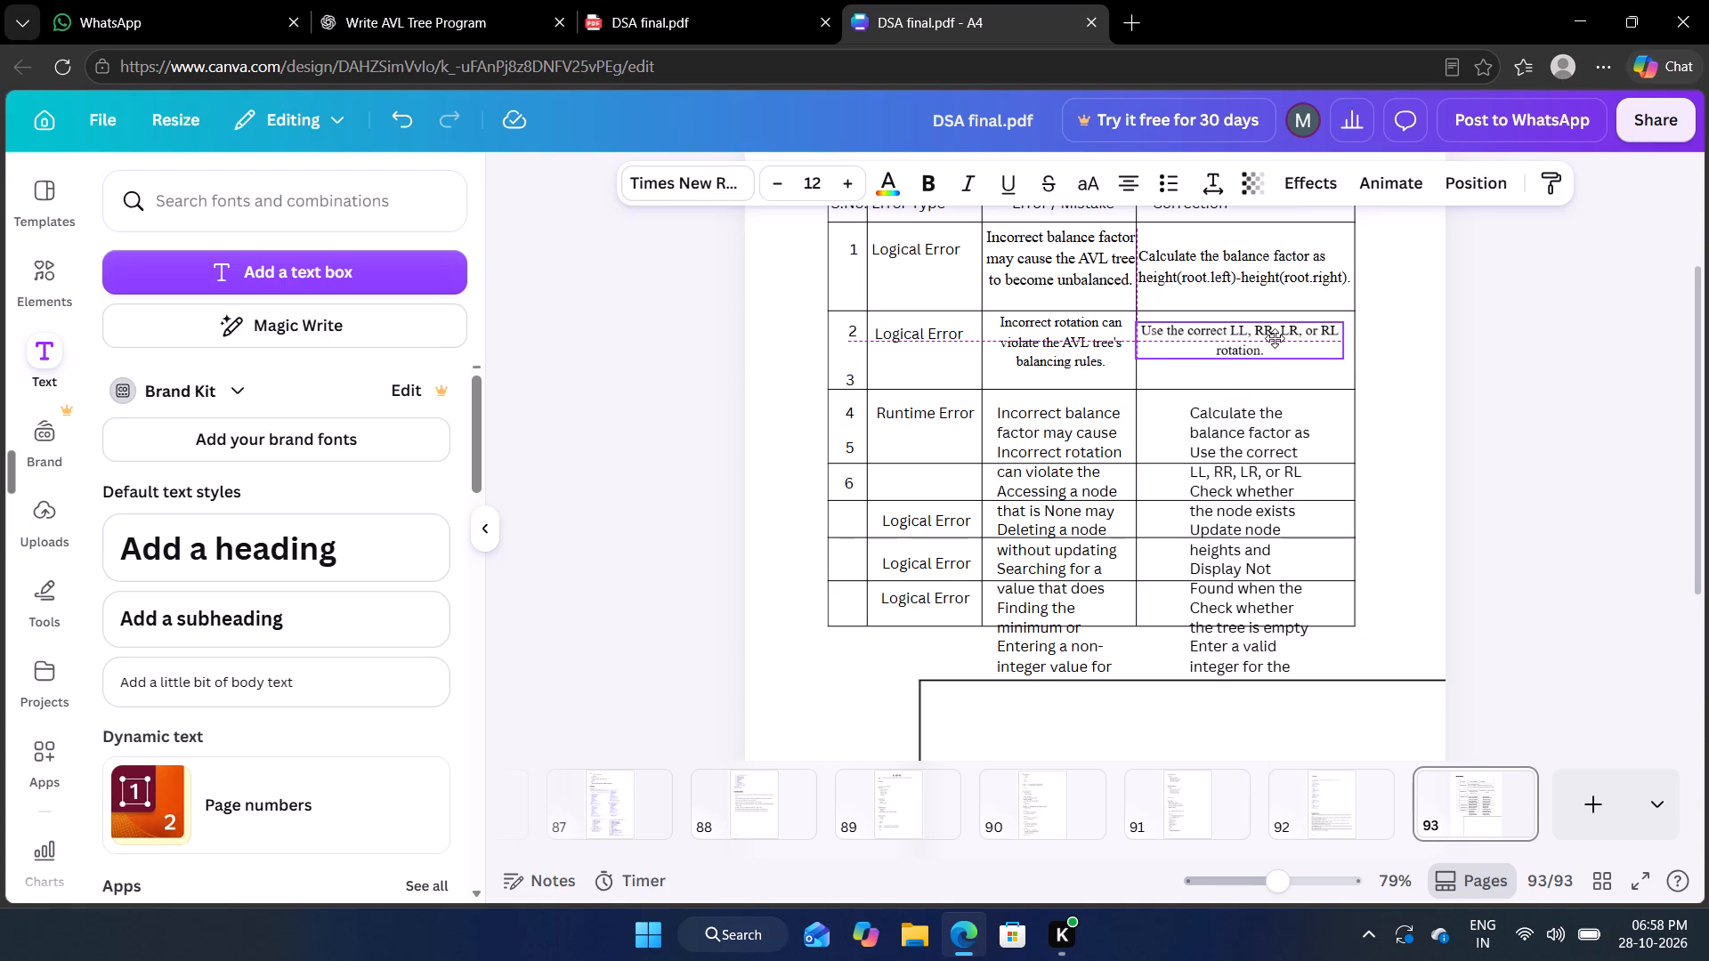
{"action": "left_click_drag", "start_coordinate": [1275, 338], "coordinate": [1277, 338]}
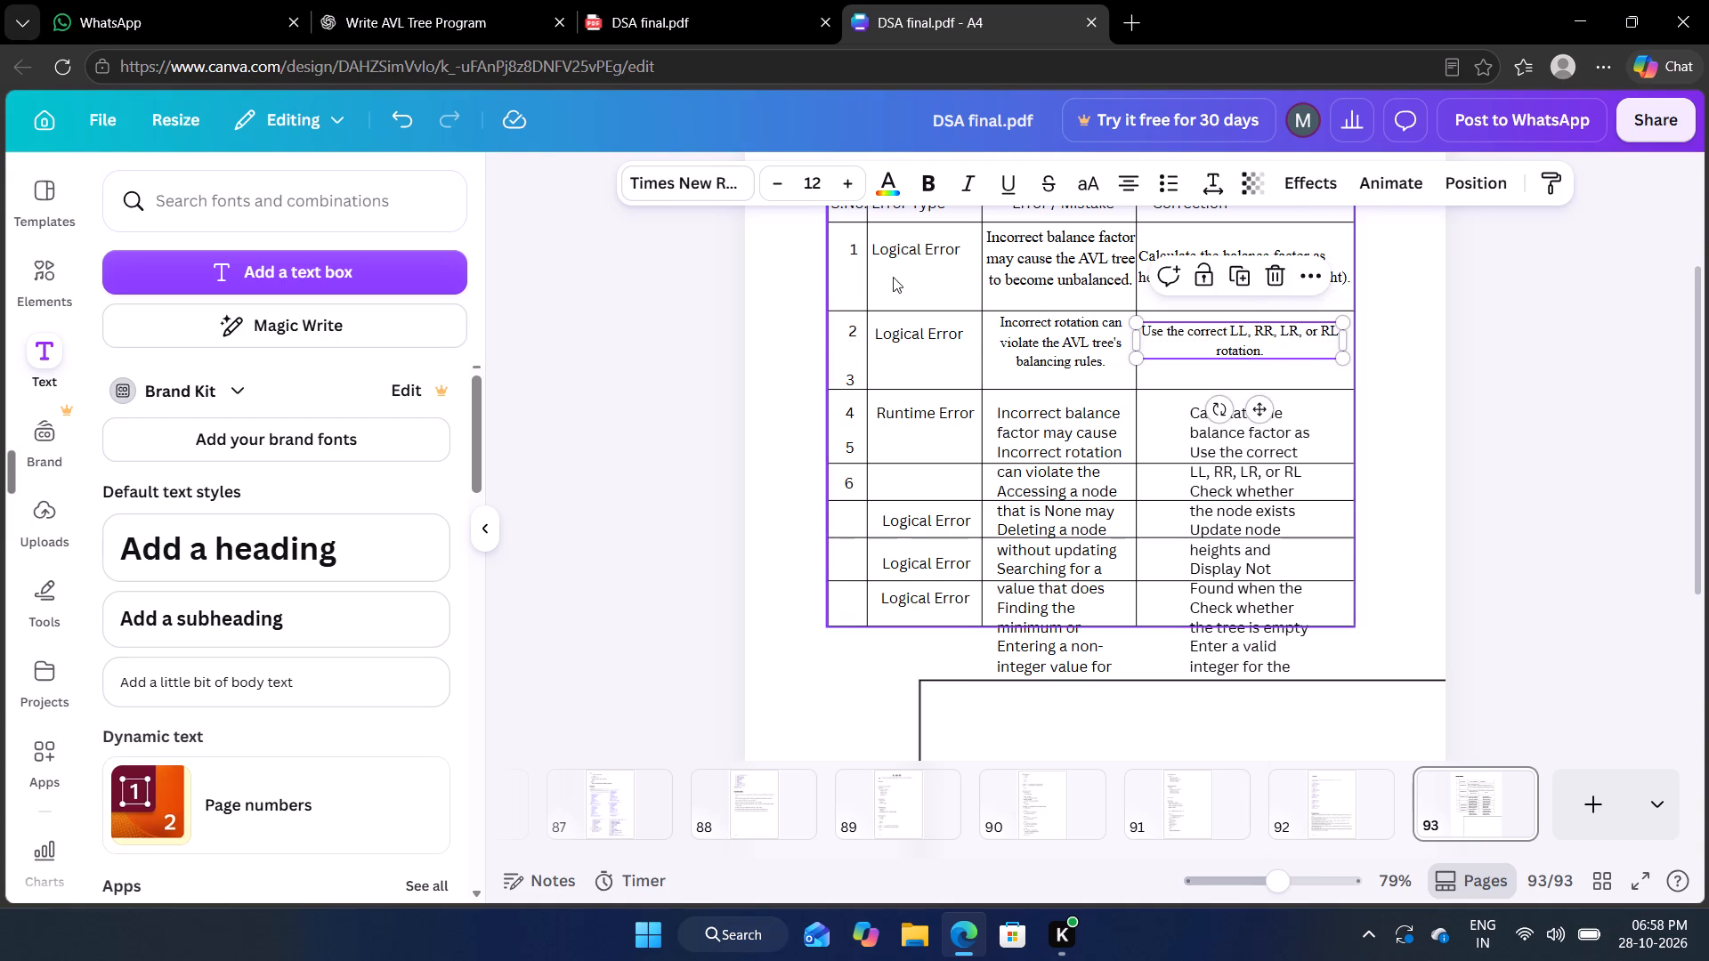
Increase the font size of the Correction and Error / Mistake texts in row 2 to 13.
{"action": "left_click", "coordinate": [850, 191]}
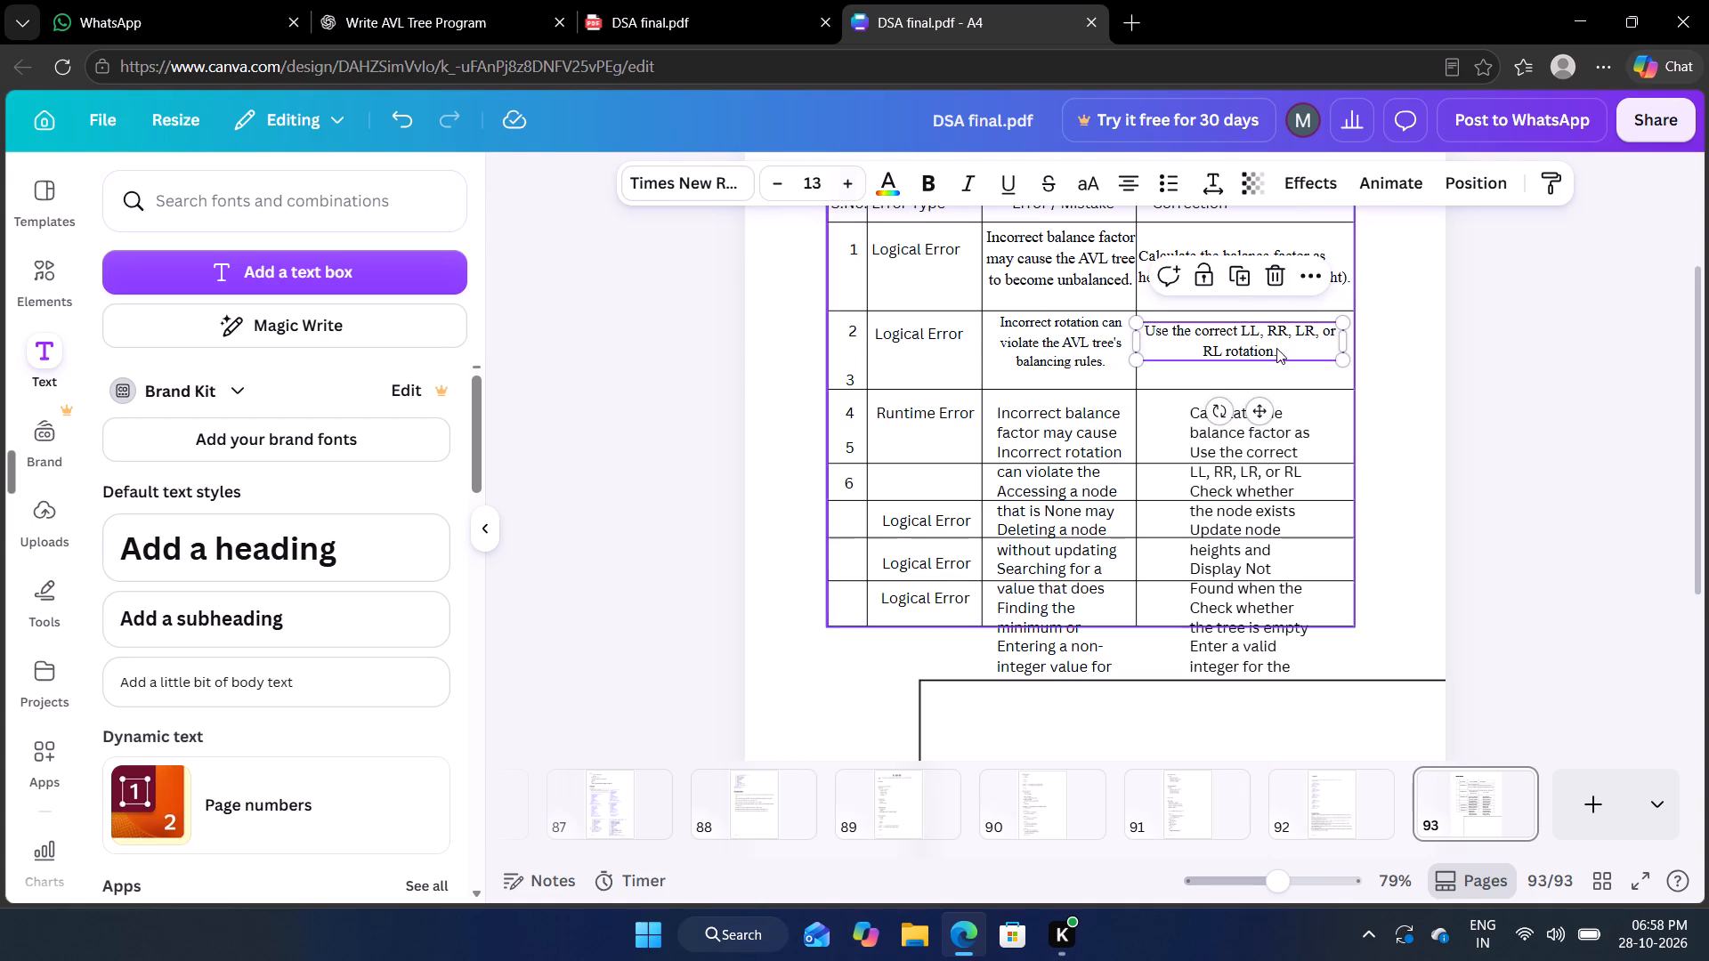
{"action": "left_click", "coordinate": [1535, 474]}
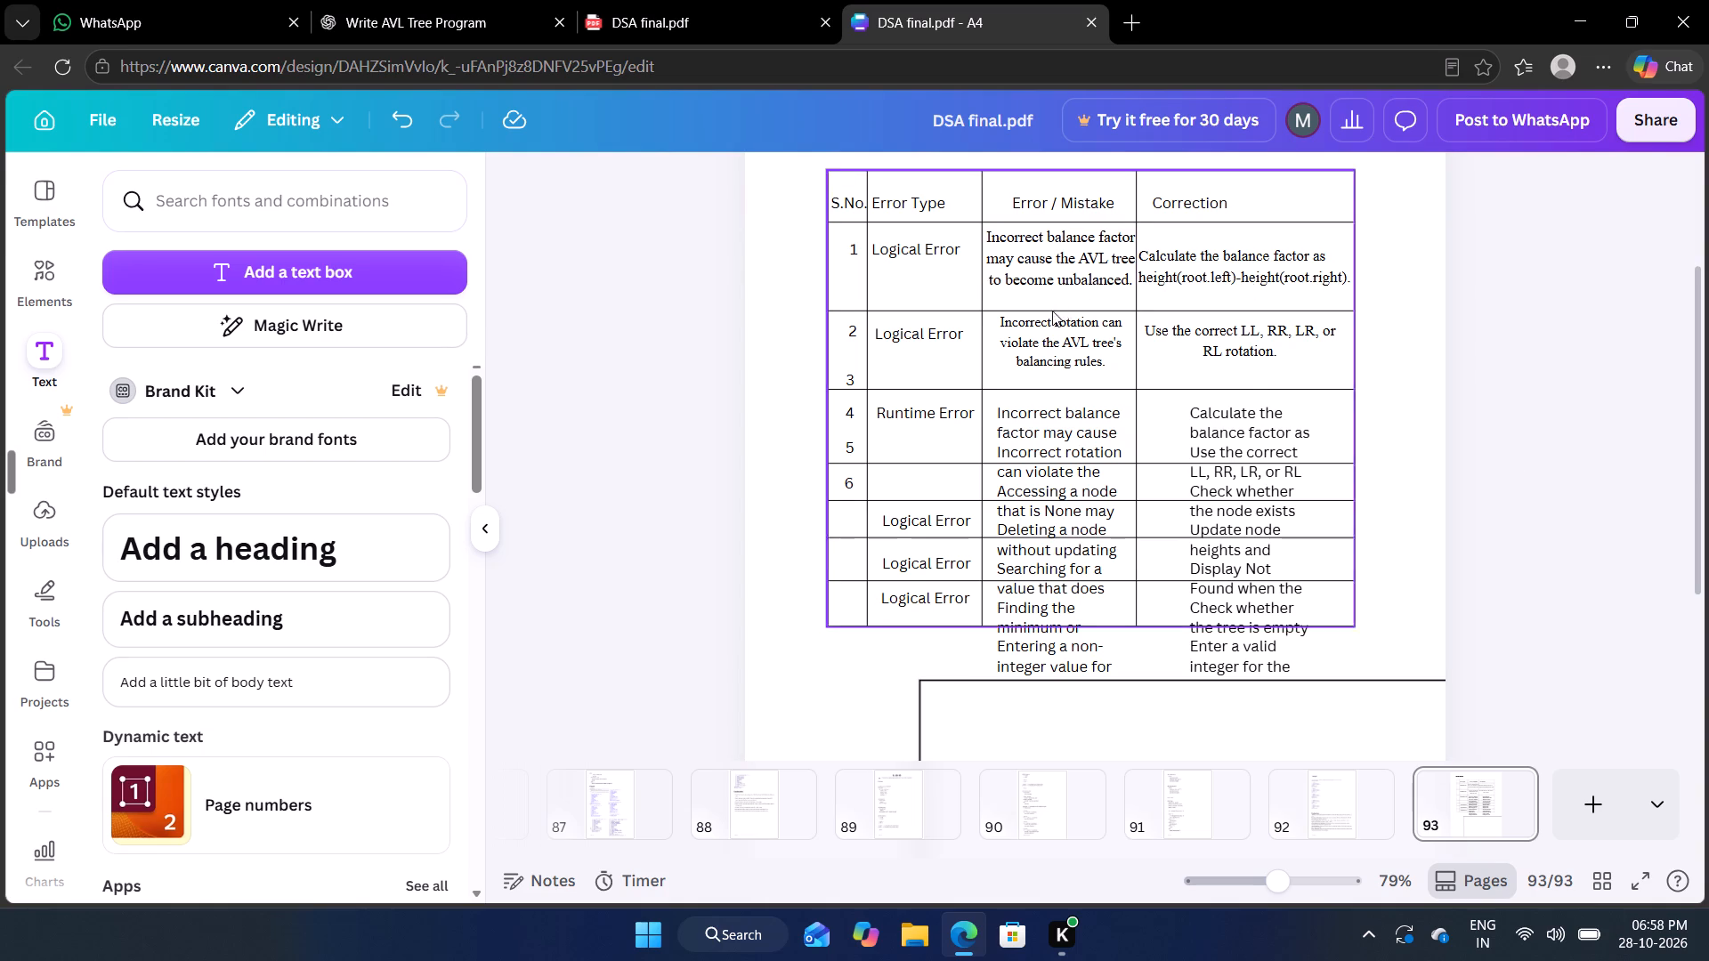
{"action": "left_click", "coordinate": [1049, 337]}
{"action": "left_click", "coordinate": [851, 177]}
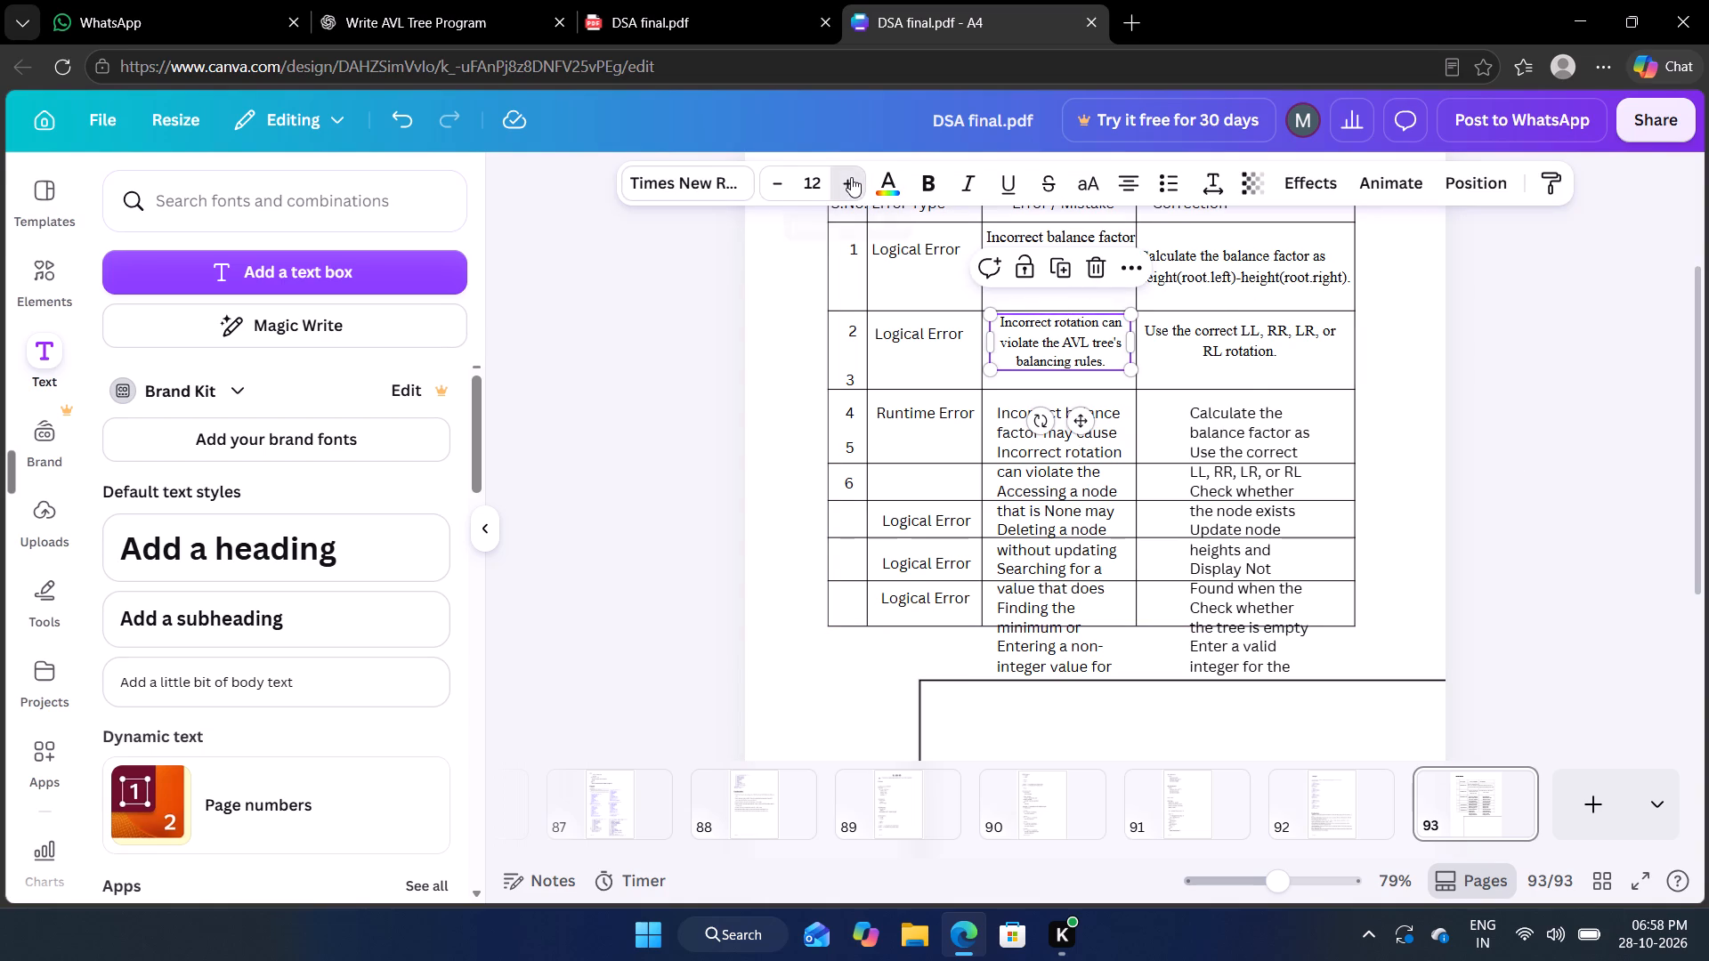
{"action": "left_click", "coordinate": [1560, 459]}
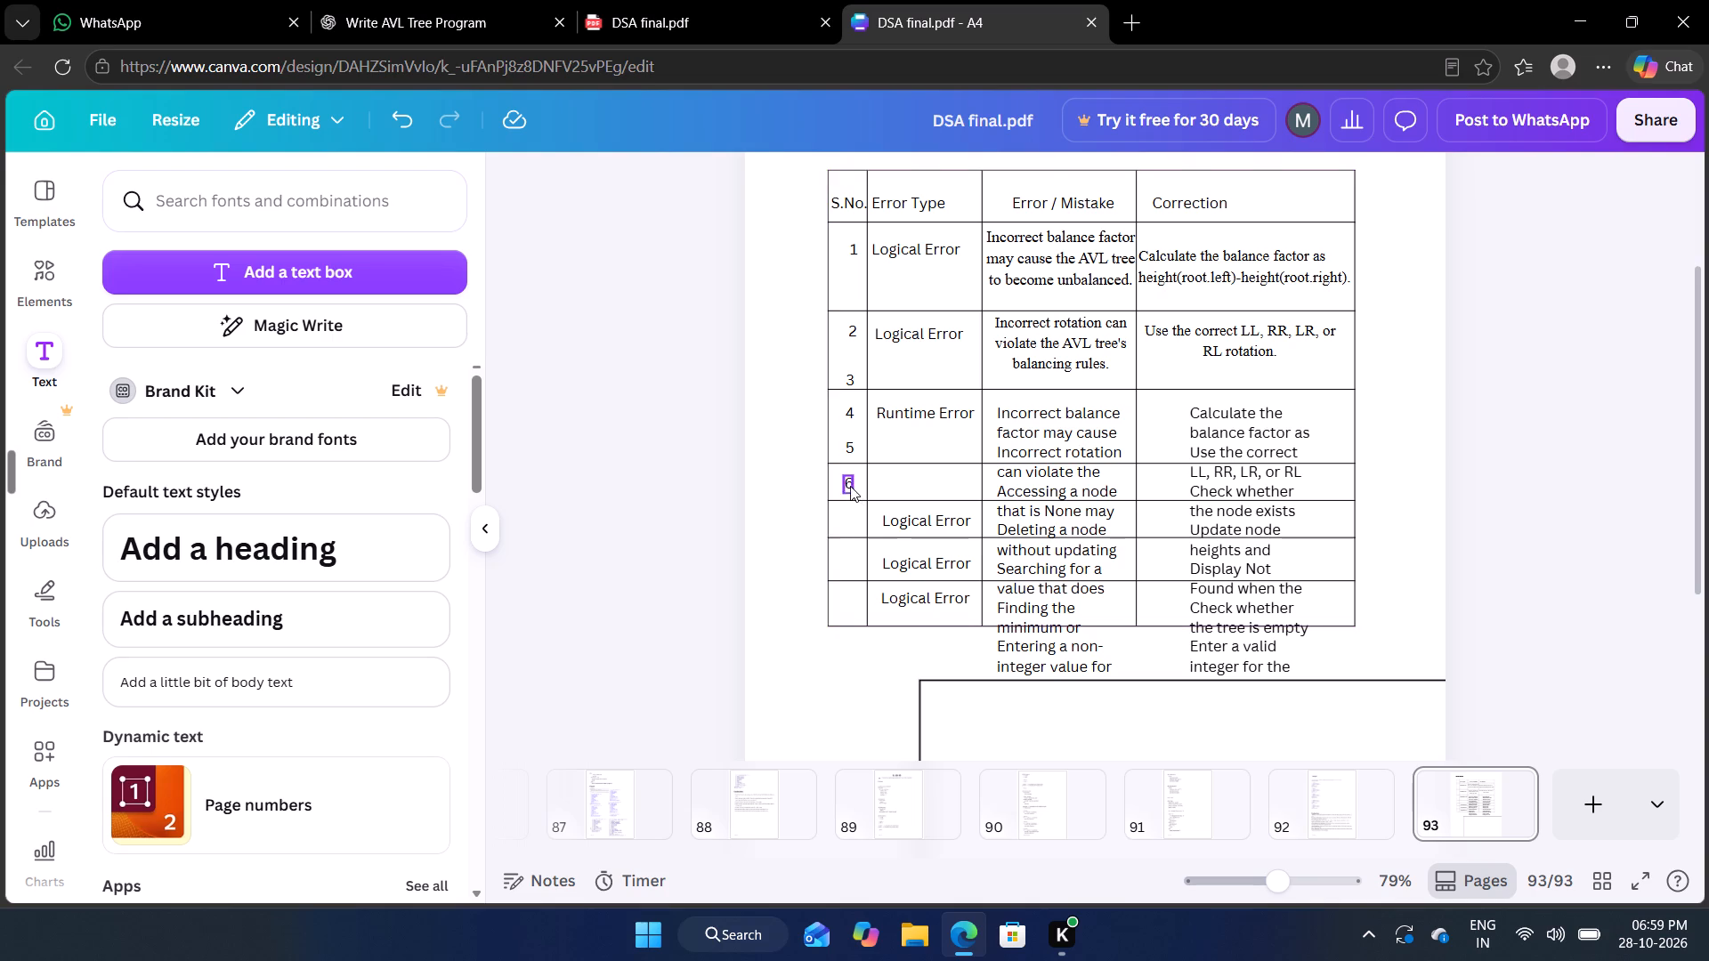
Move serial numbers 6, 5 and 4 beside the Logical Error labels in the last three rows, and 3 beside Runtime Error.
{"action": "left_click_drag", "start_coordinate": [846, 483], "coordinate": [860, 572]}
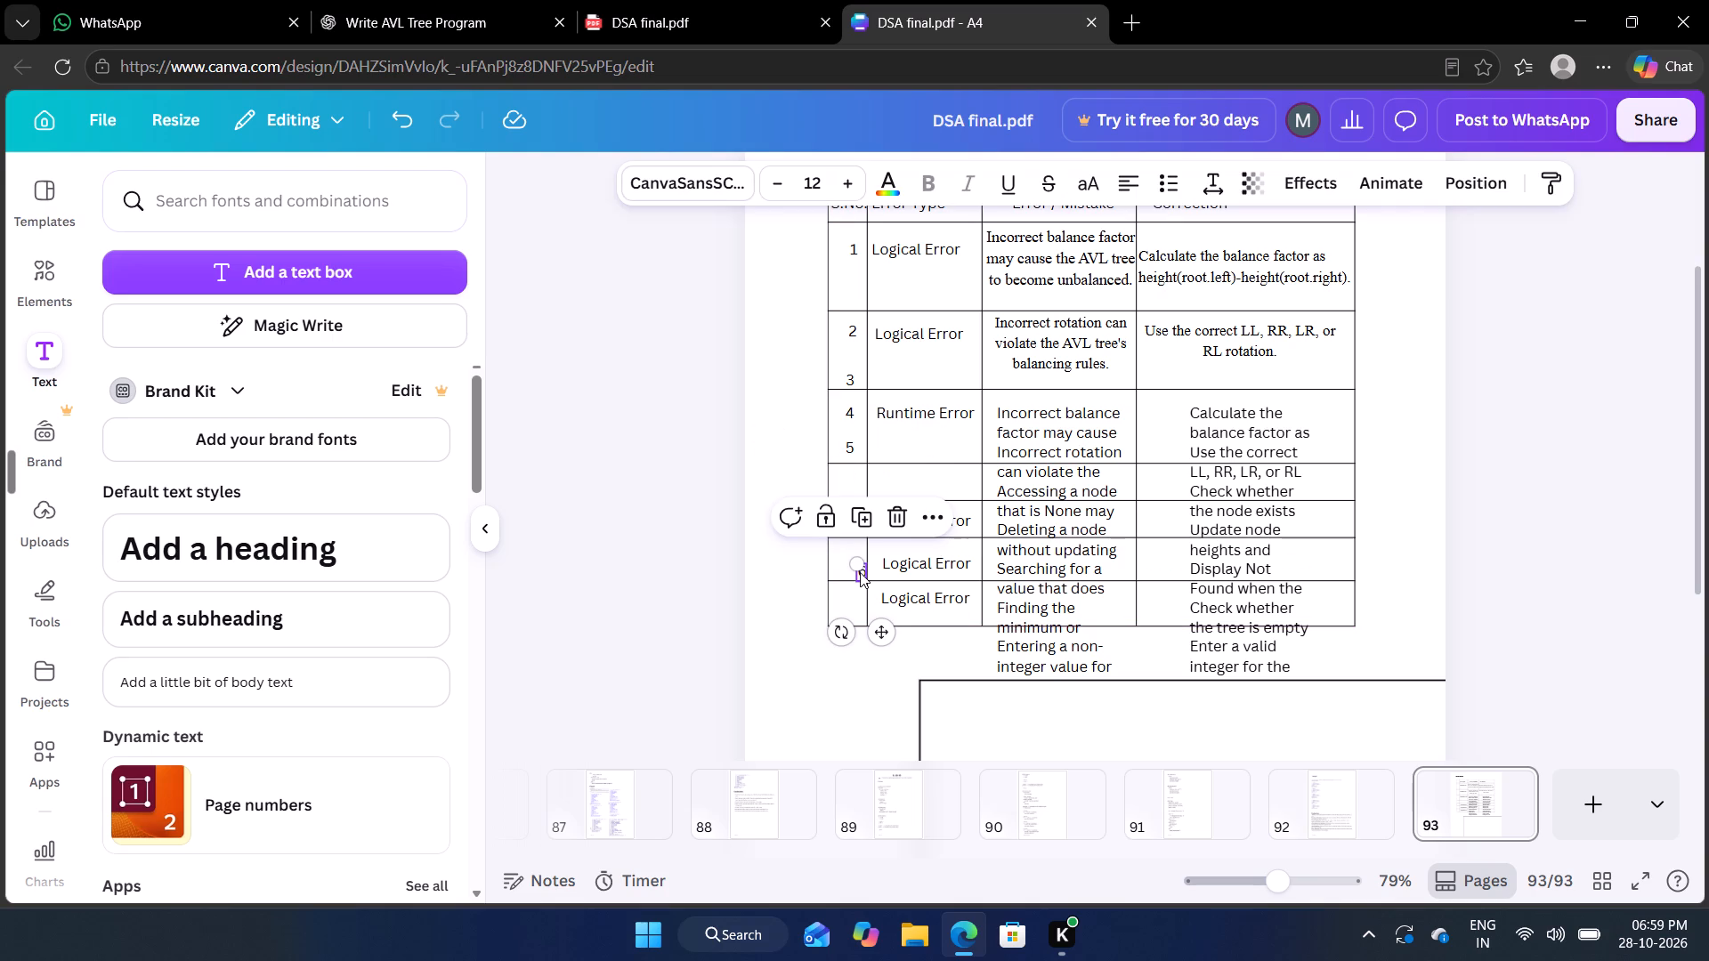
{"action": "left_click_drag", "start_coordinate": [879, 634], "coordinate": [860, 648]}
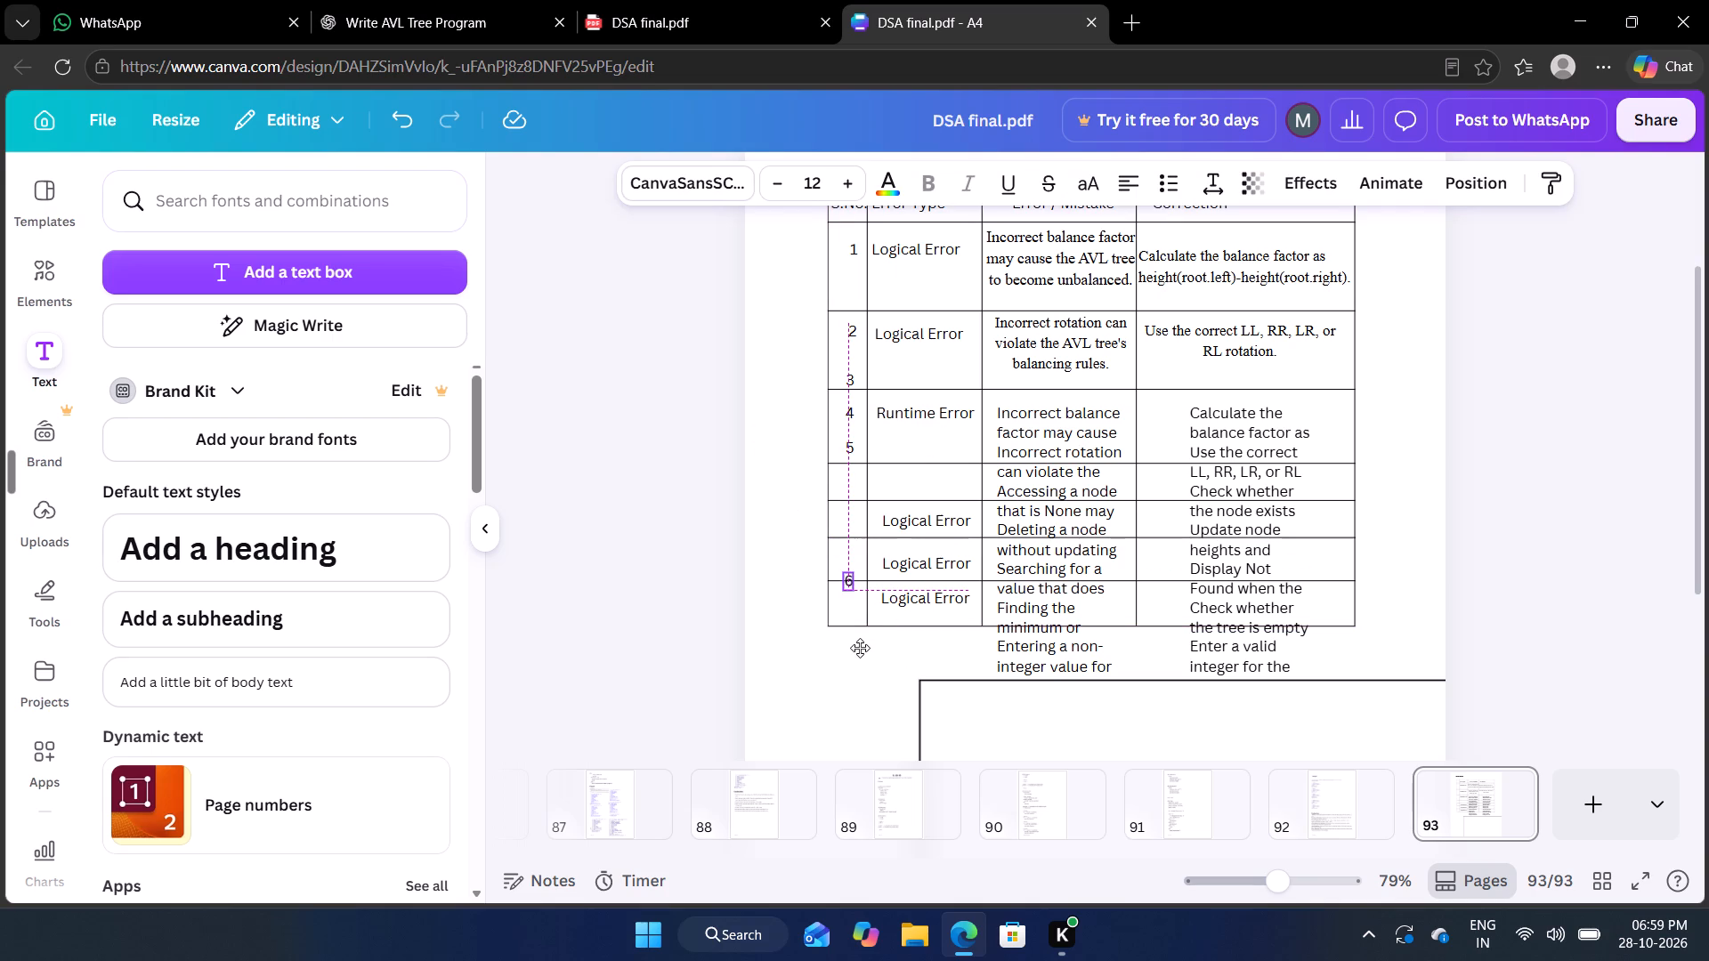
{"action": "left_click_drag", "start_coordinate": [860, 648], "coordinate": [862, 658]}
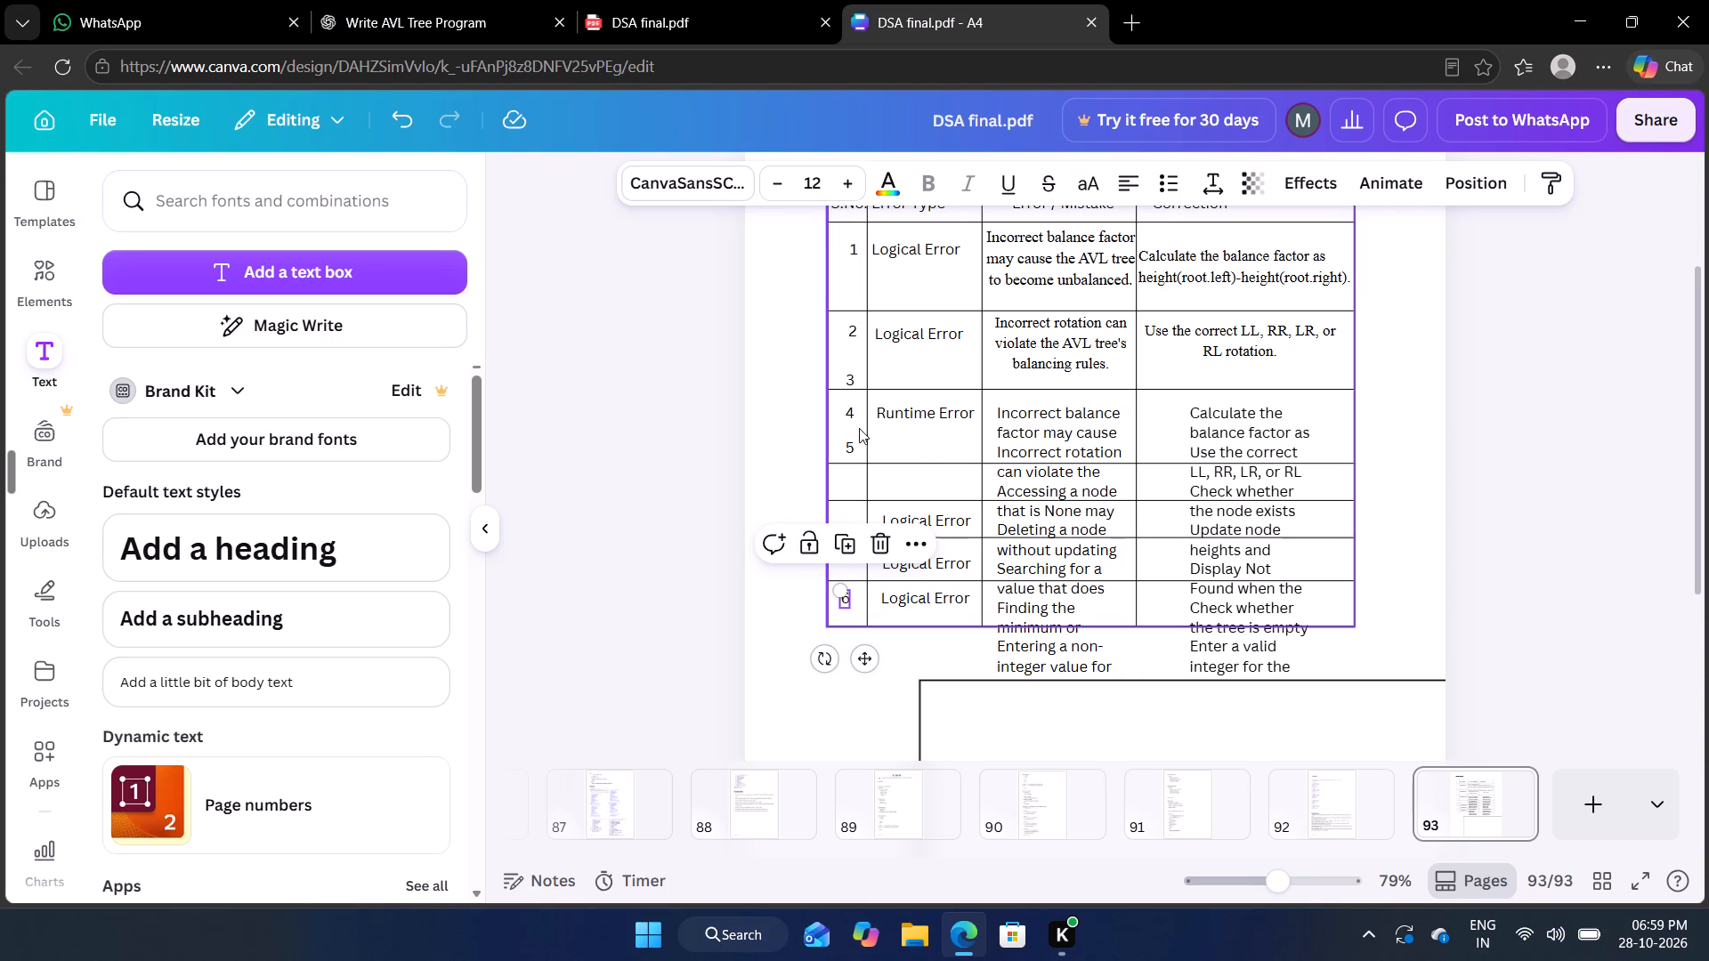
{"action": "left_click_drag", "start_coordinate": [848, 447], "coordinate": [844, 553]}
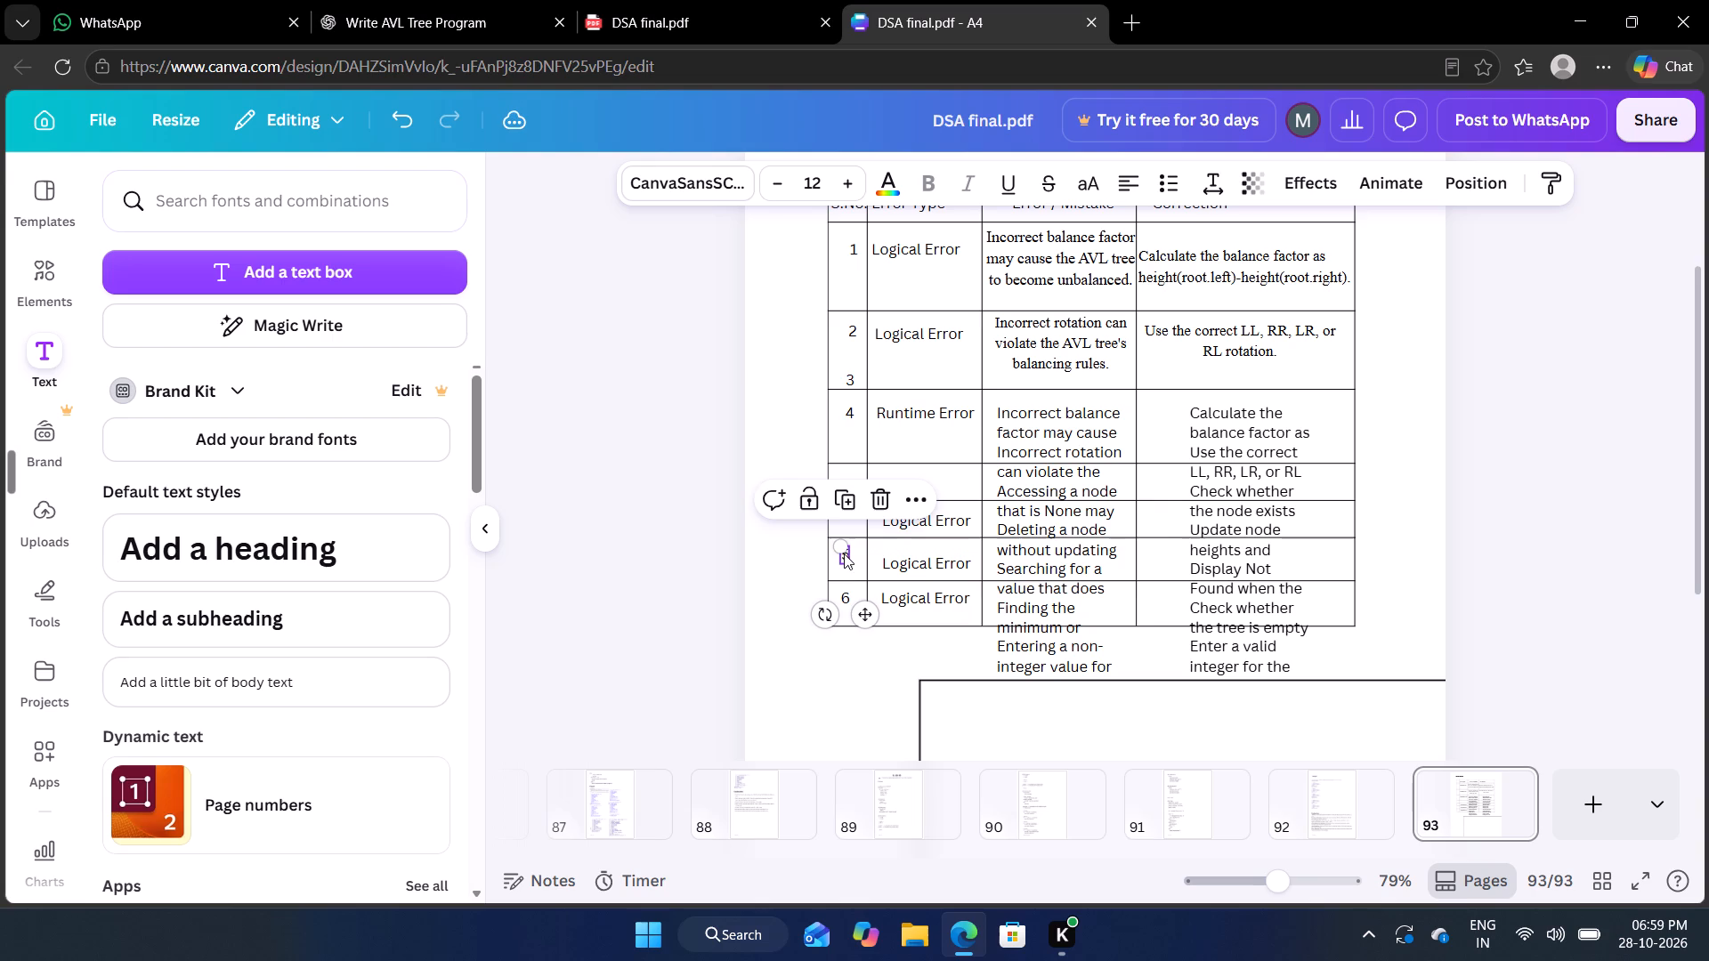
{"action": "left_click_drag", "start_coordinate": [848, 419], "coordinate": [847, 518]}
{"action": "left_click_drag", "start_coordinate": [849, 384], "coordinate": [849, 408]}
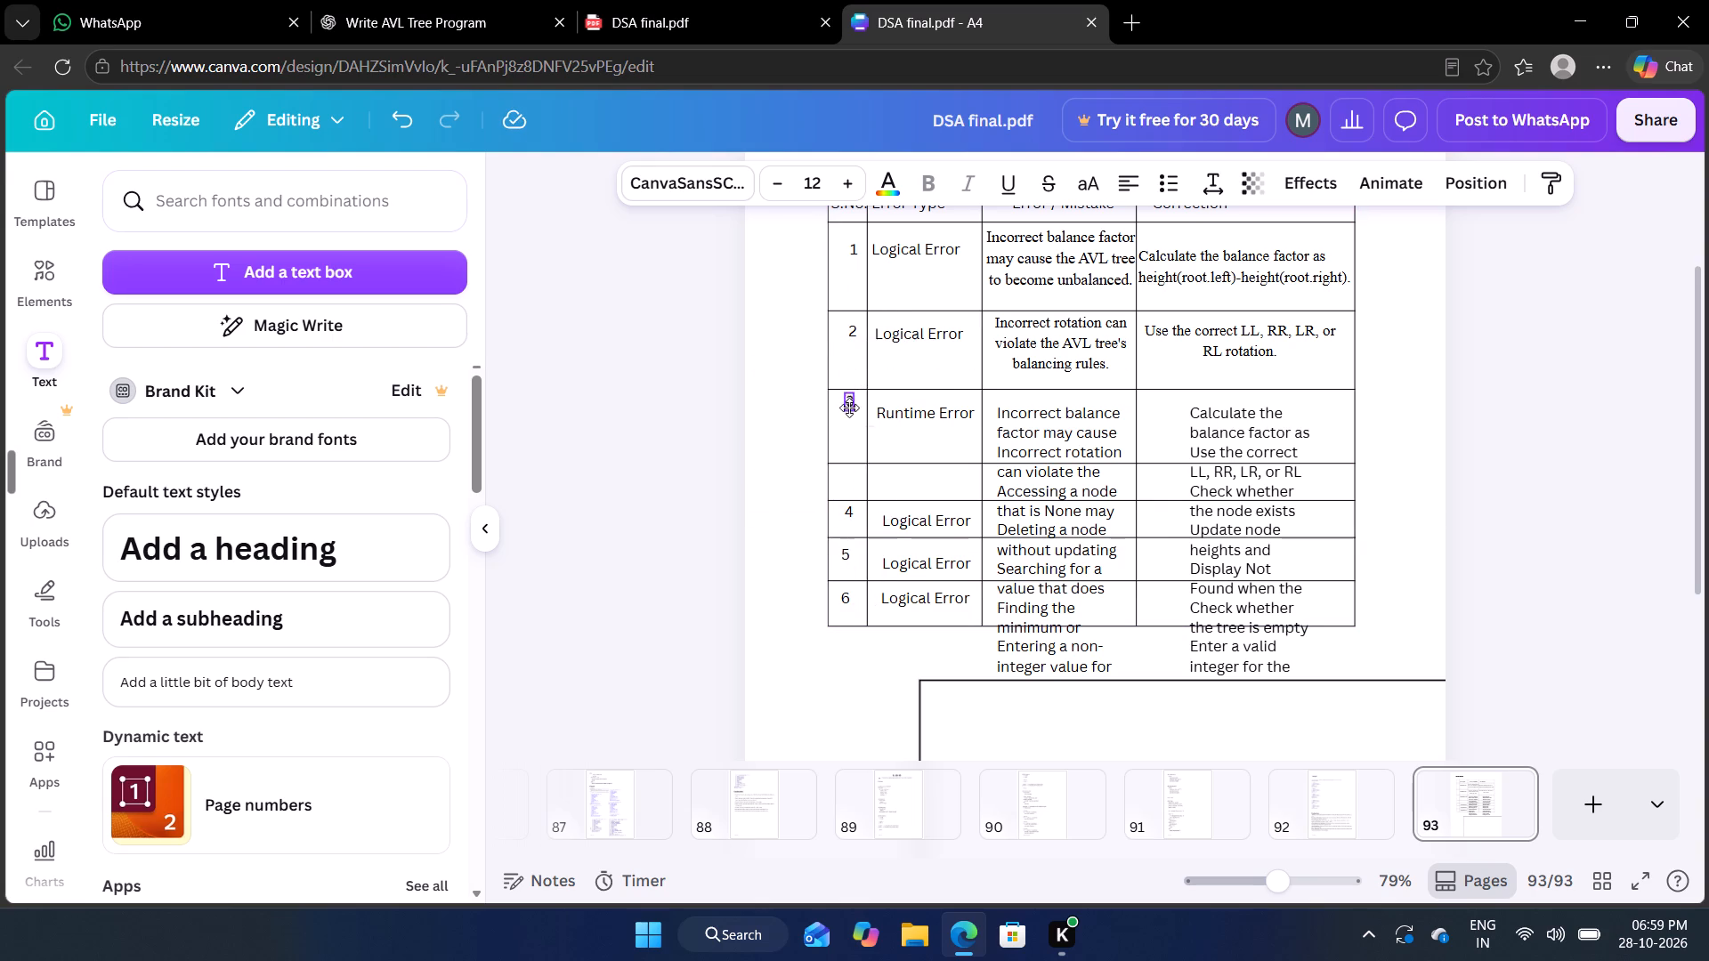
{"action": "left_click_drag", "start_coordinate": [849, 408], "coordinate": [849, 408]}
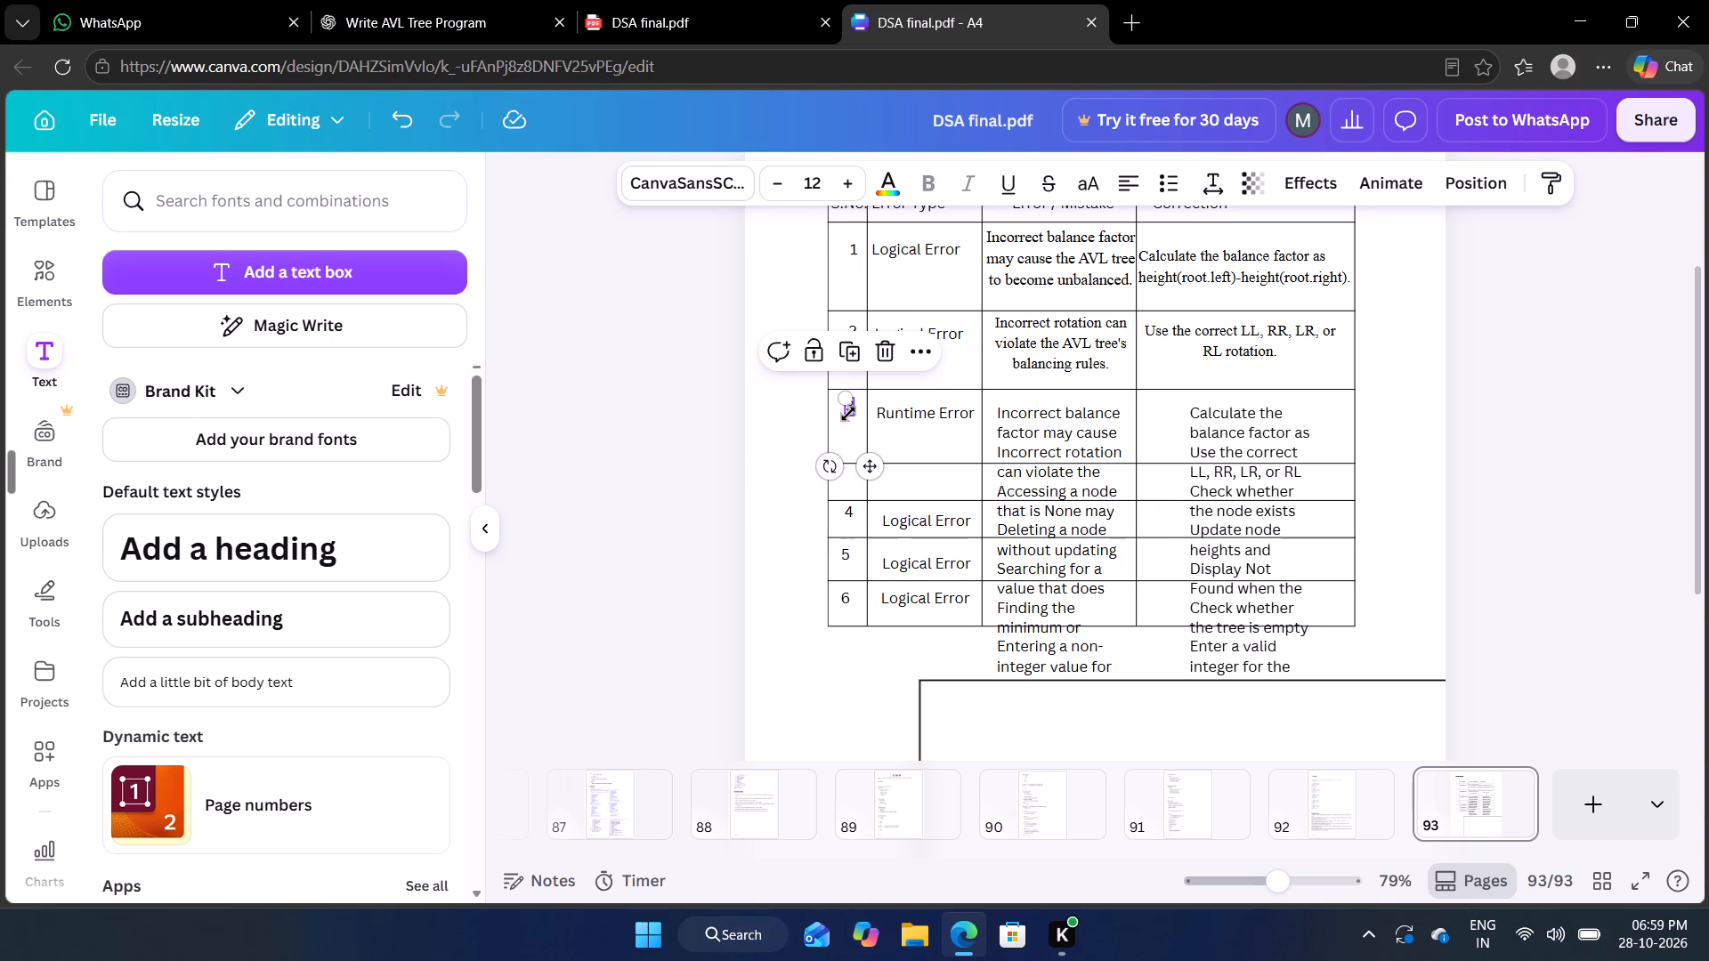
{"action": "left_click", "coordinate": [1434, 330]}
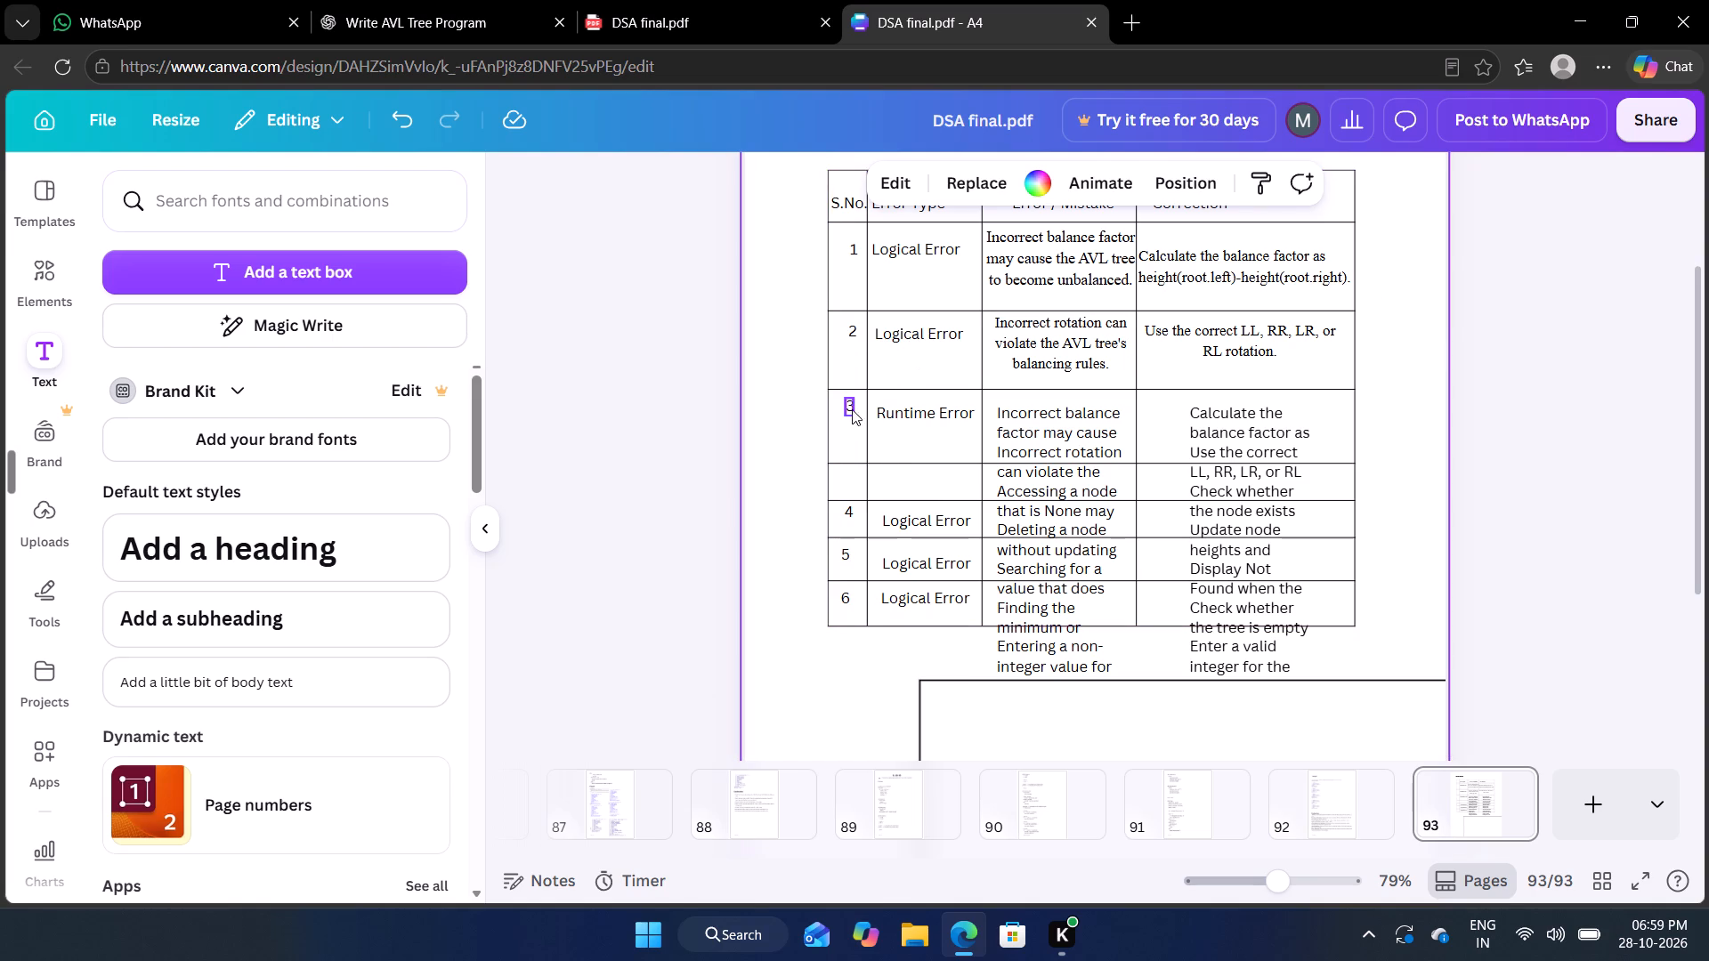
{"action": "left_click_drag", "start_coordinate": [852, 409], "coordinate": [852, 420]}
{"action": "left_click", "coordinate": [1501, 464]}
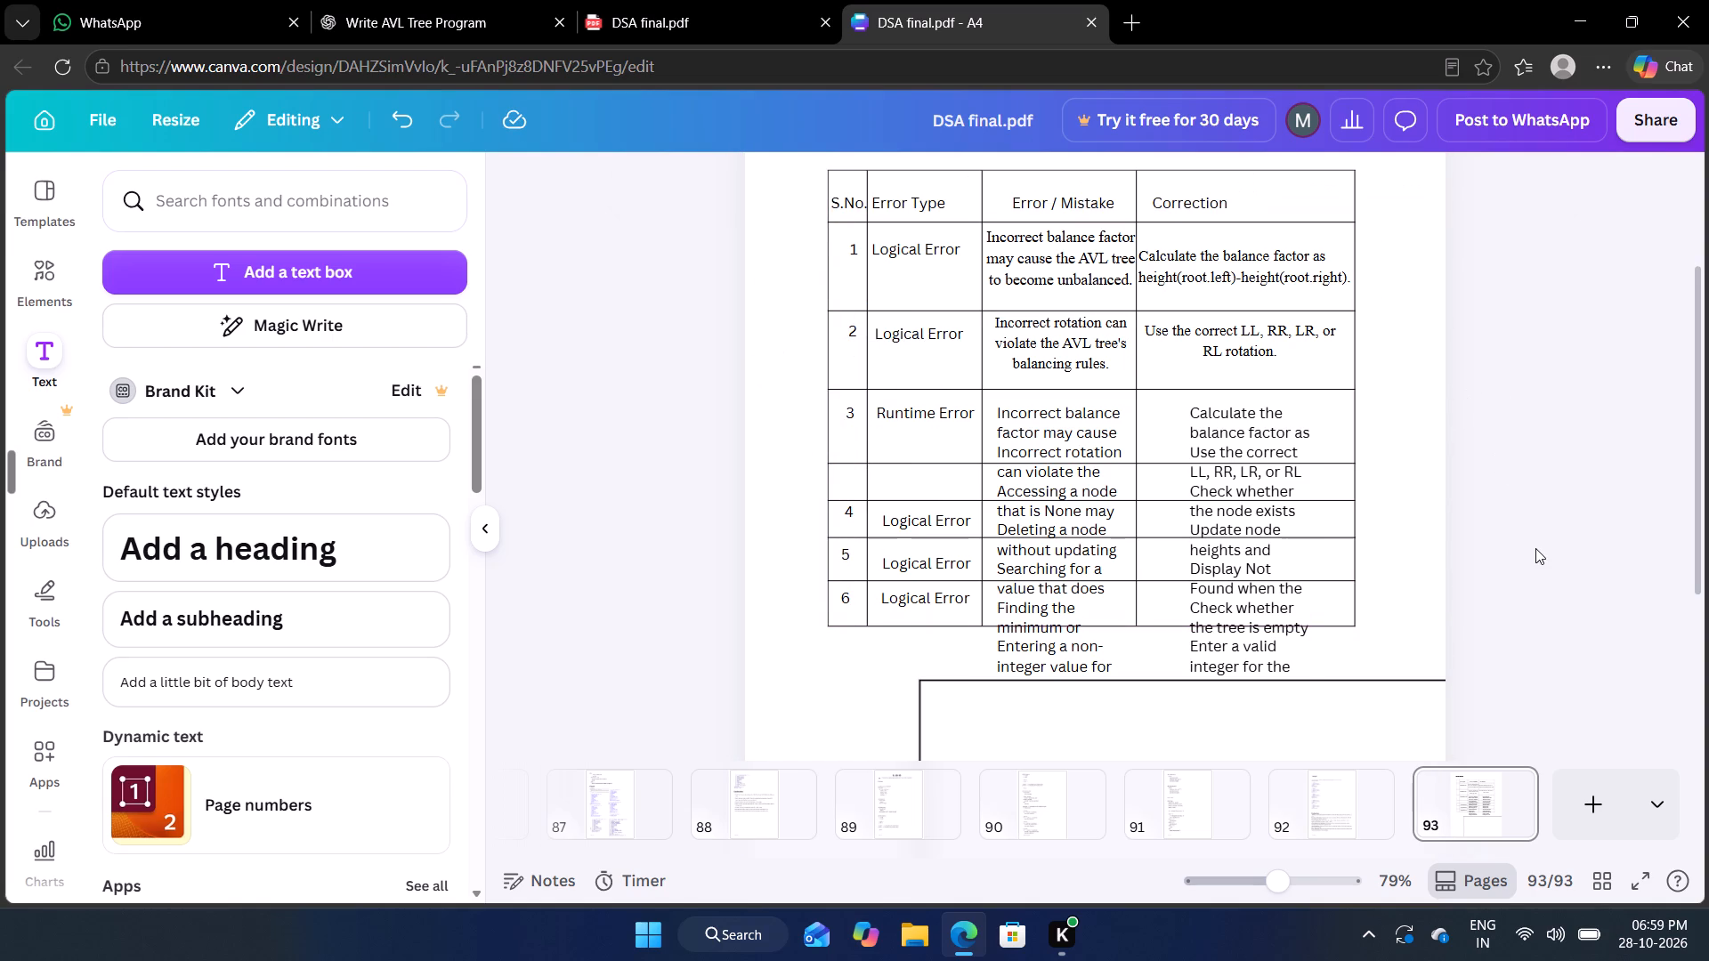
{"action": "scroll", "coordinate": [1535, 548], "scroll_direction": "down", "scroll_amount": 2}
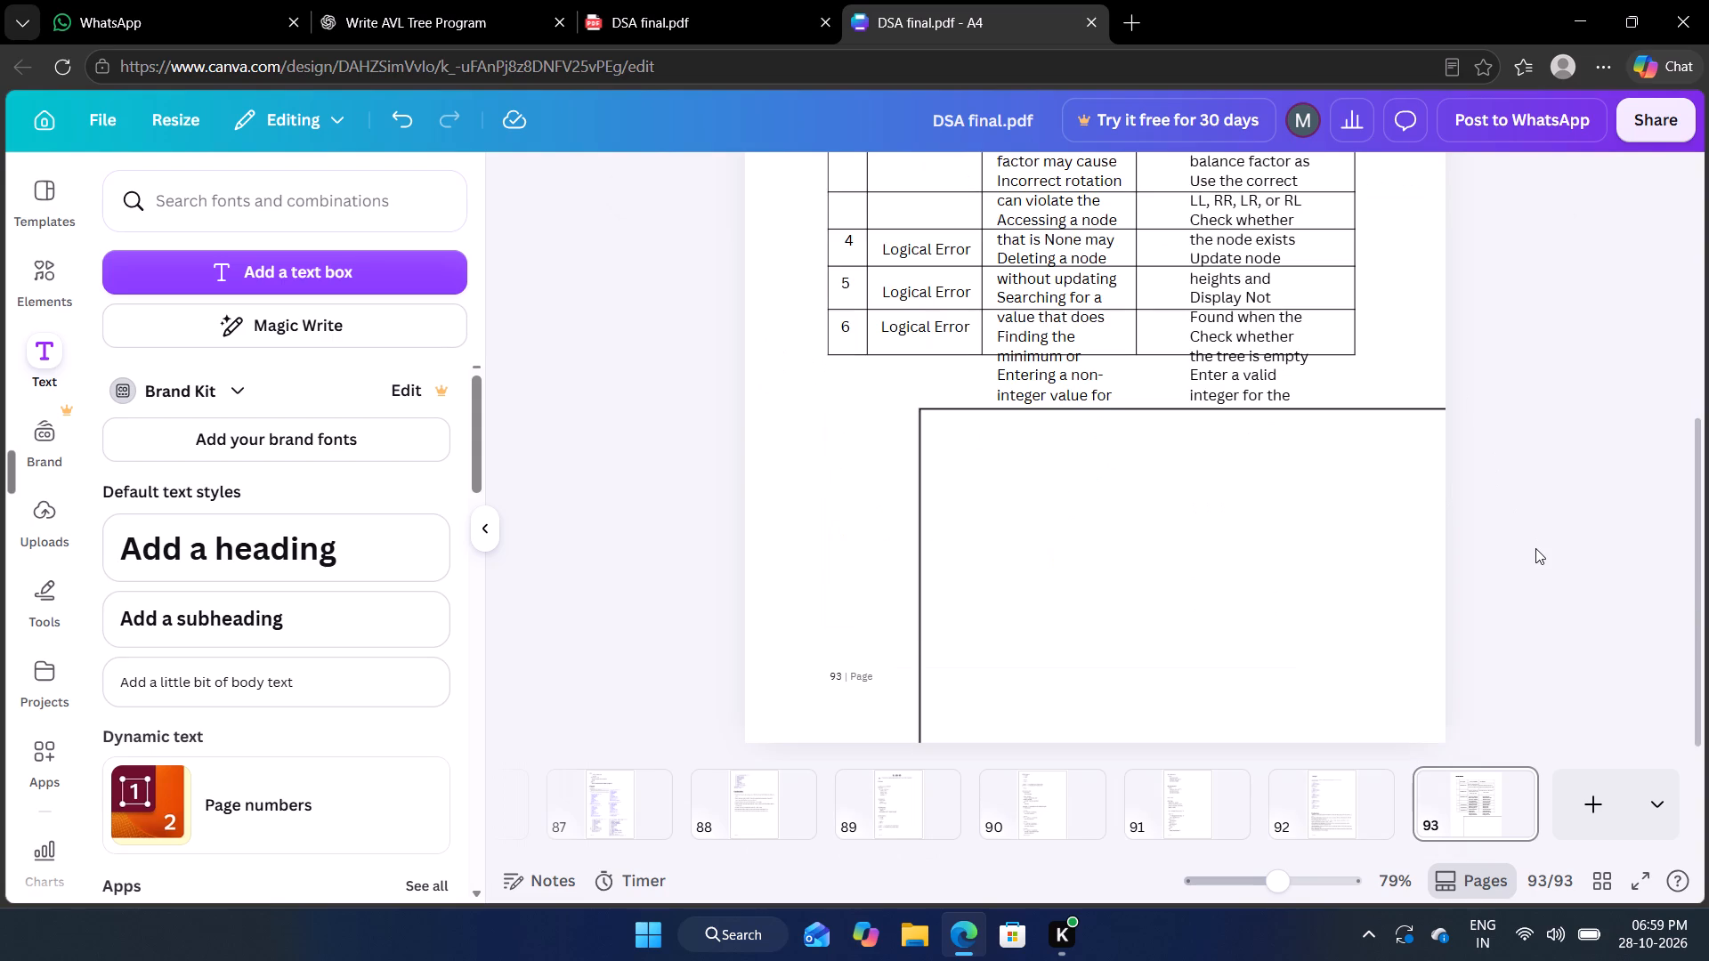
{"action": "scroll", "coordinate": [1535, 548], "scroll_direction": "down", "scroll_amount": 2}
{"action": "scroll", "coordinate": [1535, 548], "scroll_direction": "up", "scroll_amount": 2}
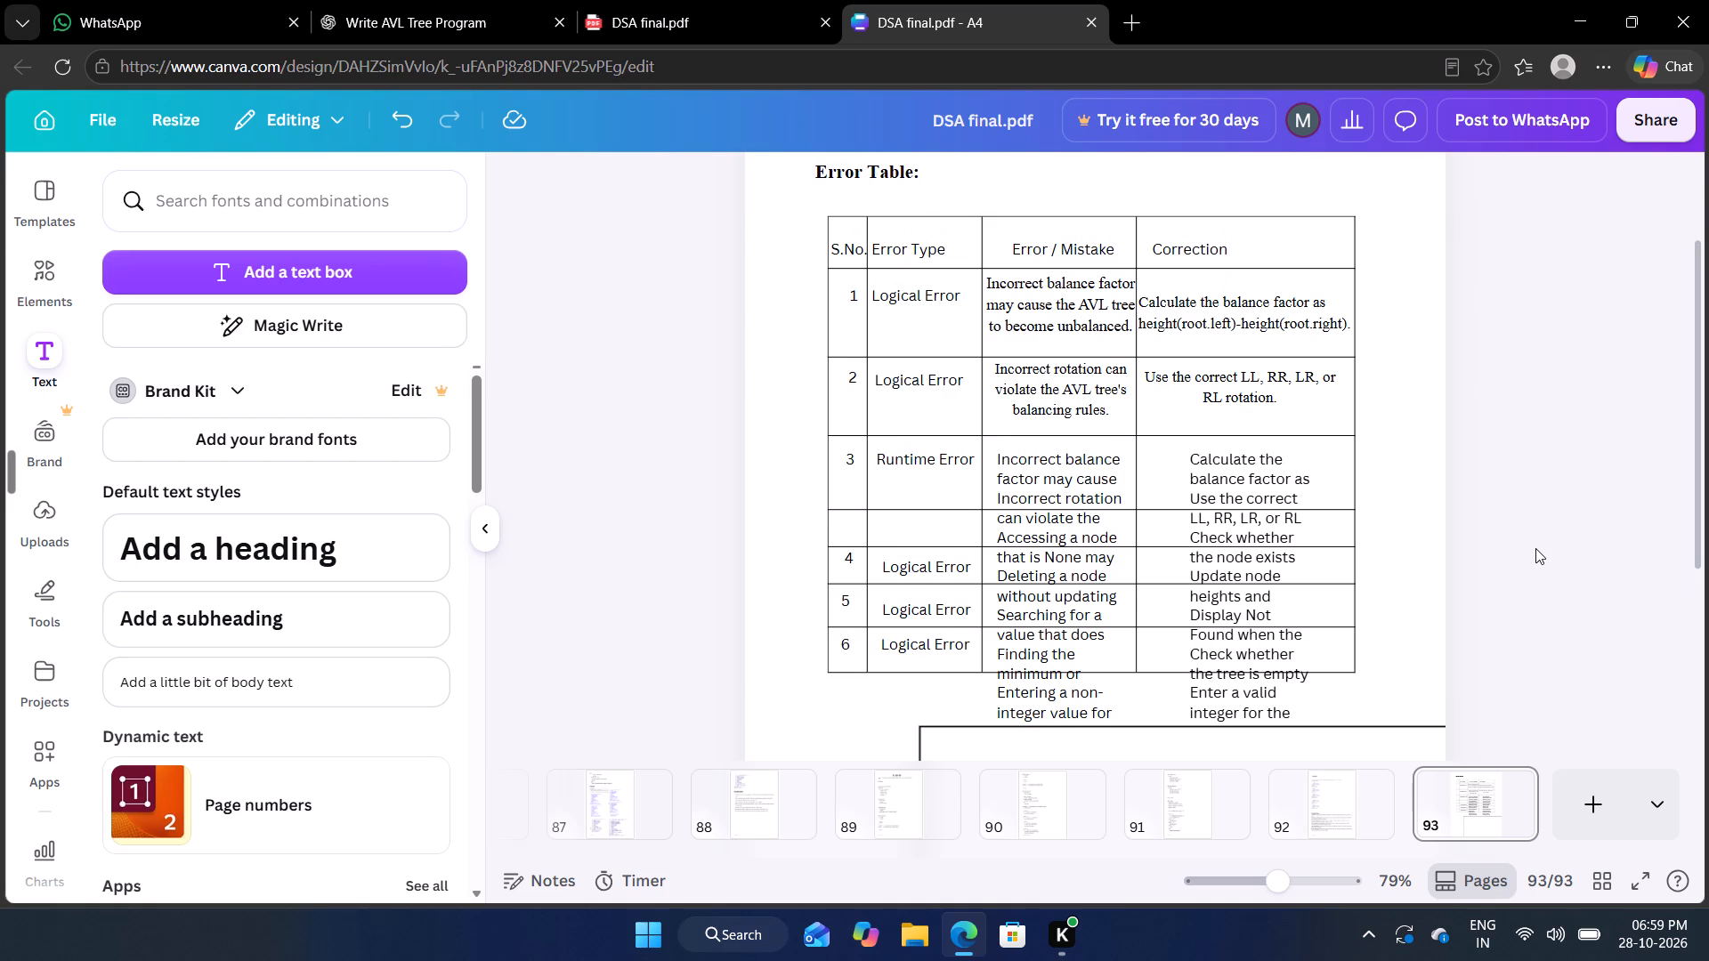
{"action": "left_click", "coordinate": [1060, 511]}
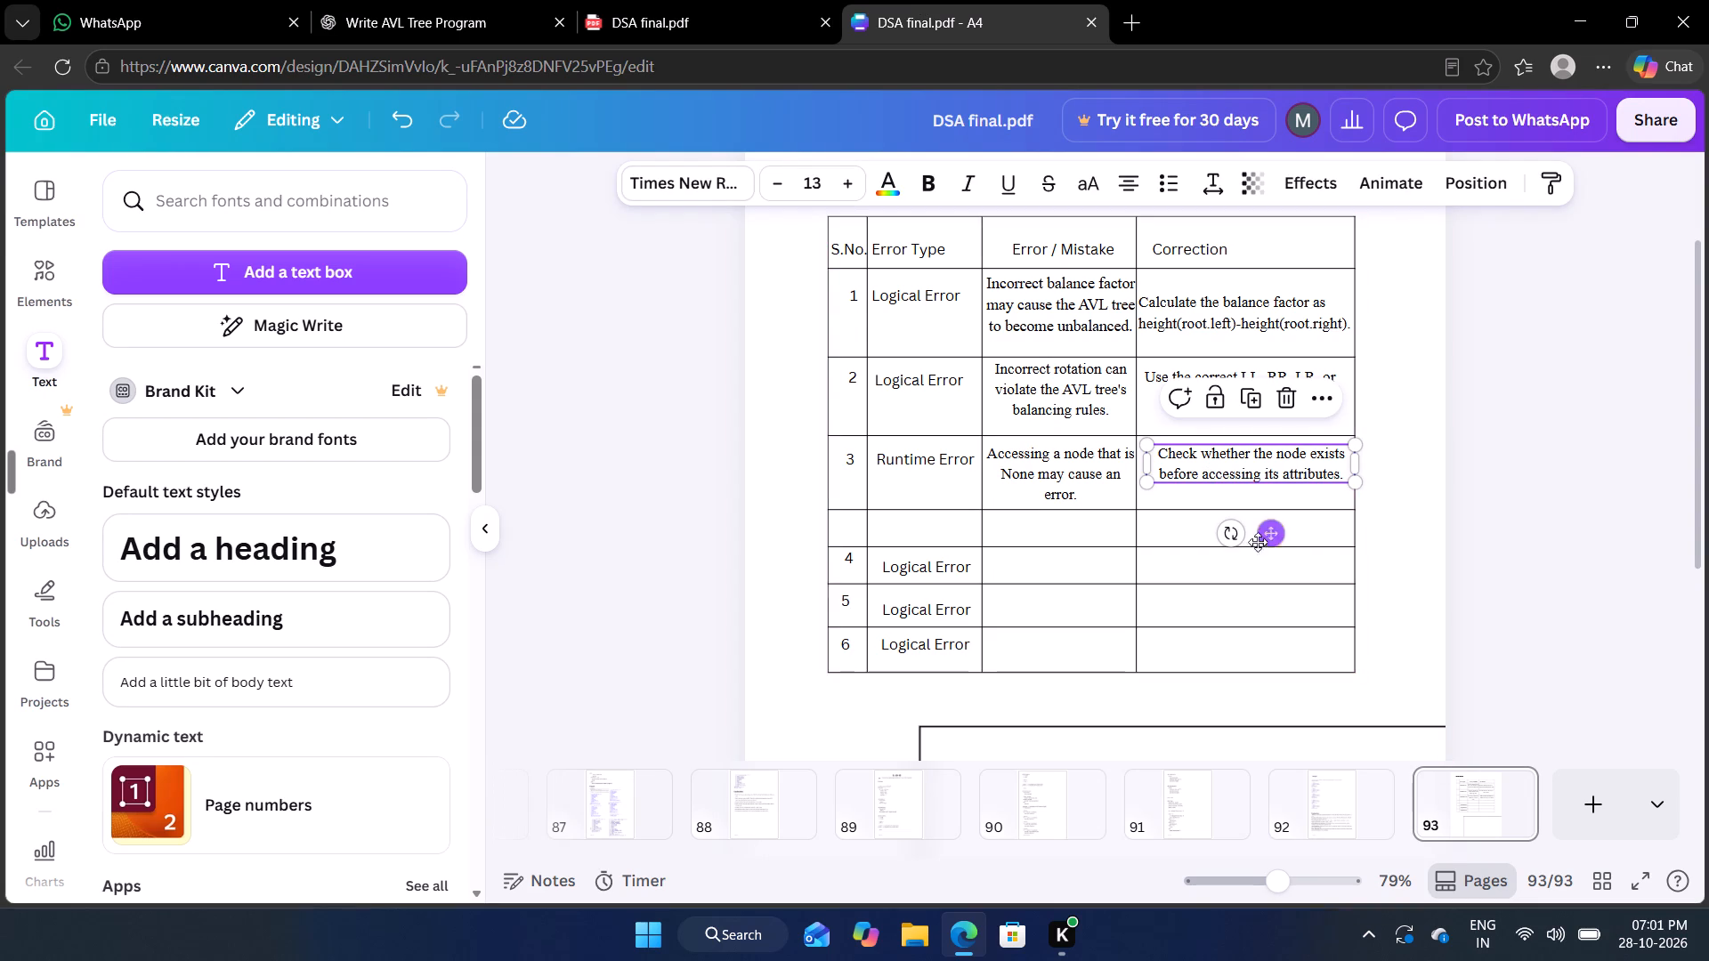
{"action": "left_click", "coordinate": [1251, 400]}
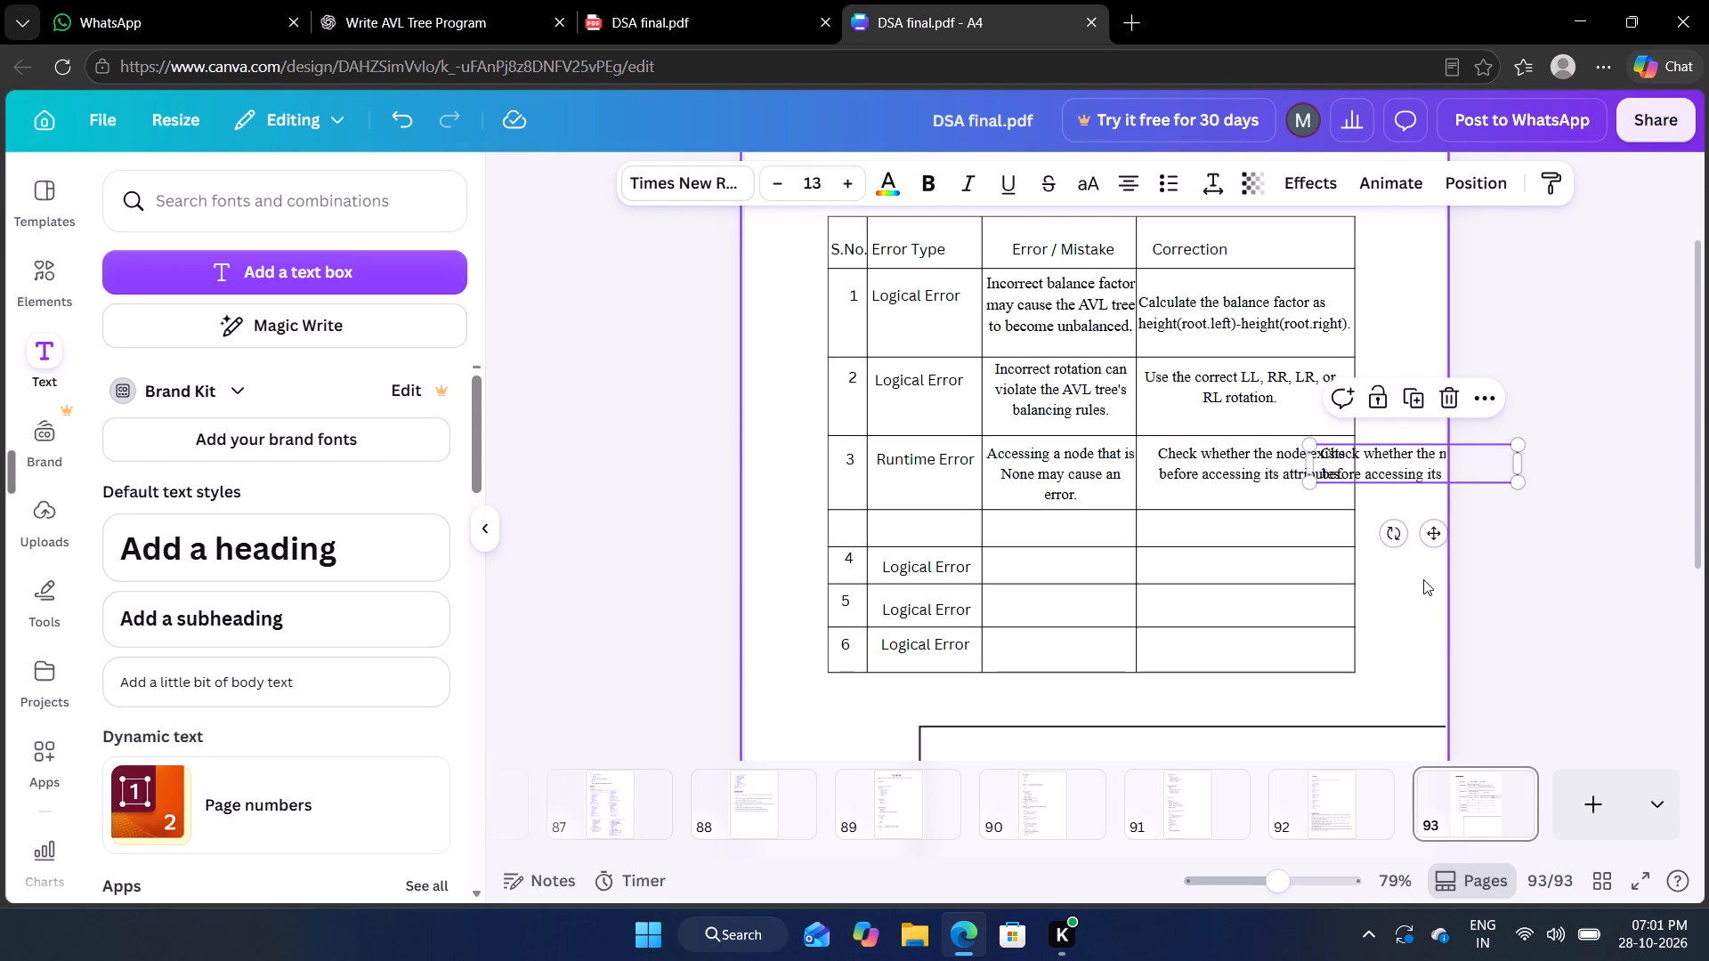
{"action": "left_click_drag", "start_coordinate": [1435, 530], "coordinate": [1105, 600]}
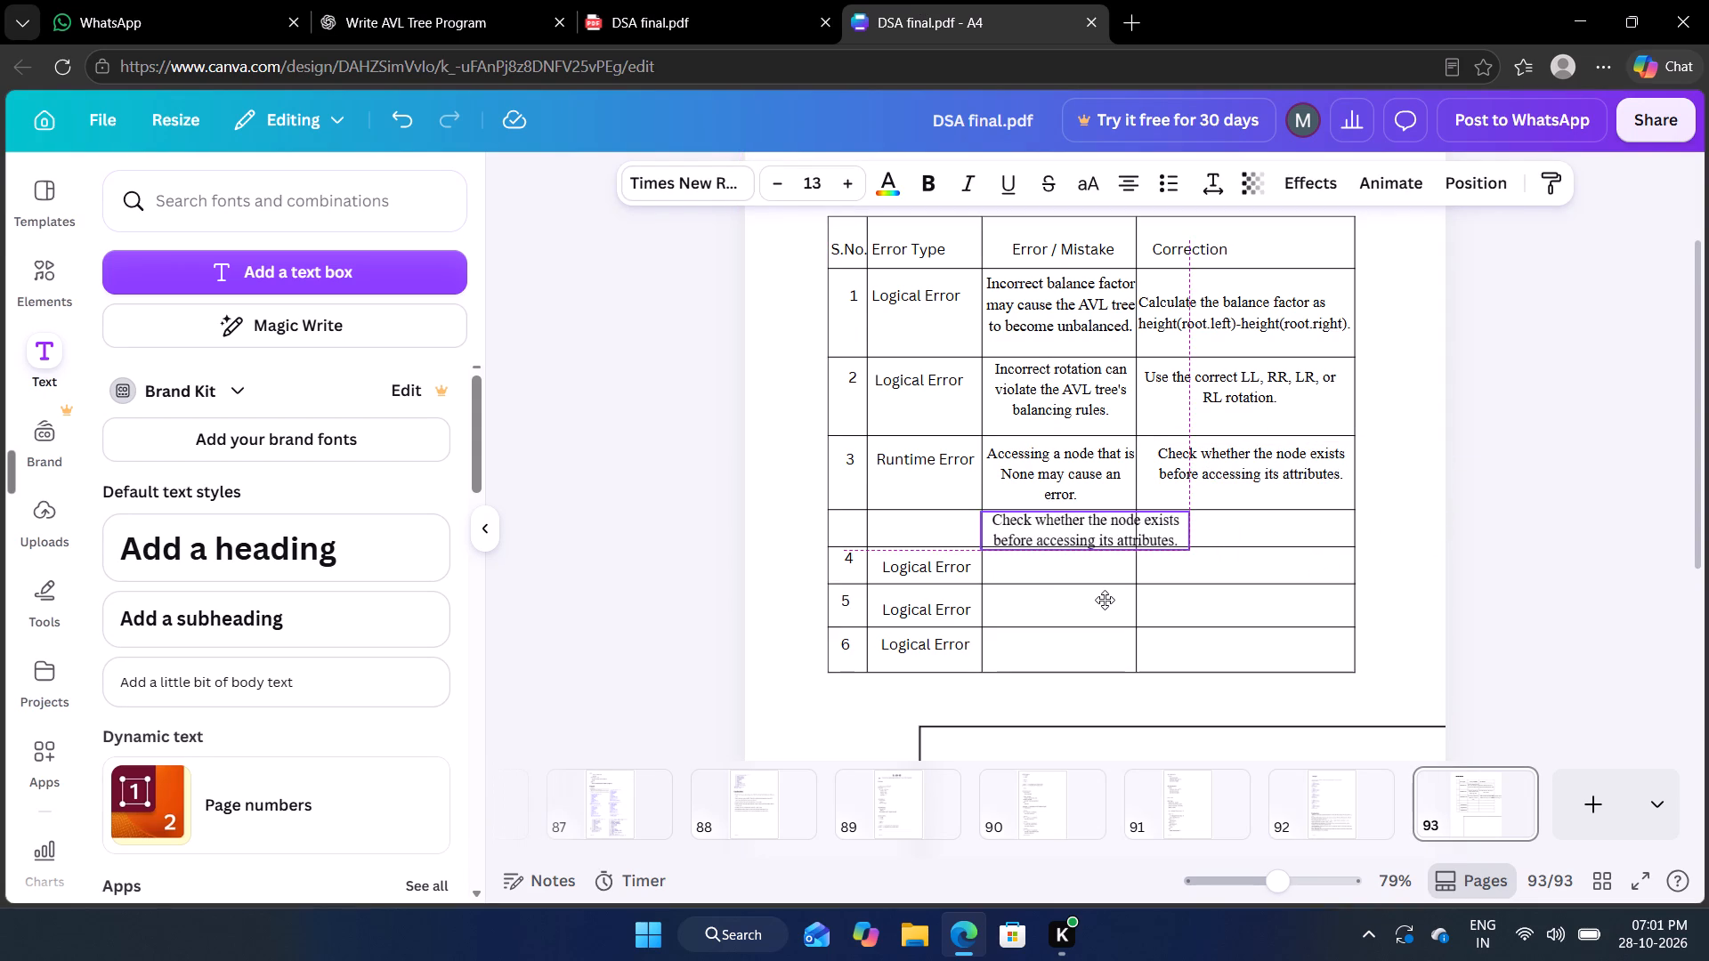
{"action": "left_click_drag", "start_coordinate": [1105, 600], "coordinate": [1104, 600]}
{"action": "double_click", "coordinate": [1118, 535]}
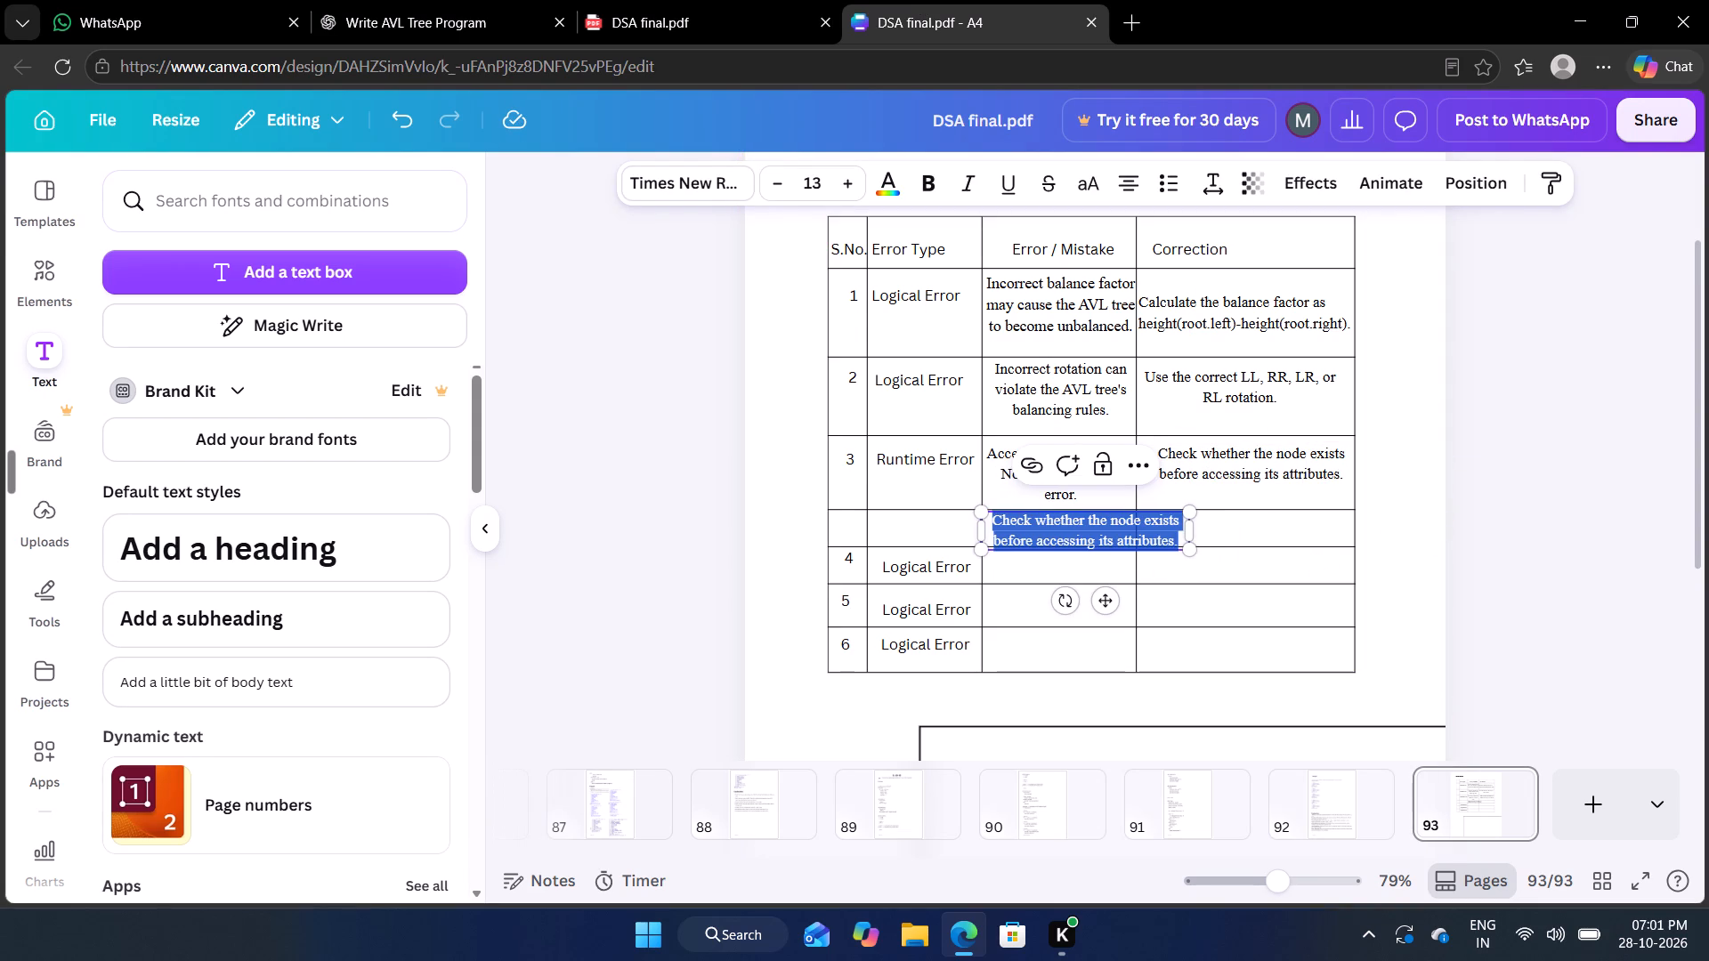
{"action": "key", "text": "ctrl+v"}
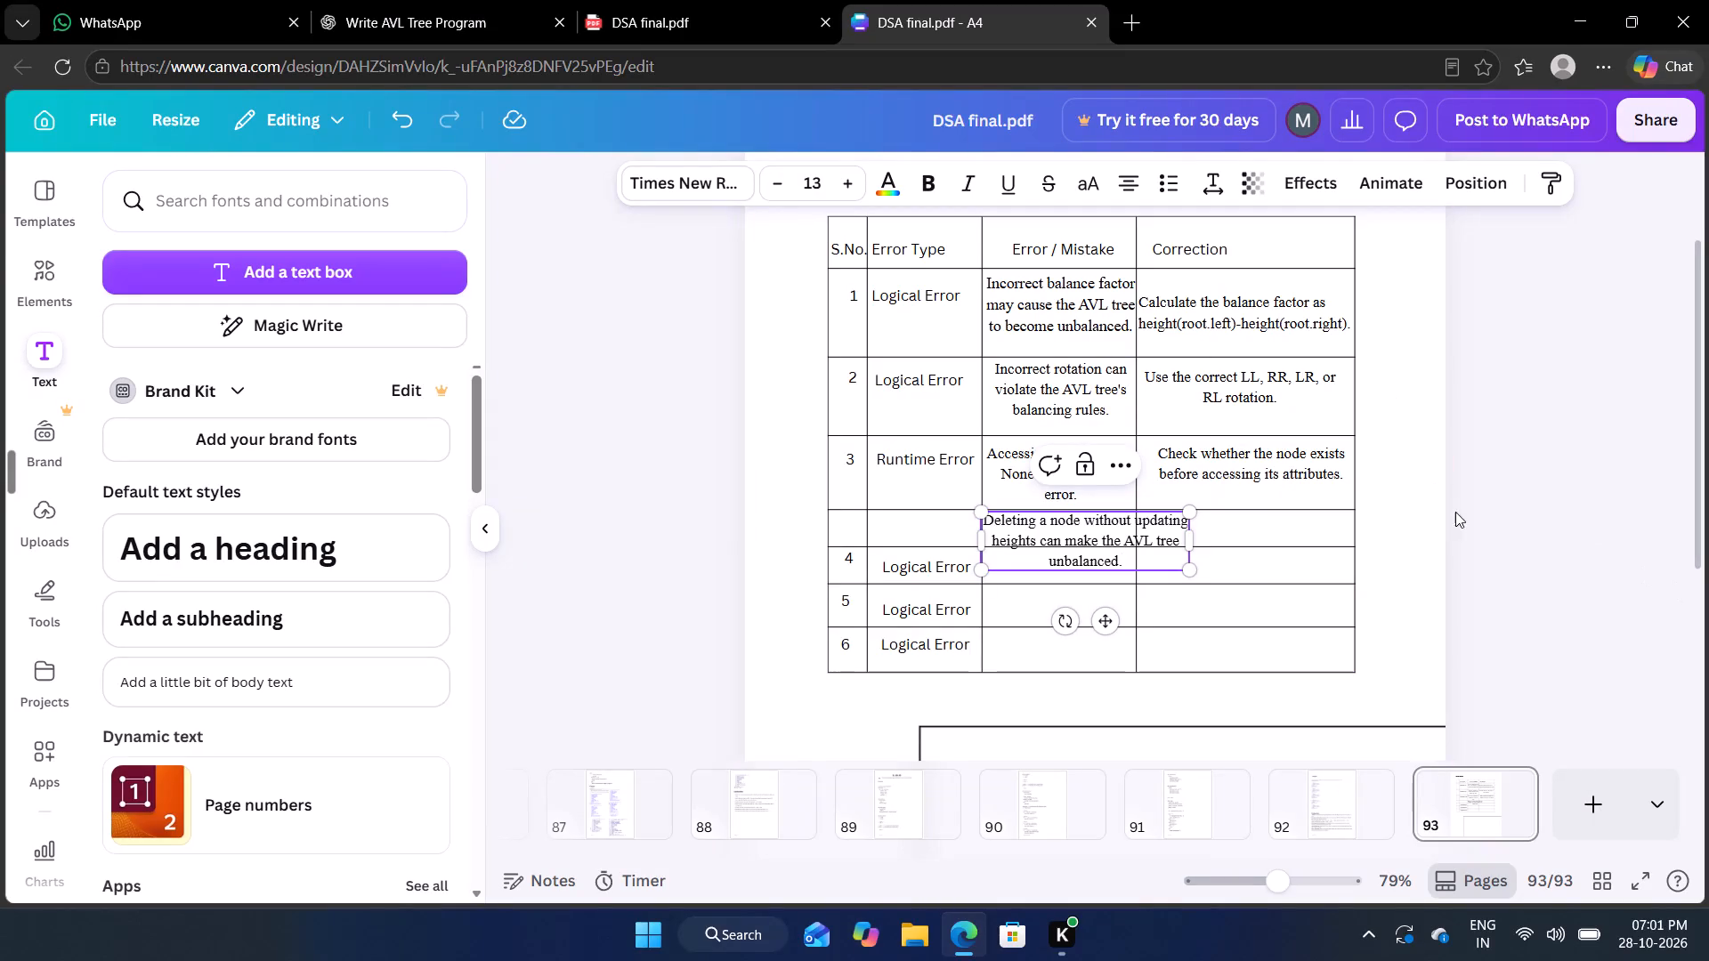
{"action": "left_click", "coordinate": [1536, 535]}
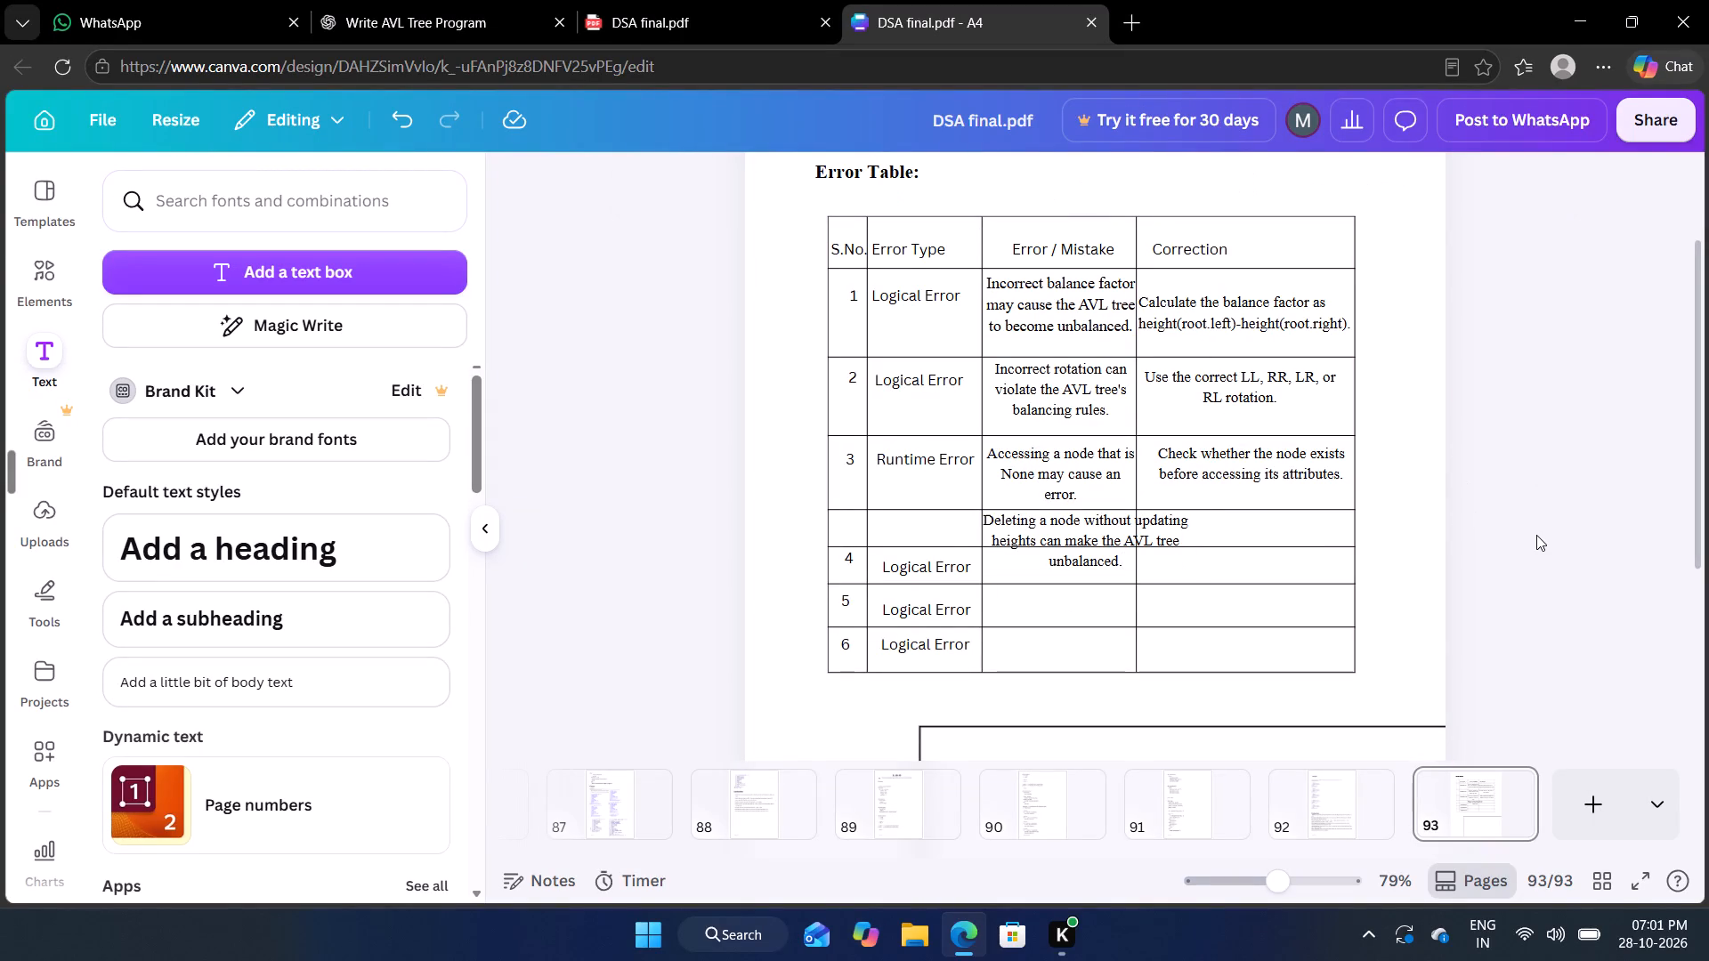
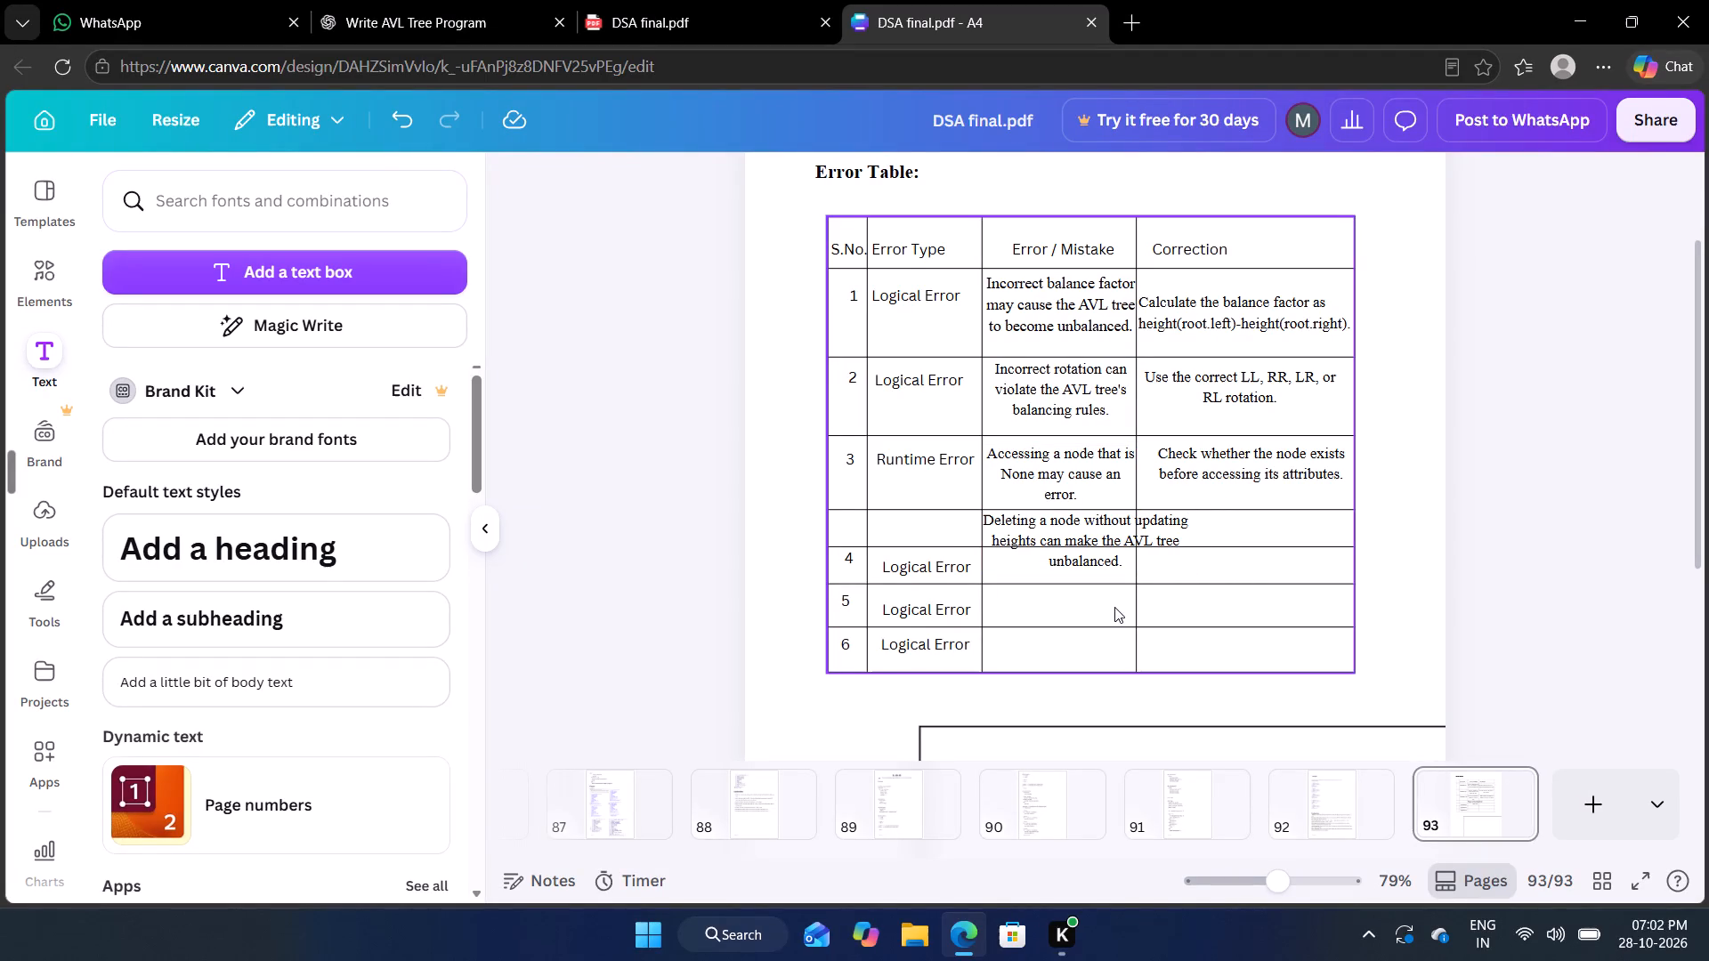
Move the row 4 "Logical Error" label and the number 4 up into the empty table row directly below row 3.
{"action": "left_click", "coordinate": [944, 505]}
{"action": "left_click", "coordinate": [1268, 666]}
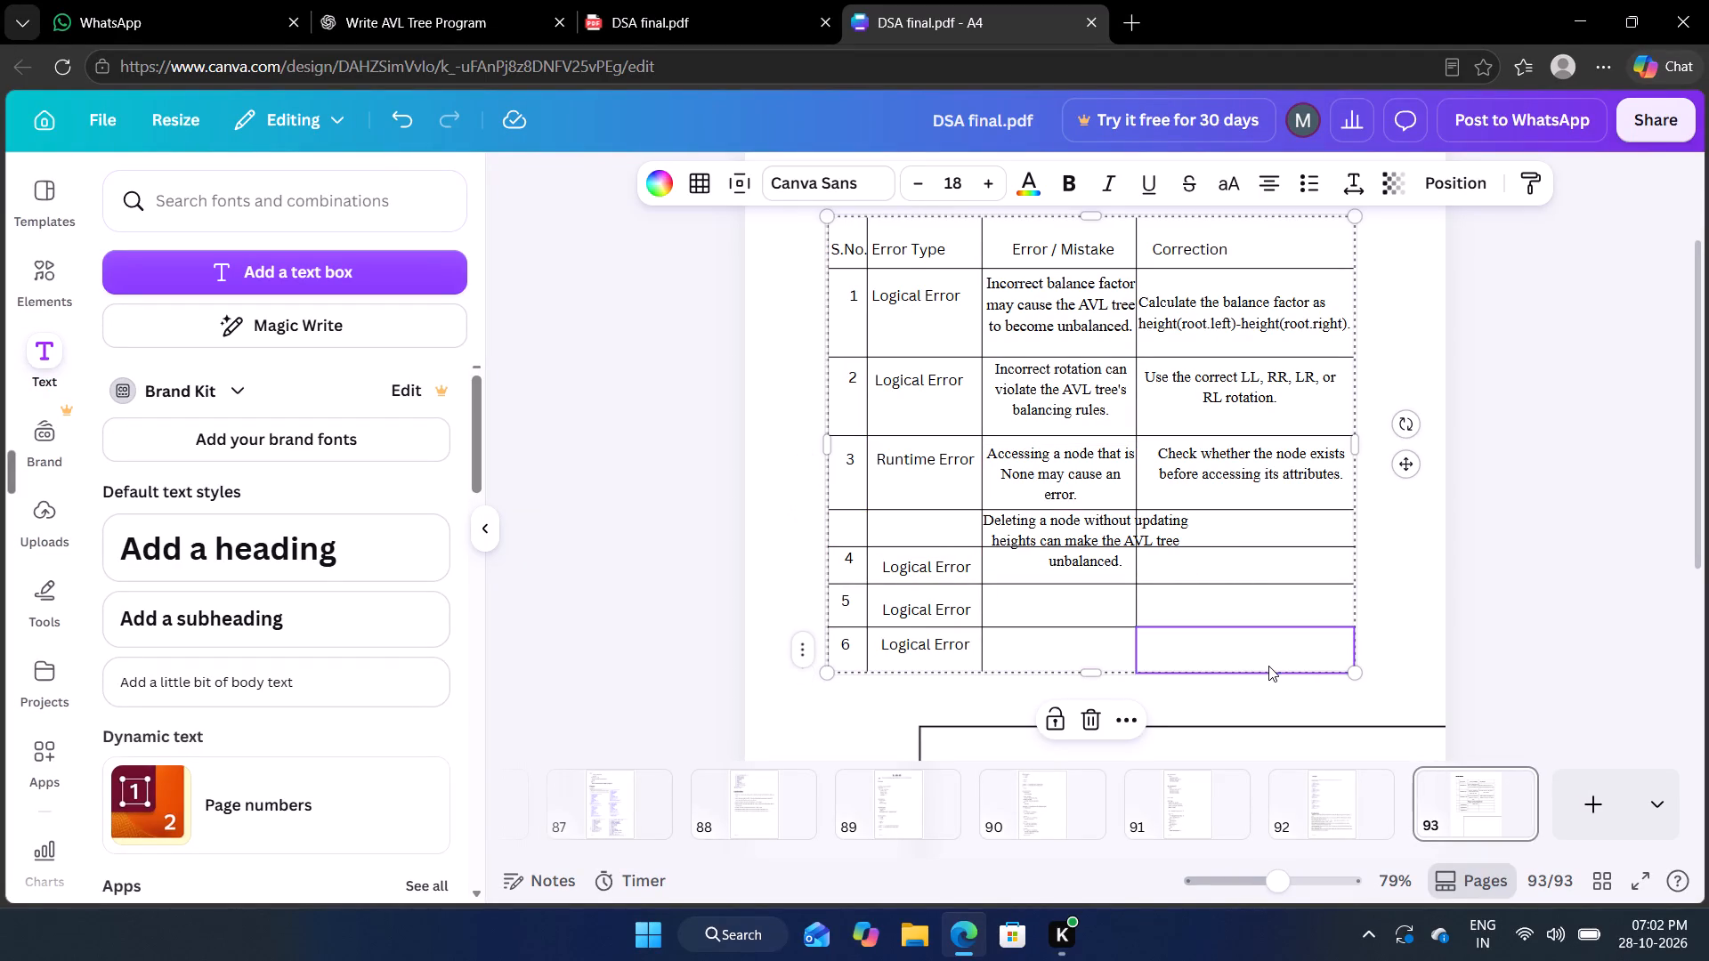
{"action": "left_click", "coordinate": [1510, 676]}
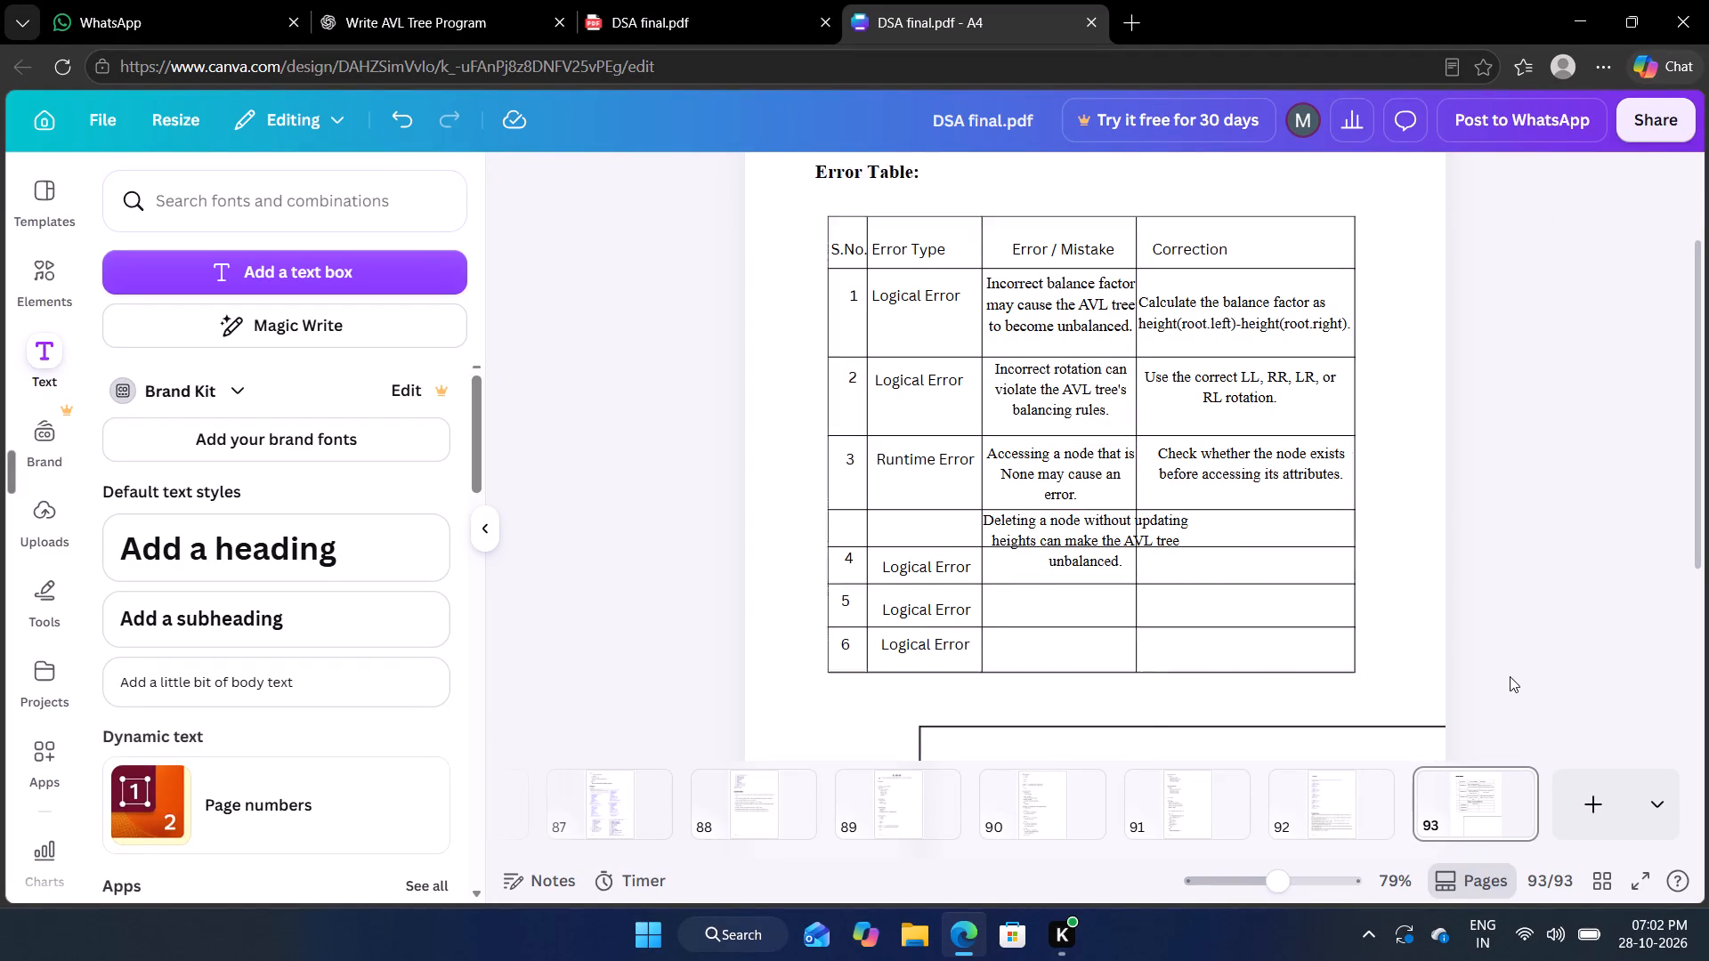
{"action": "left_click_drag", "start_coordinate": [932, 573], "coordinate": [929, 539]}
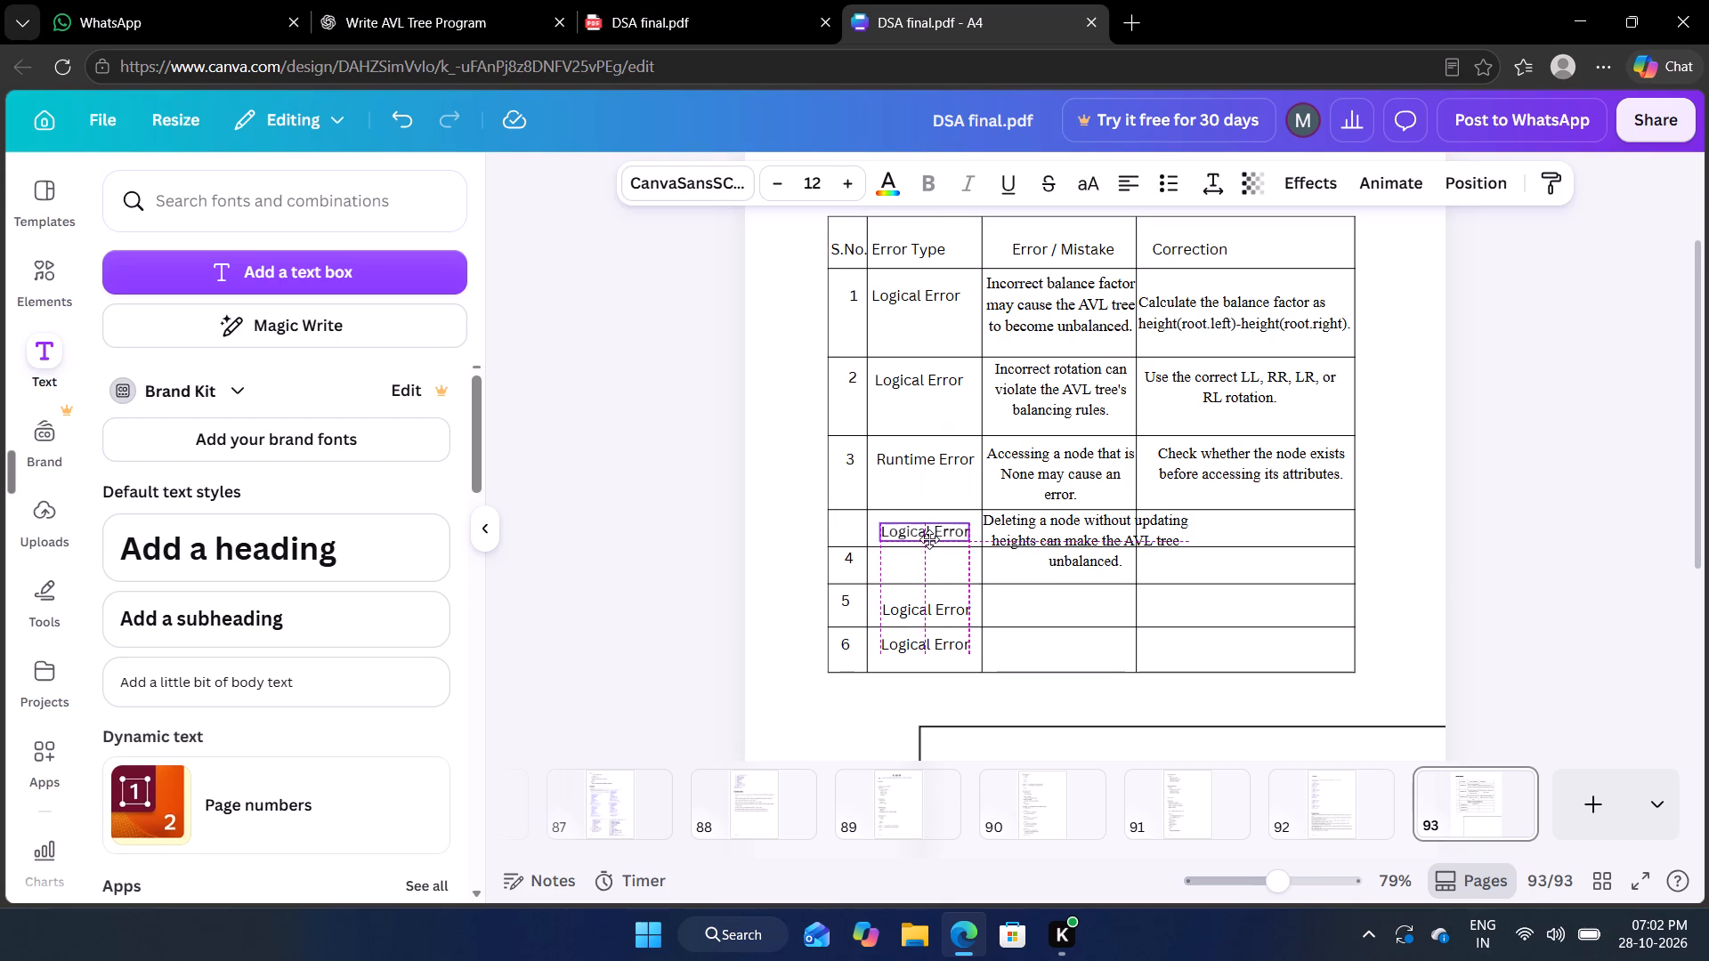
{"action": "left_click_drag", "start_coordinate": [929, 539], "coordinate": [925, 533]}
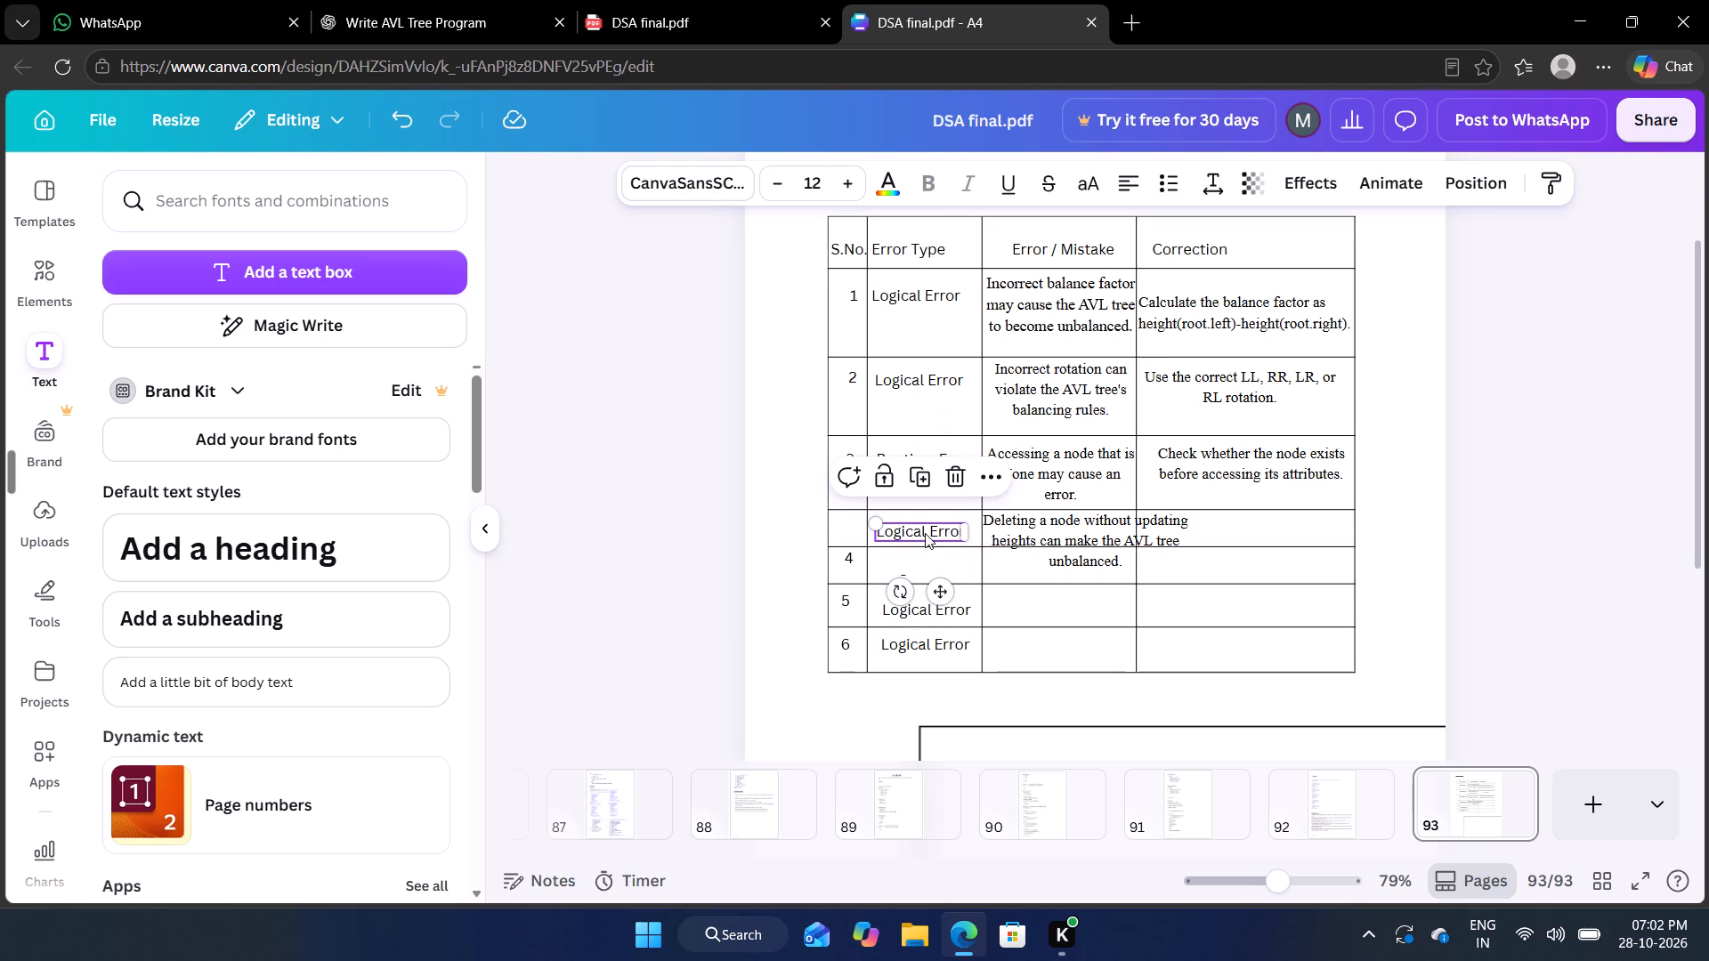
{"action": "left_click_drag", "start_coordinate": [846, 562], "coordinate": [851, 538]}
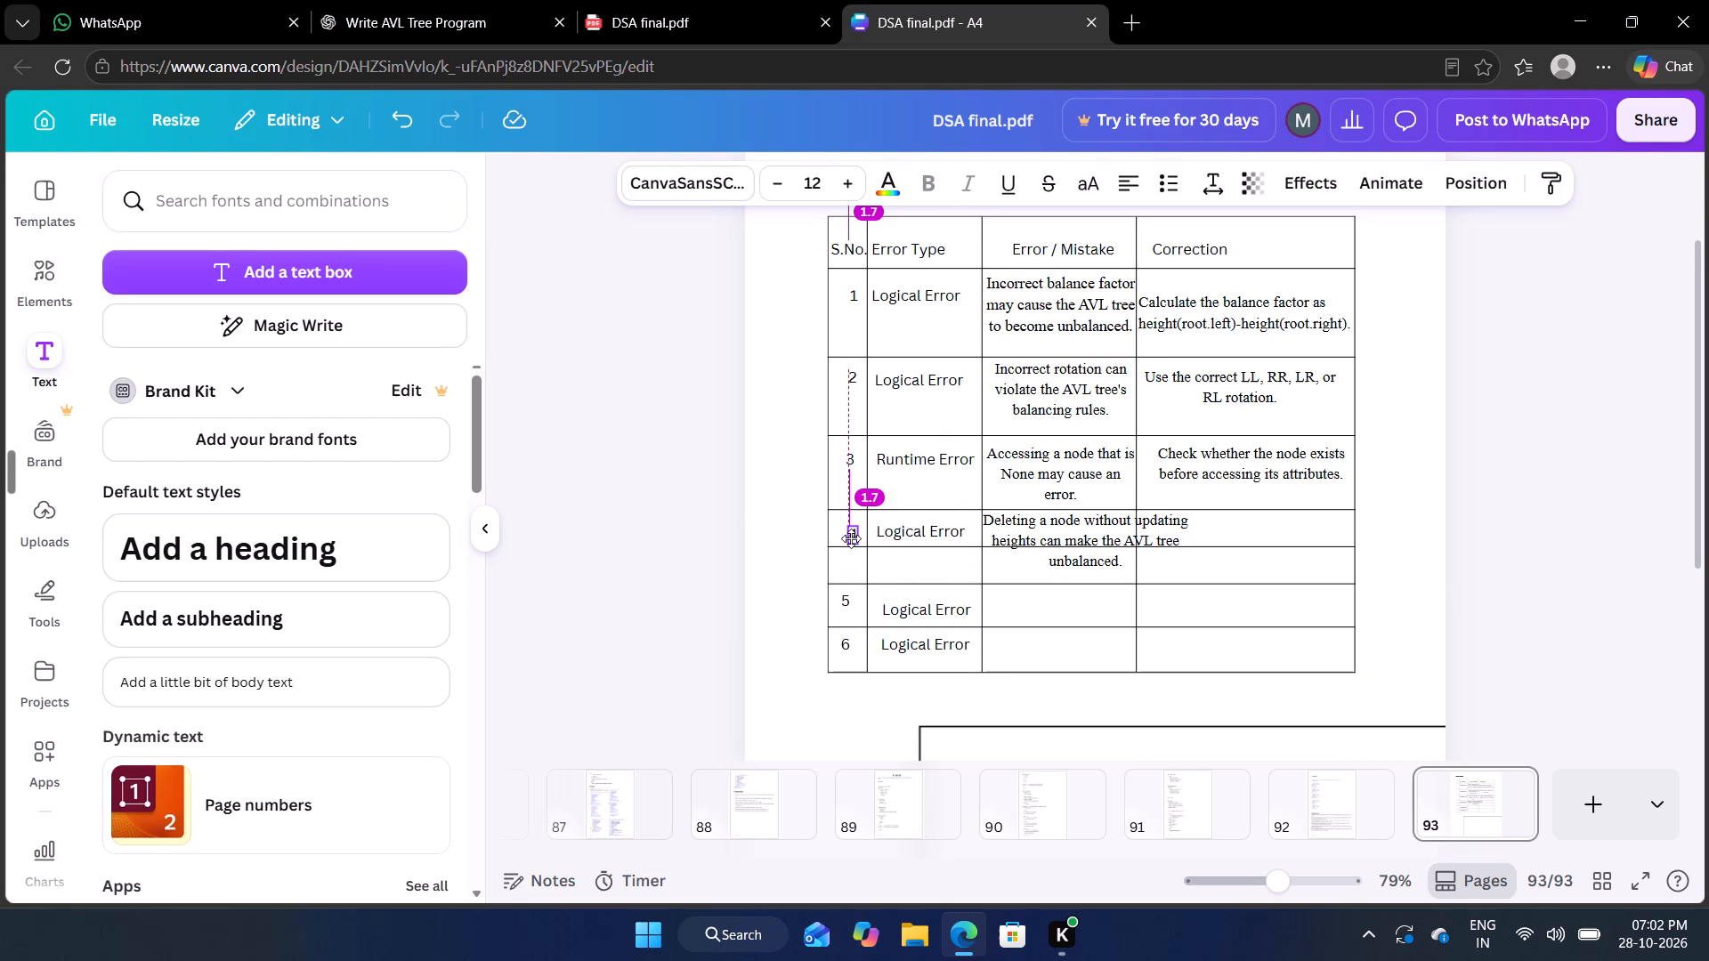
{"action": "left_click_drag", "start_coordinate": [851, 538], "coordinate": [850, 535]}
{"action": "left_click", "coordinate": [1639, 630]}
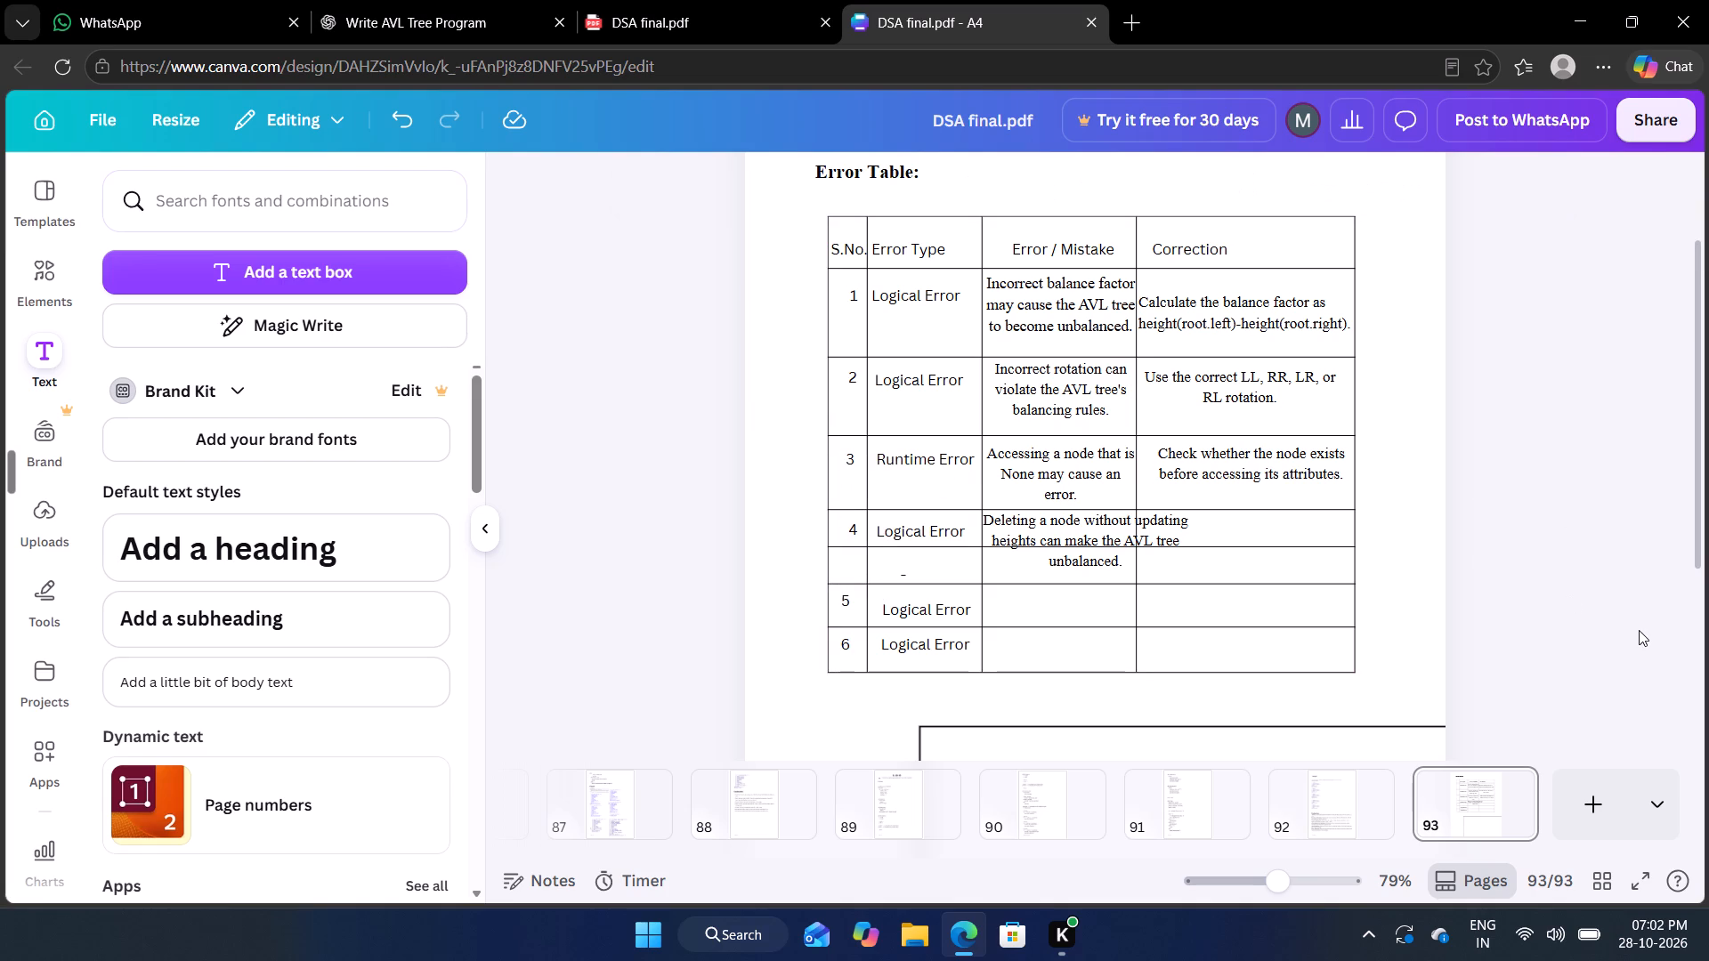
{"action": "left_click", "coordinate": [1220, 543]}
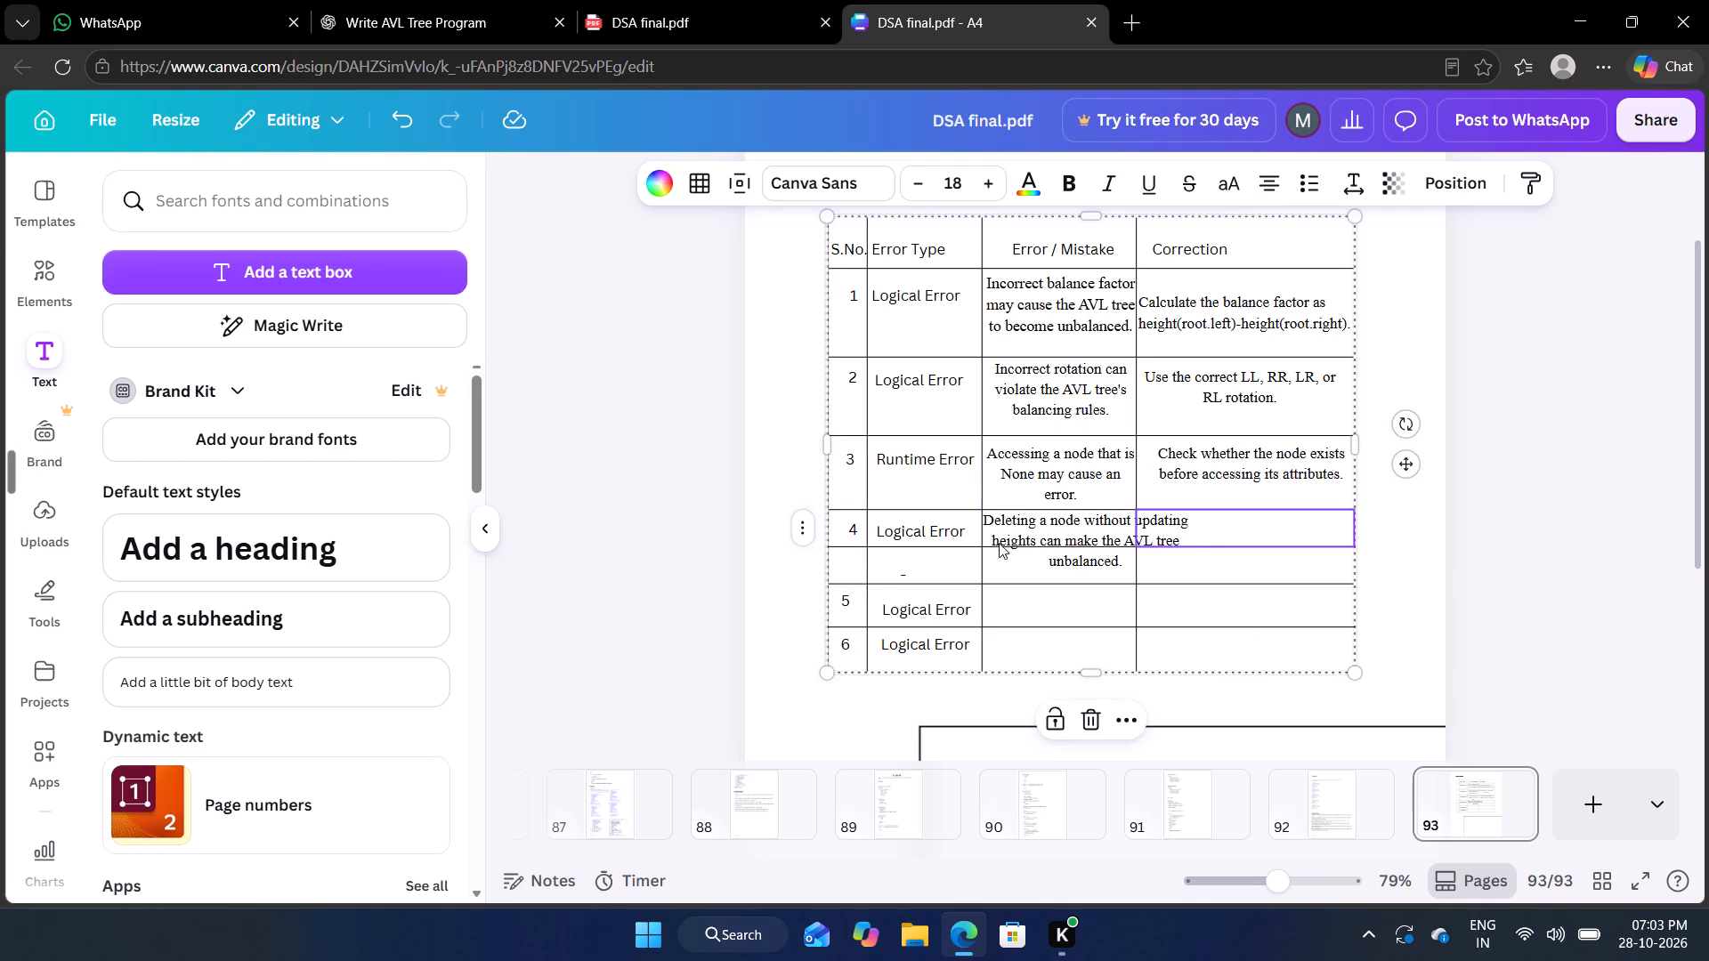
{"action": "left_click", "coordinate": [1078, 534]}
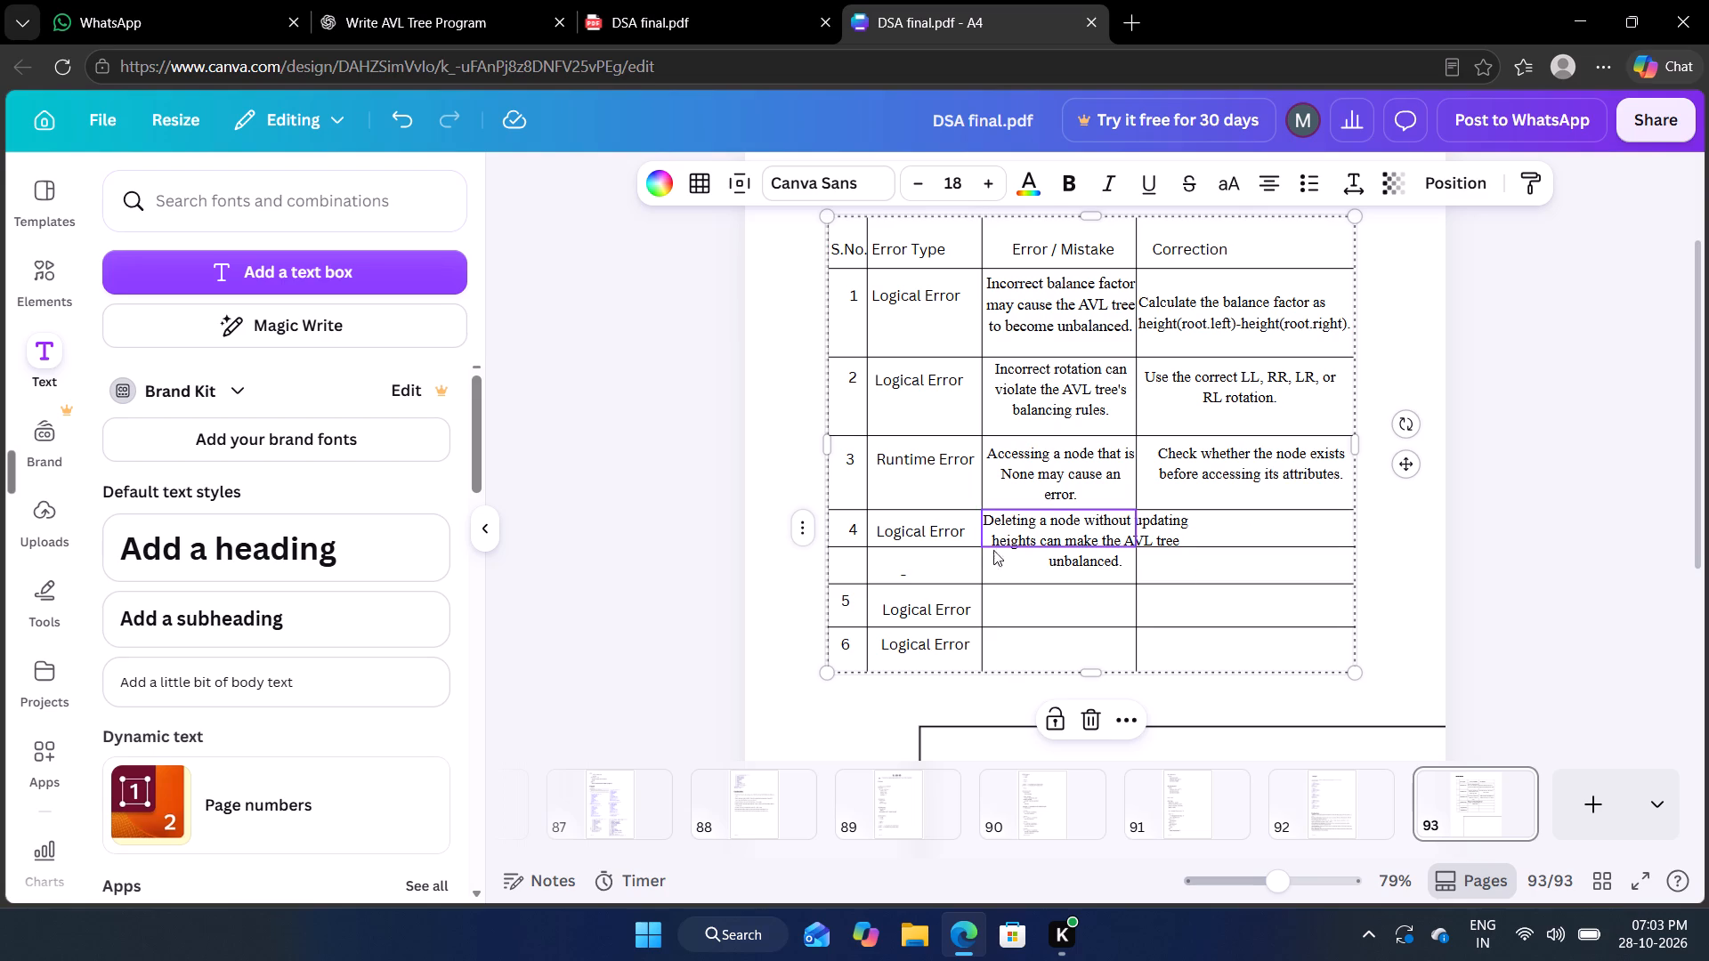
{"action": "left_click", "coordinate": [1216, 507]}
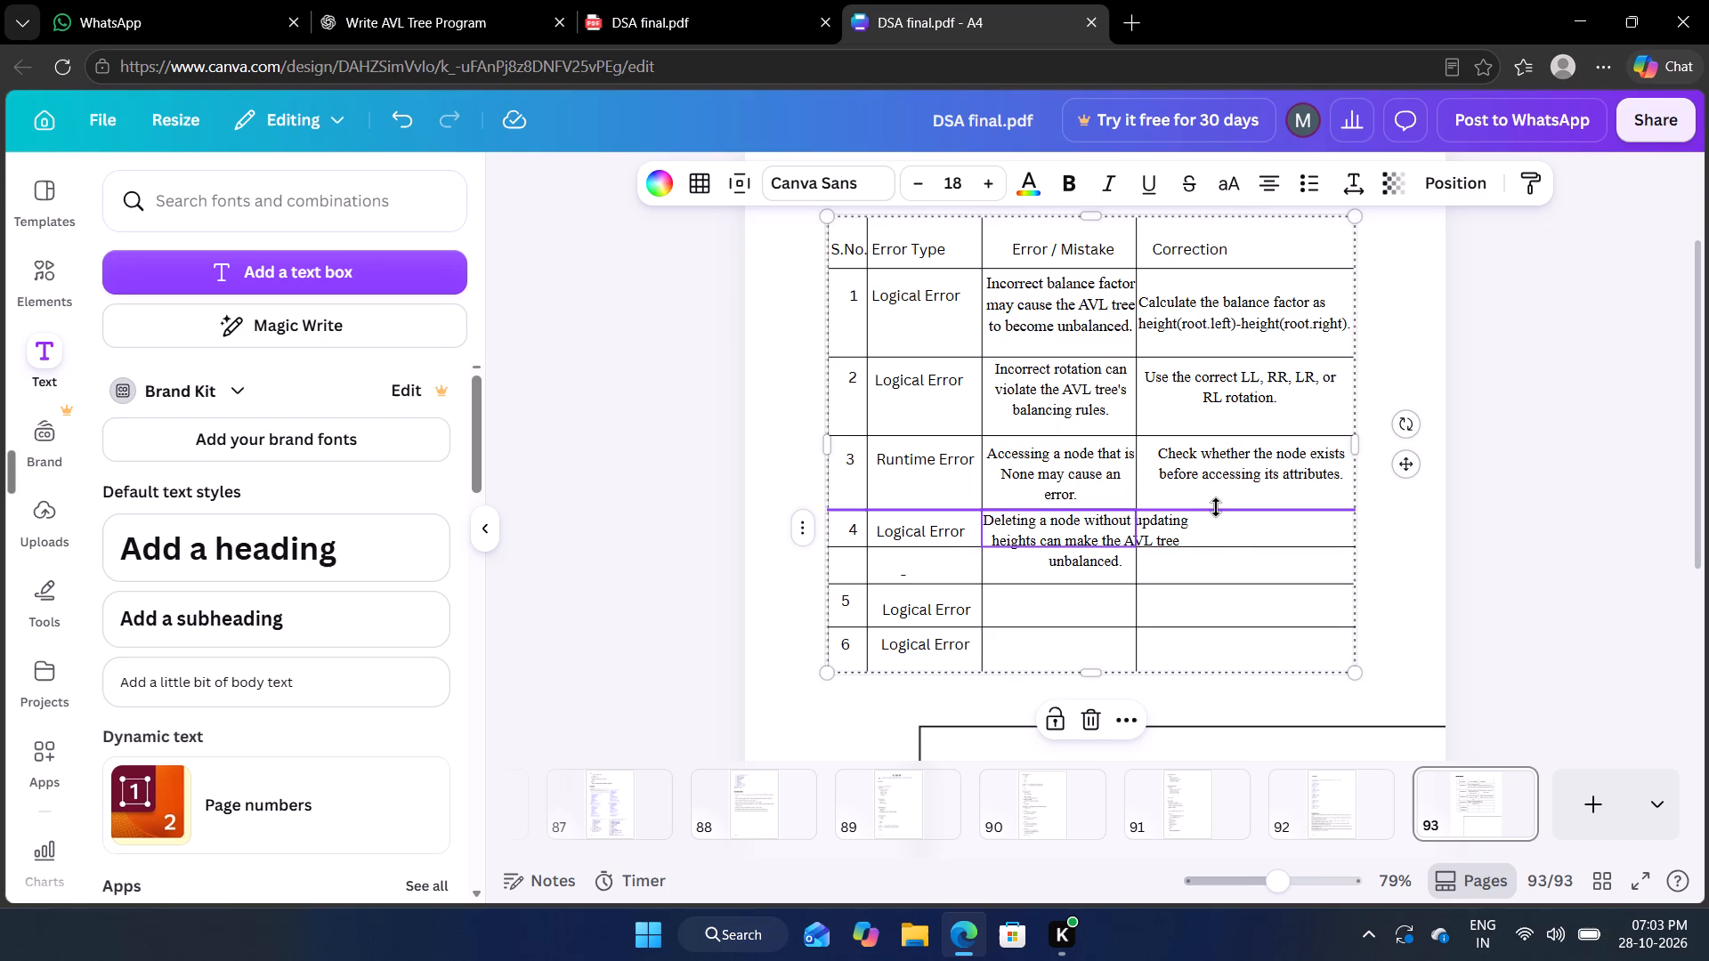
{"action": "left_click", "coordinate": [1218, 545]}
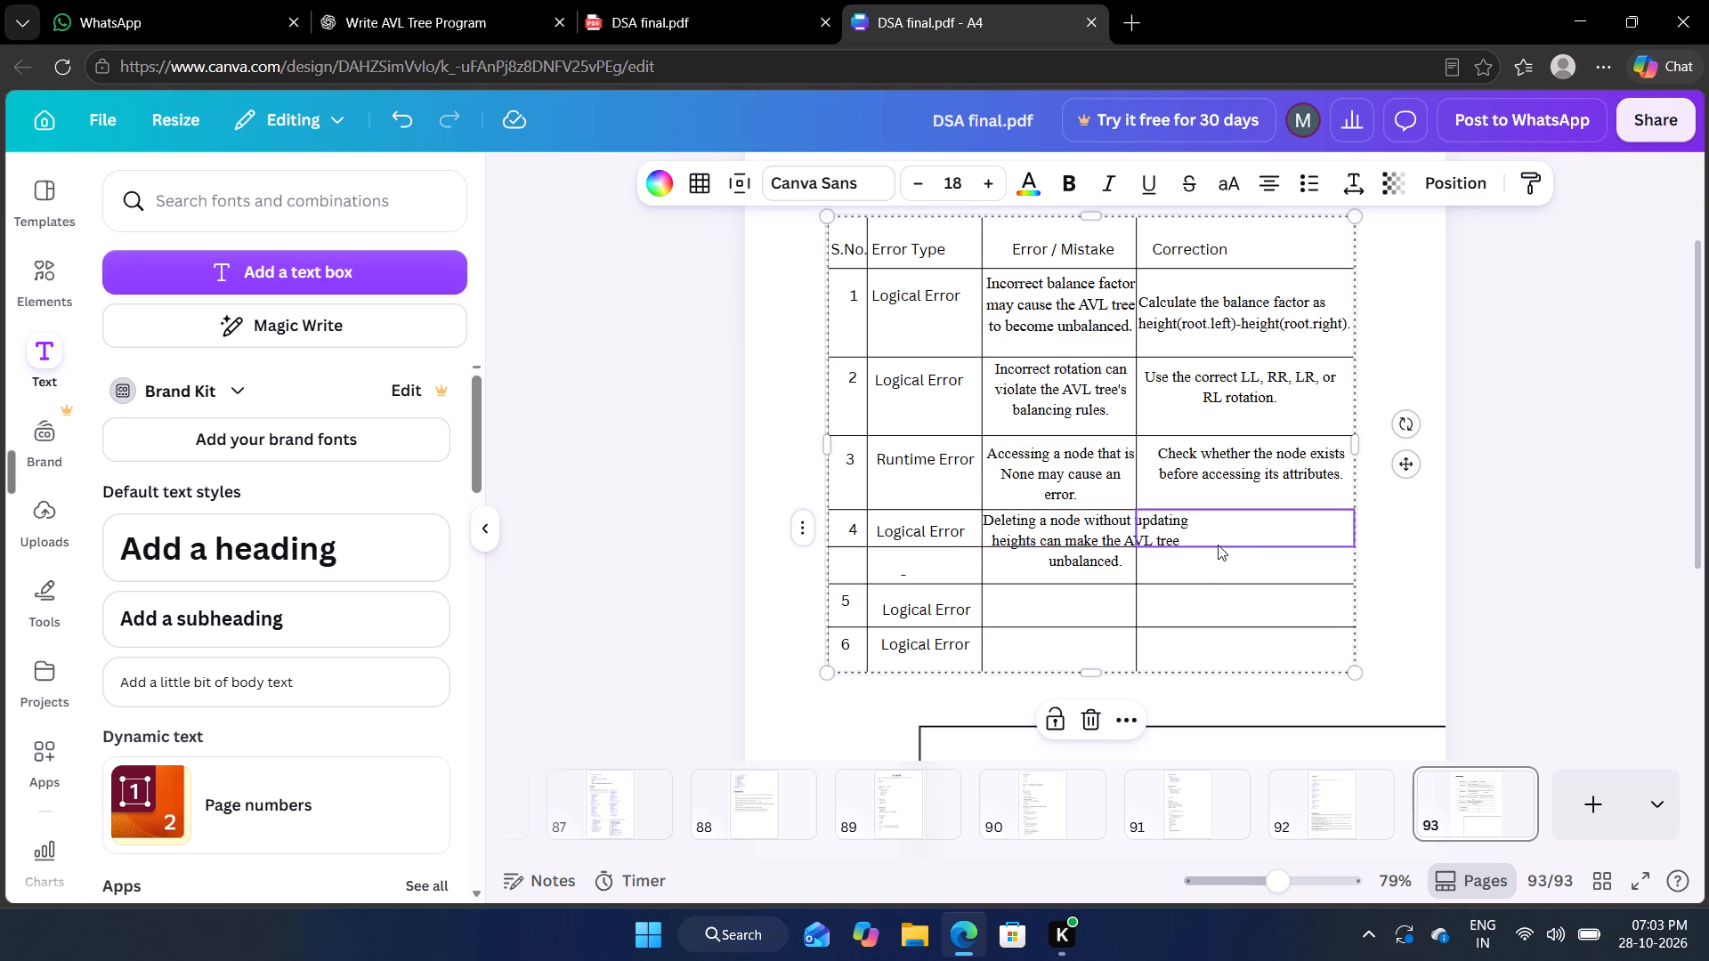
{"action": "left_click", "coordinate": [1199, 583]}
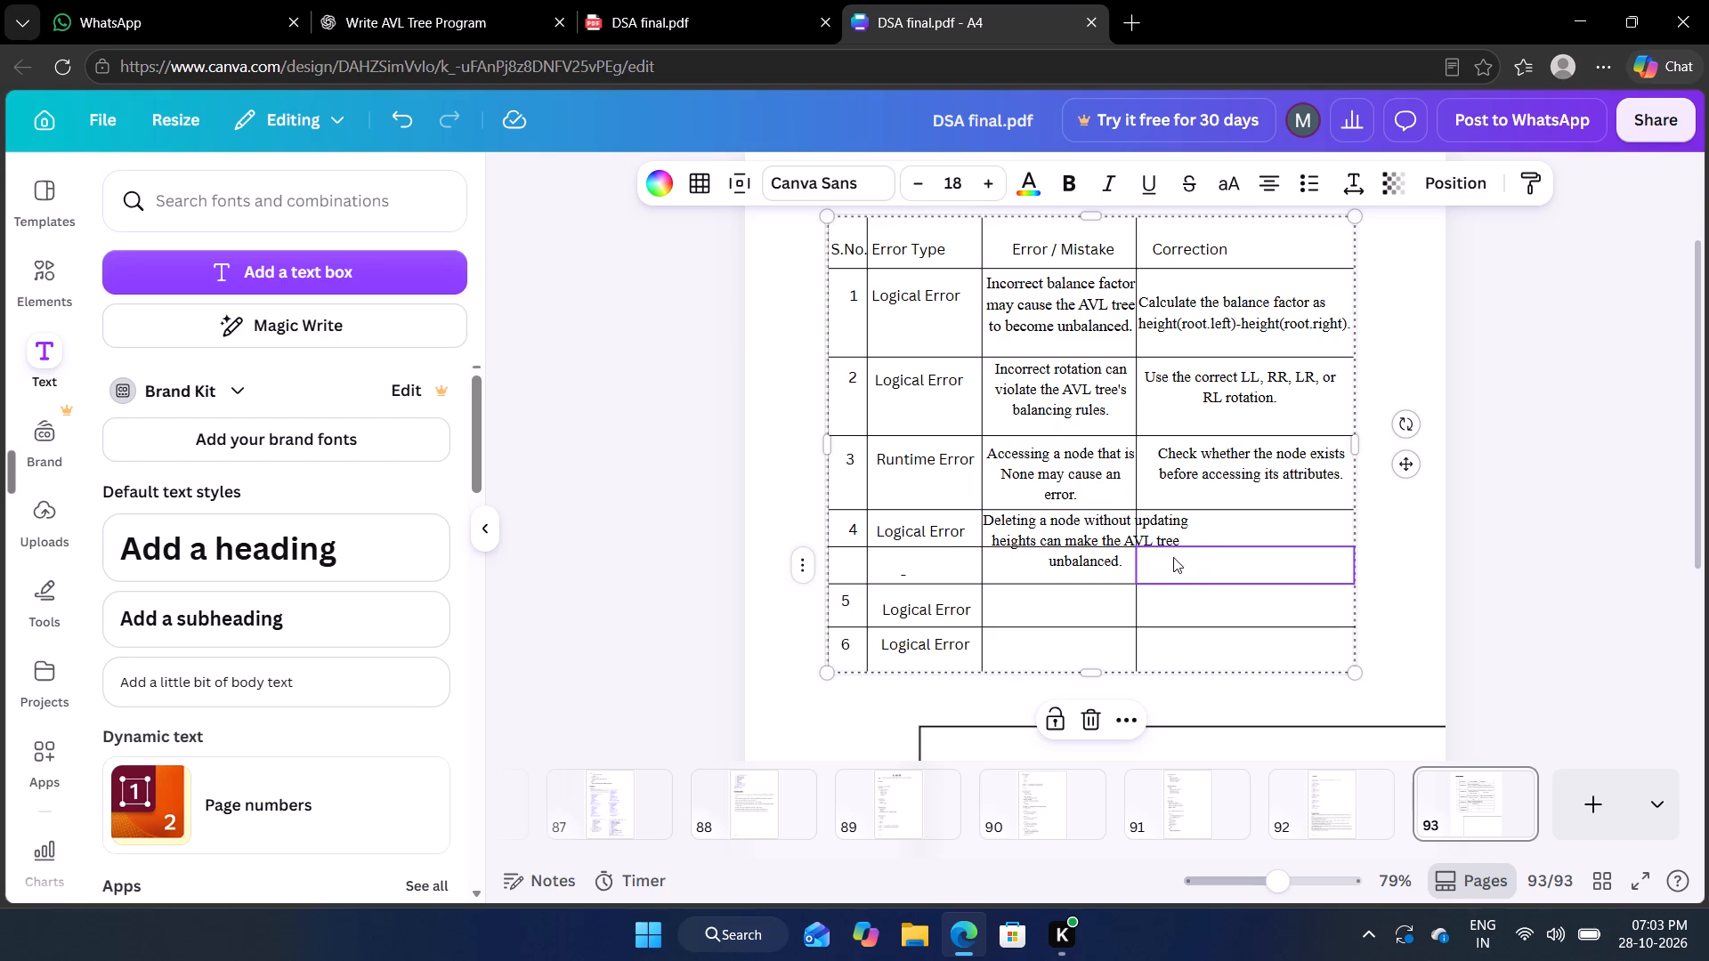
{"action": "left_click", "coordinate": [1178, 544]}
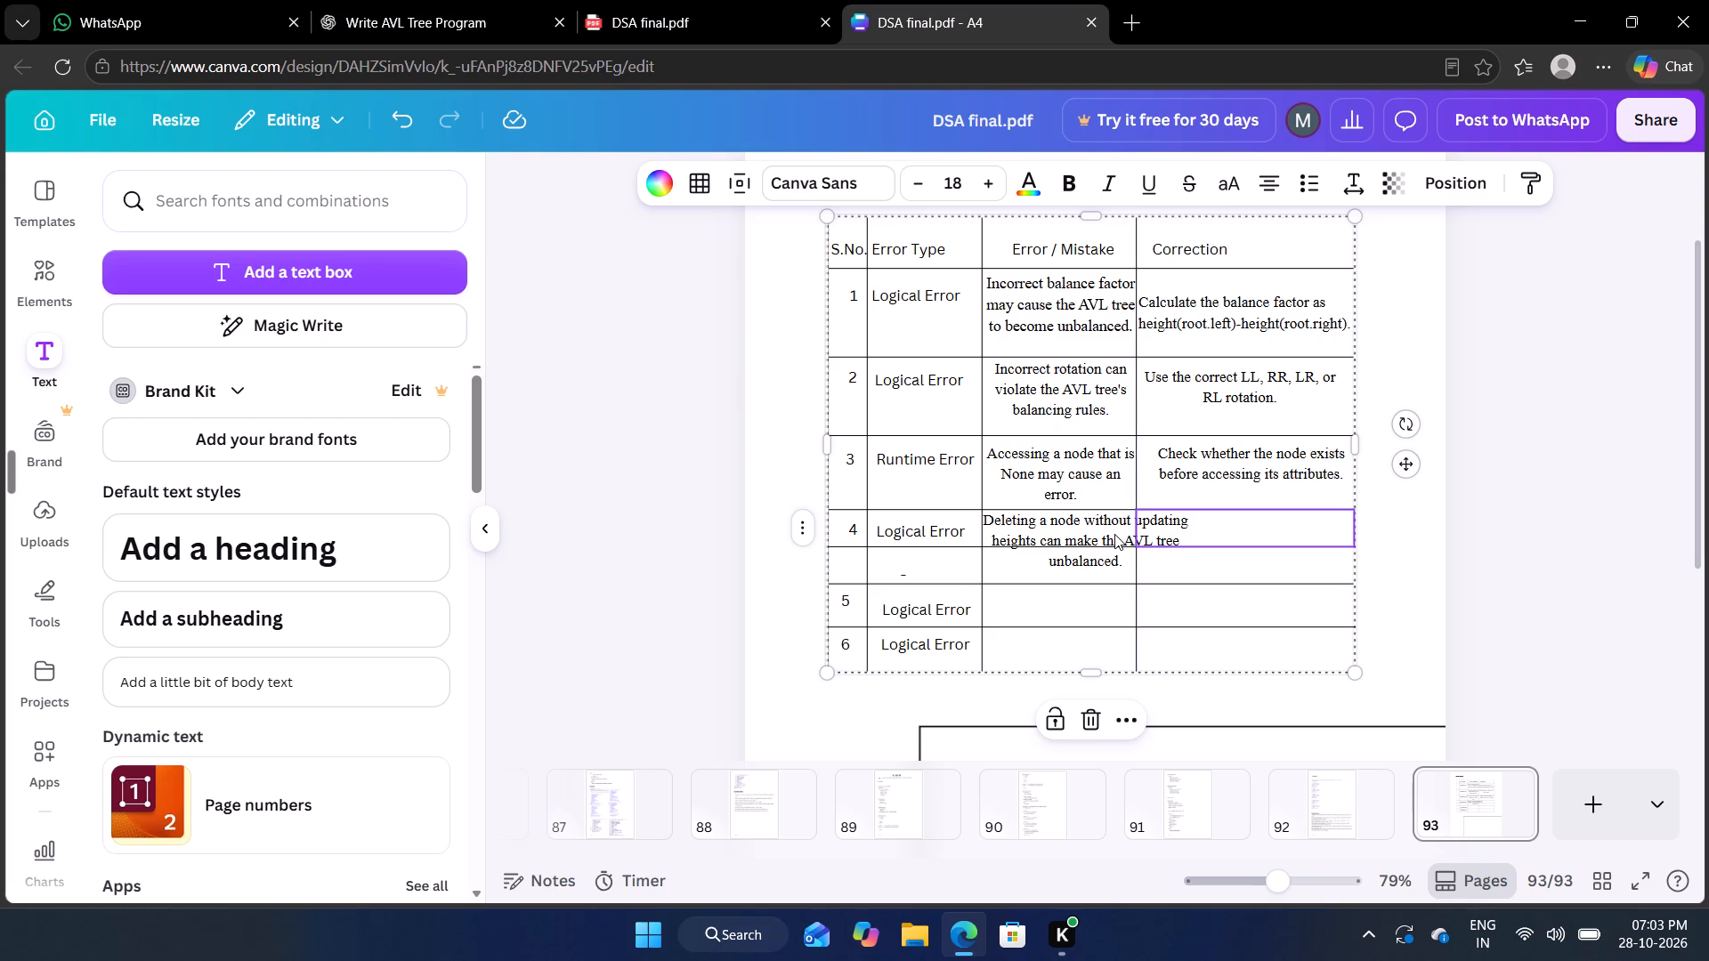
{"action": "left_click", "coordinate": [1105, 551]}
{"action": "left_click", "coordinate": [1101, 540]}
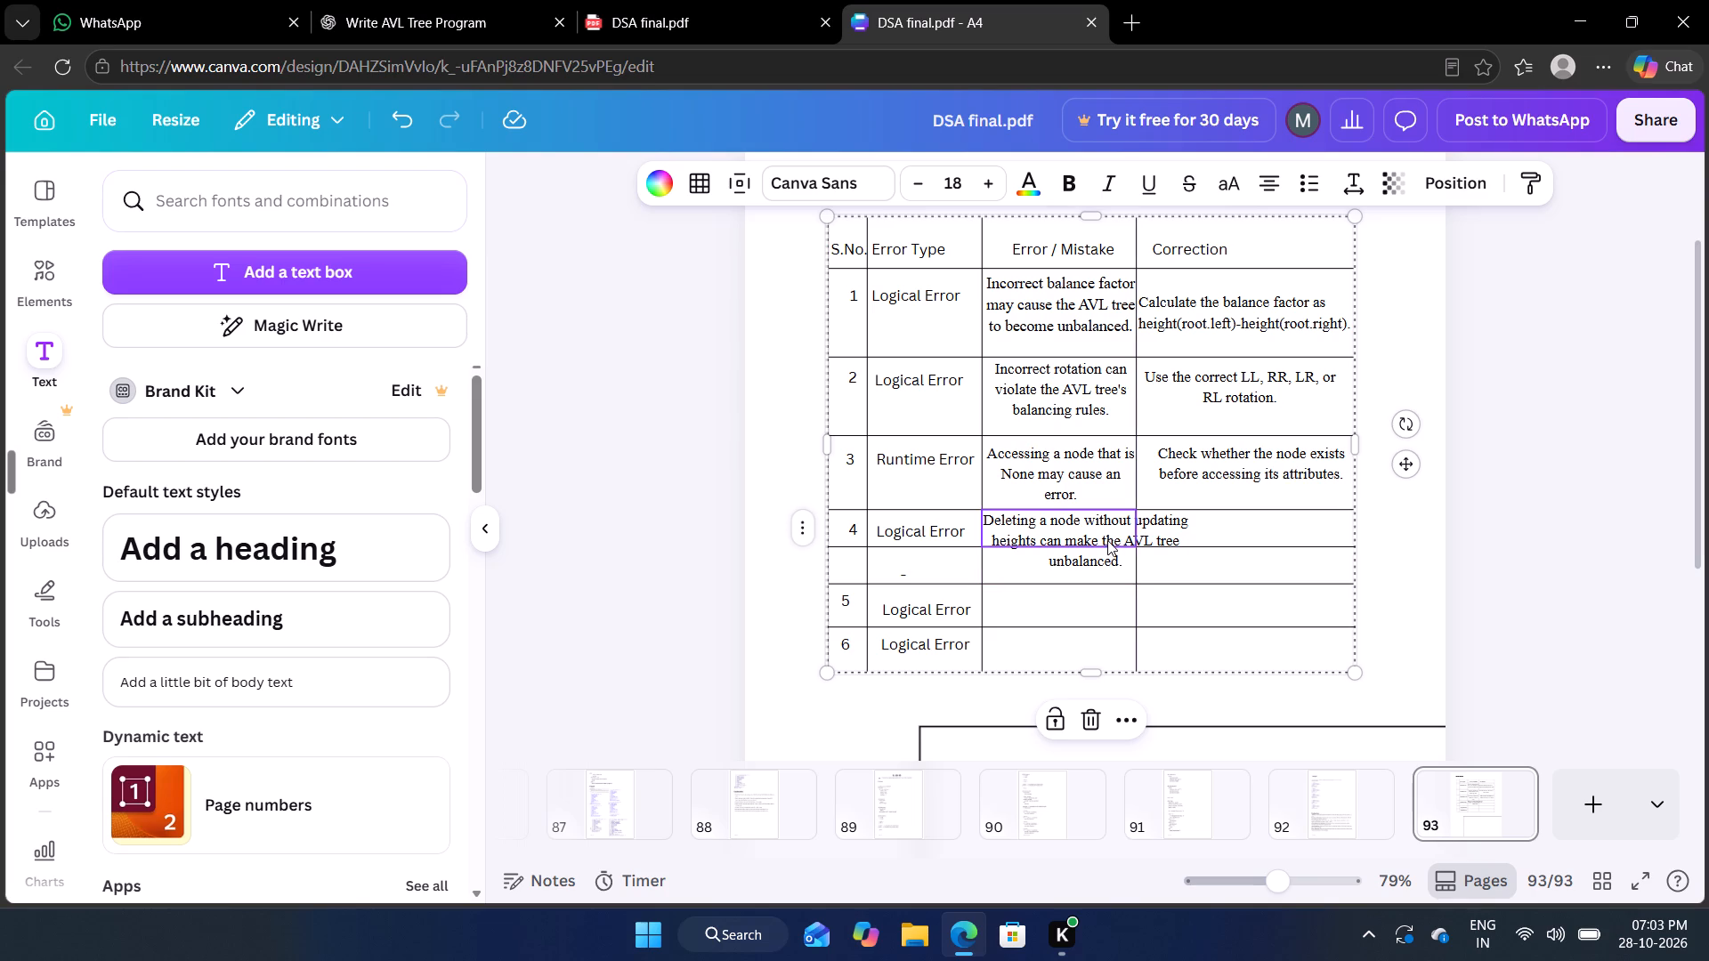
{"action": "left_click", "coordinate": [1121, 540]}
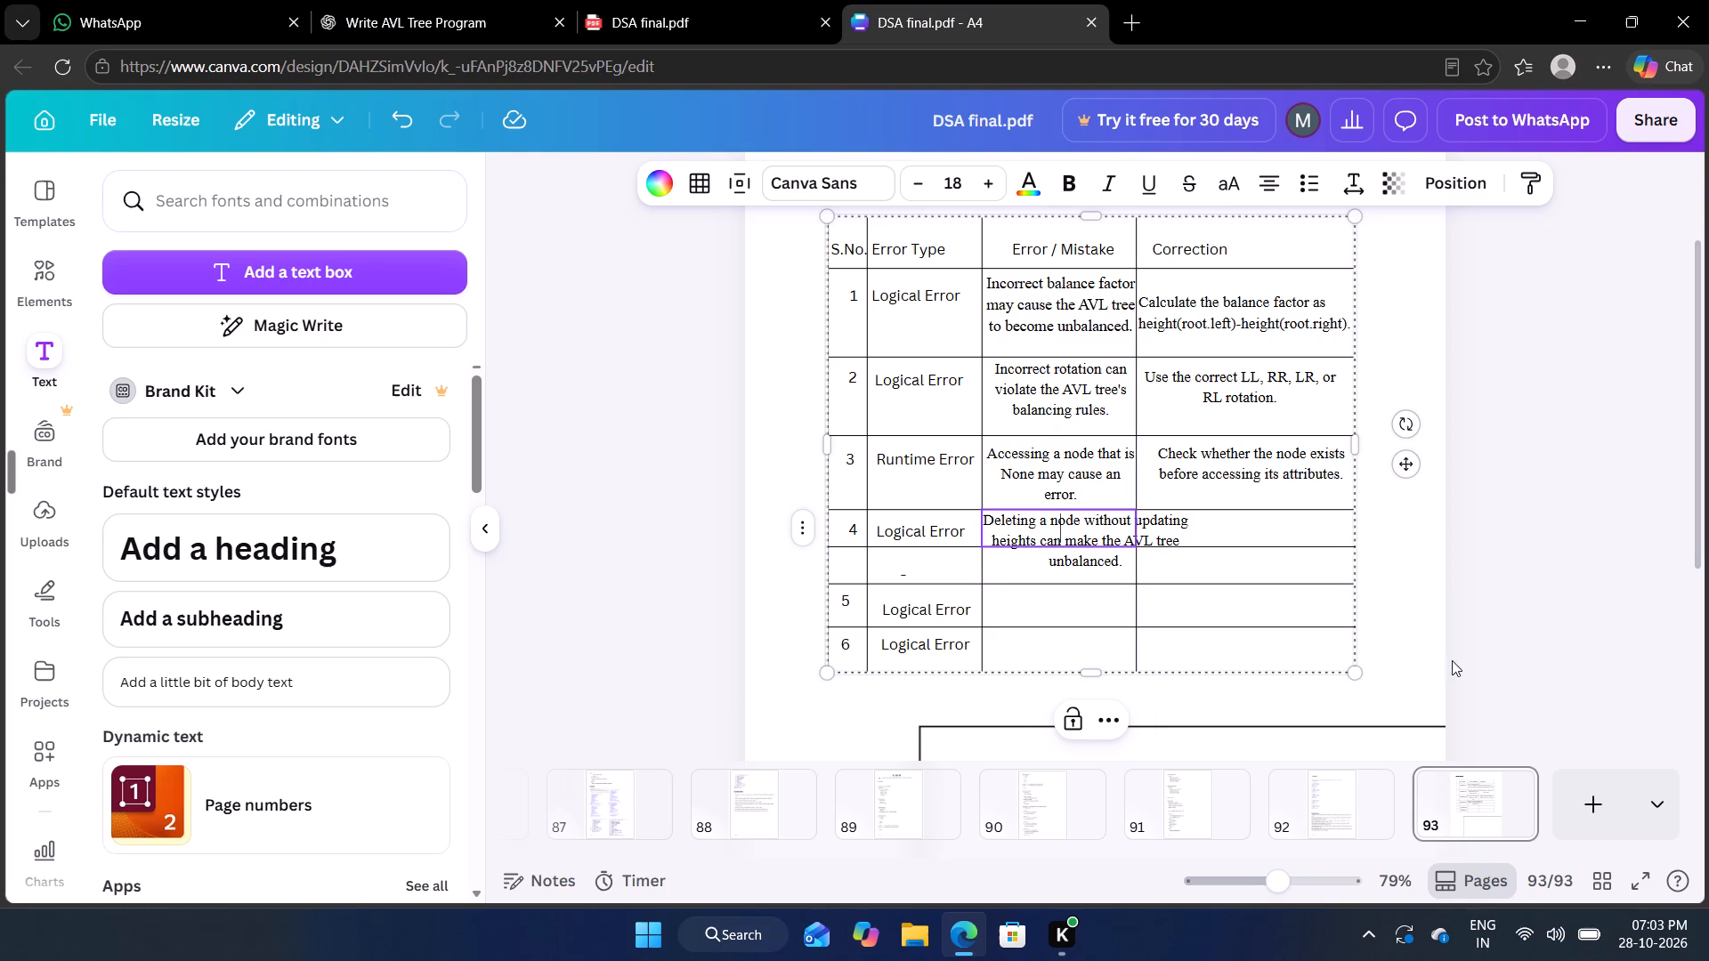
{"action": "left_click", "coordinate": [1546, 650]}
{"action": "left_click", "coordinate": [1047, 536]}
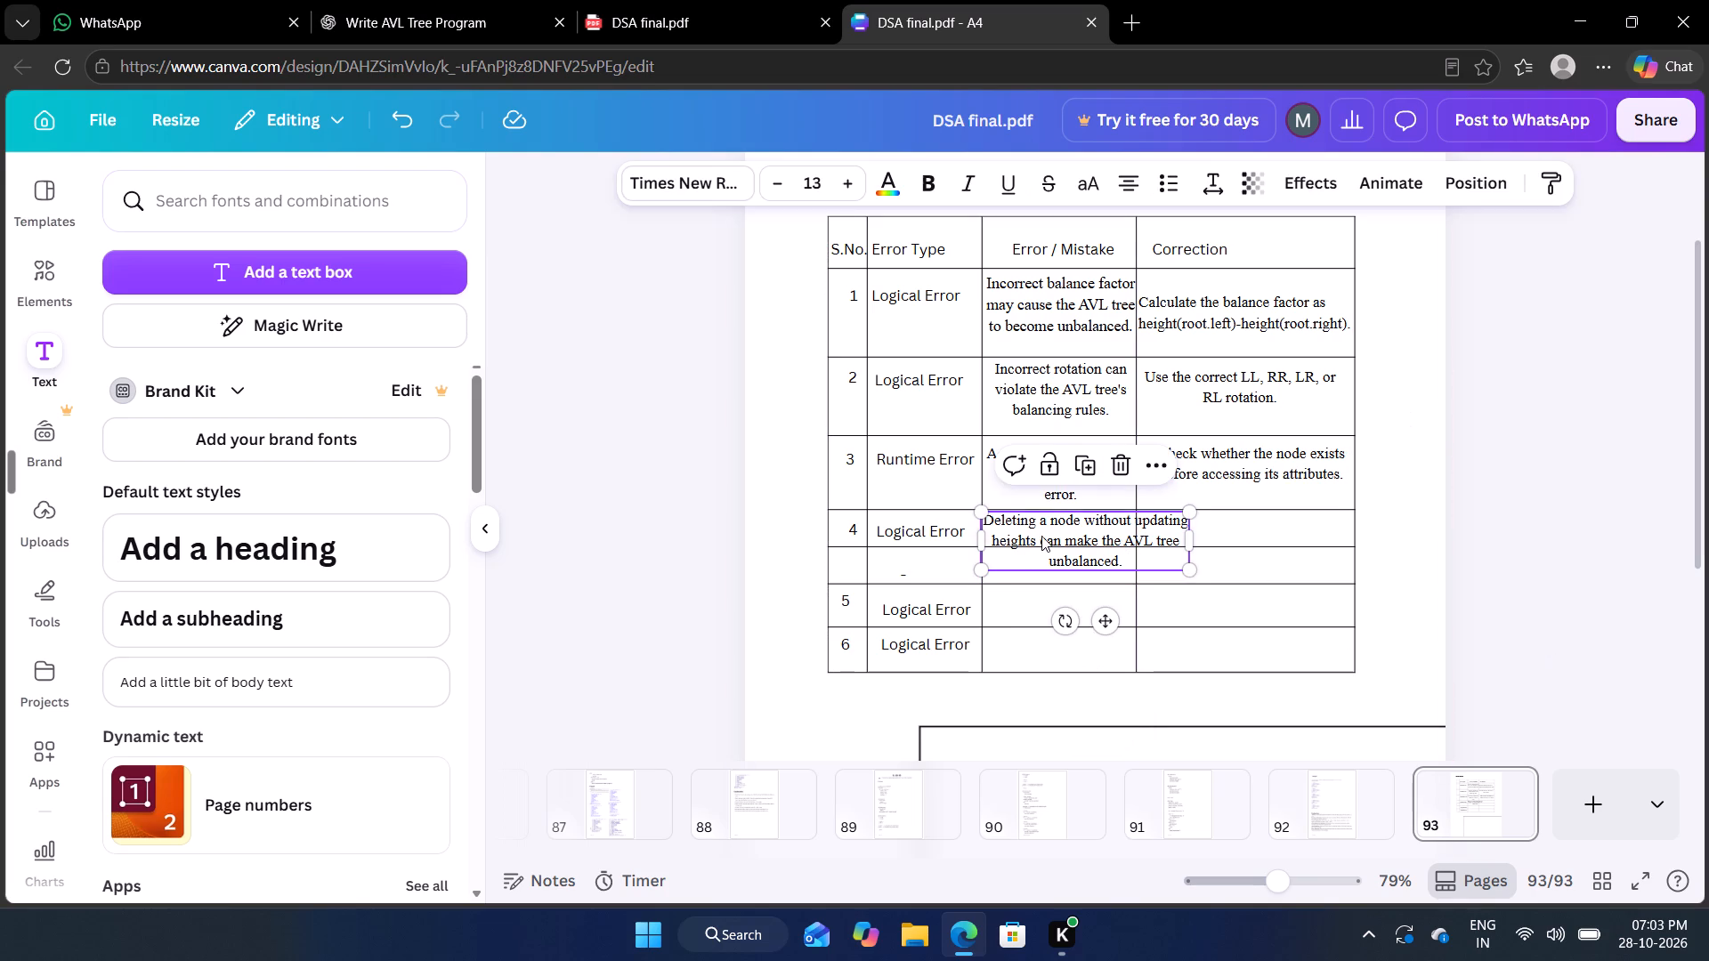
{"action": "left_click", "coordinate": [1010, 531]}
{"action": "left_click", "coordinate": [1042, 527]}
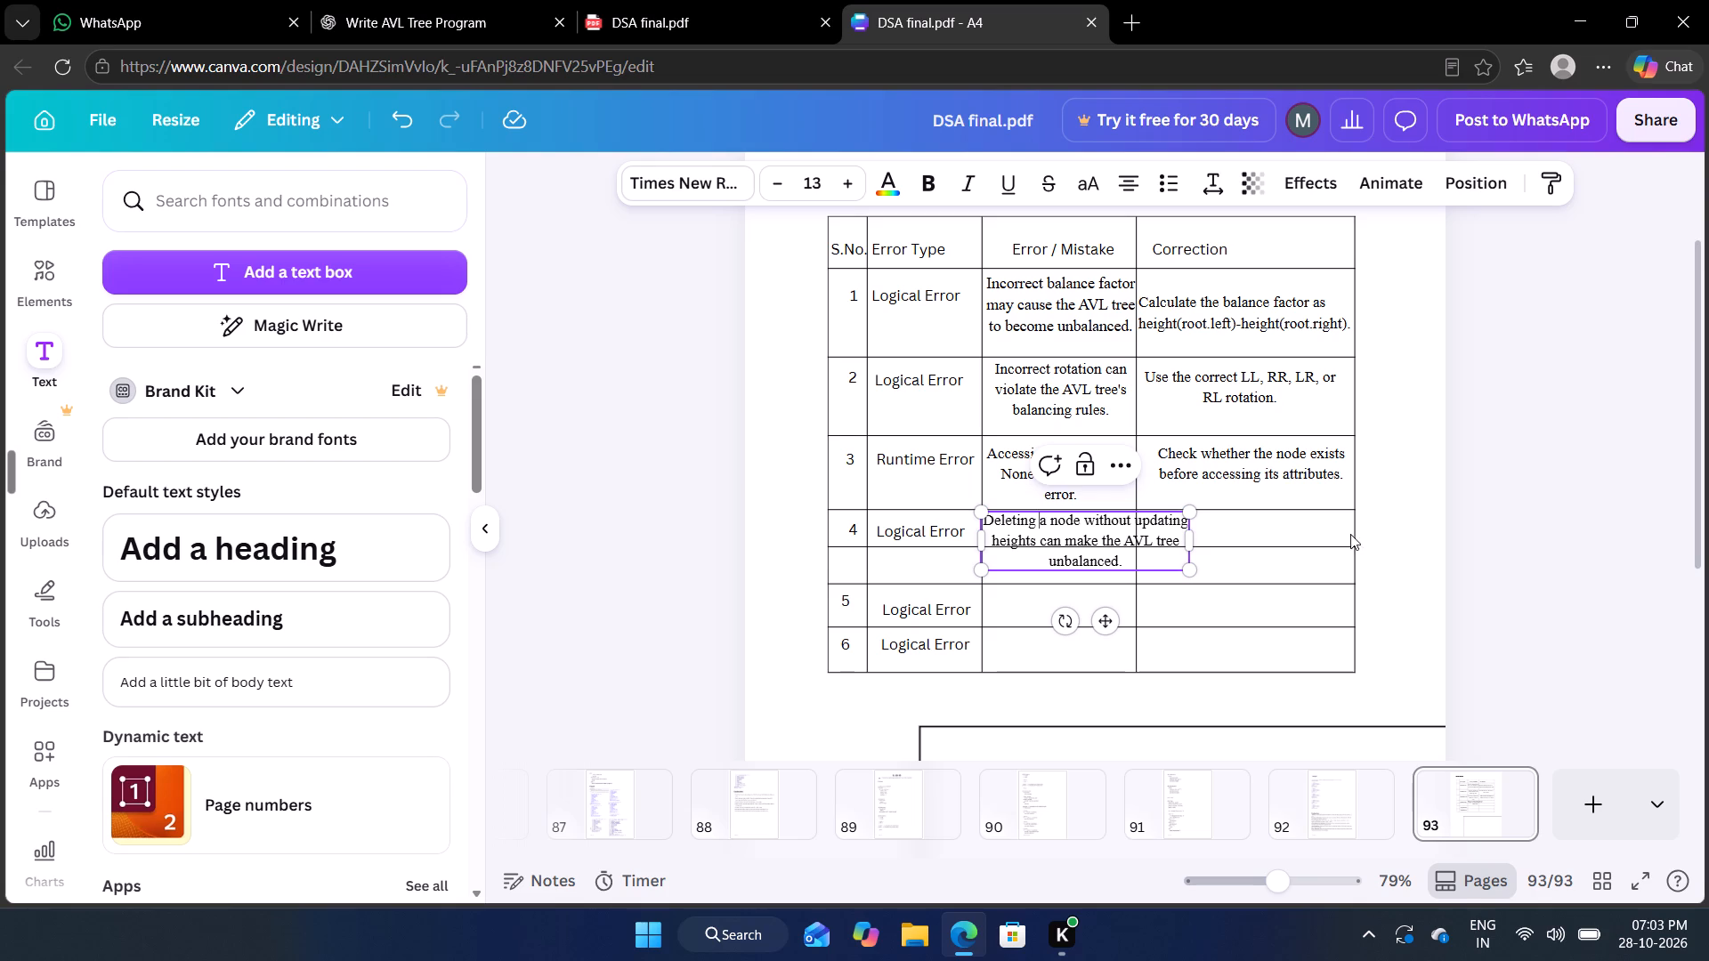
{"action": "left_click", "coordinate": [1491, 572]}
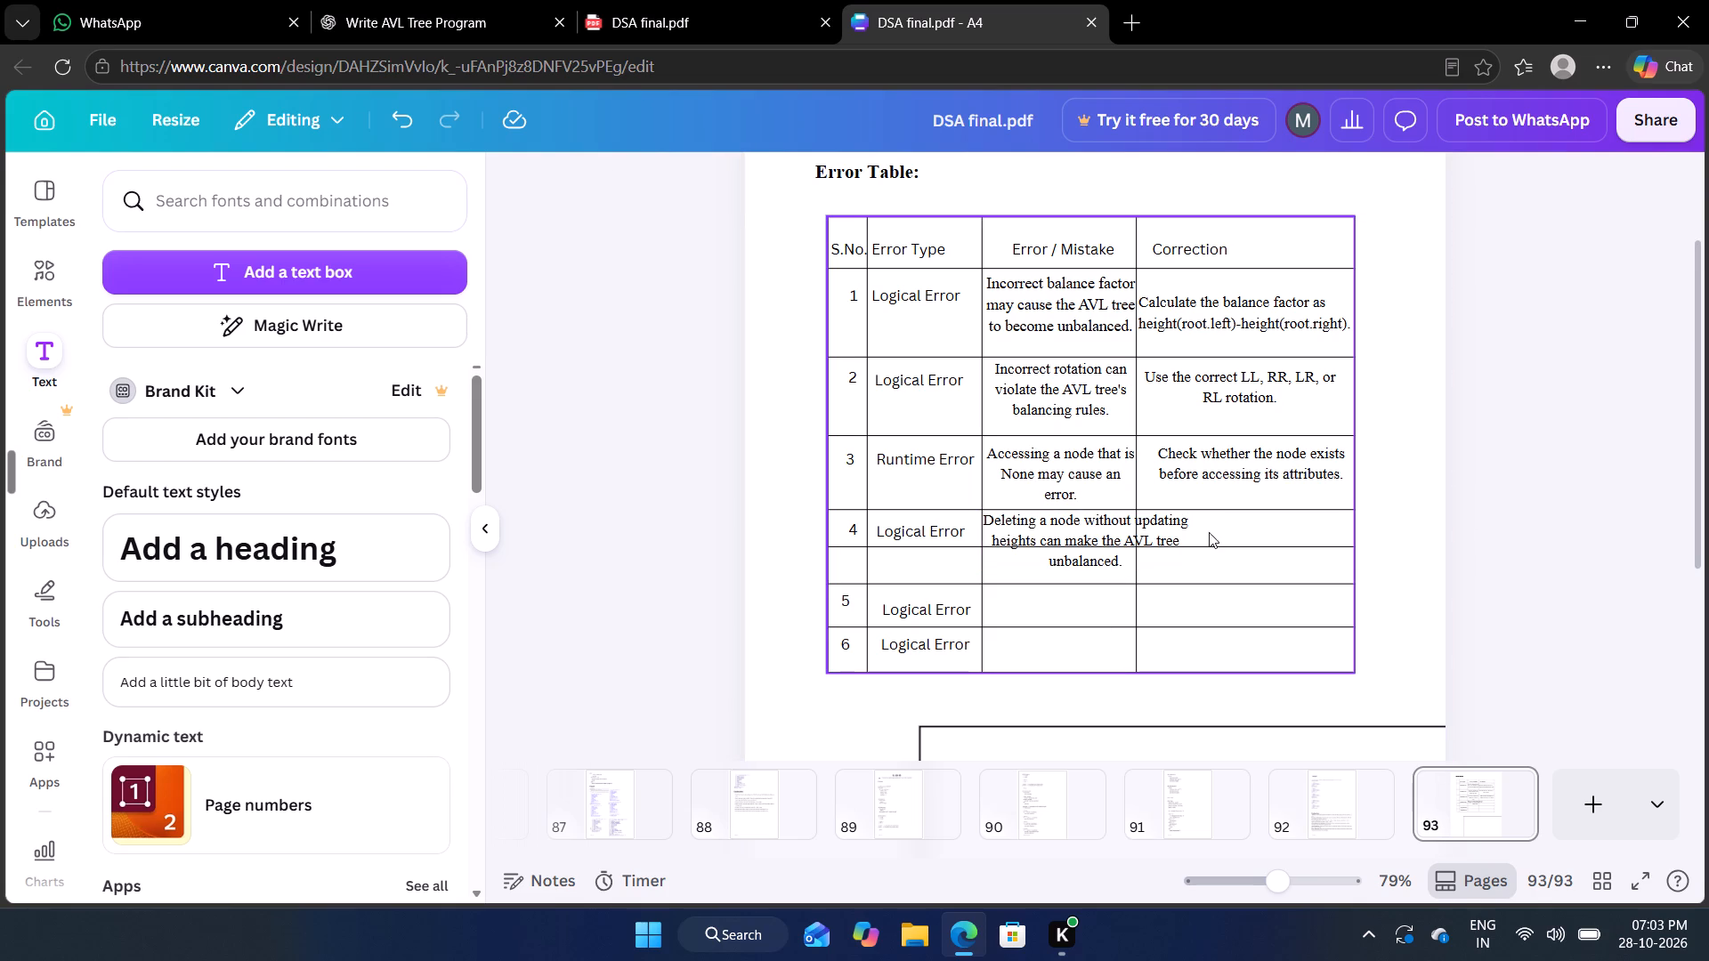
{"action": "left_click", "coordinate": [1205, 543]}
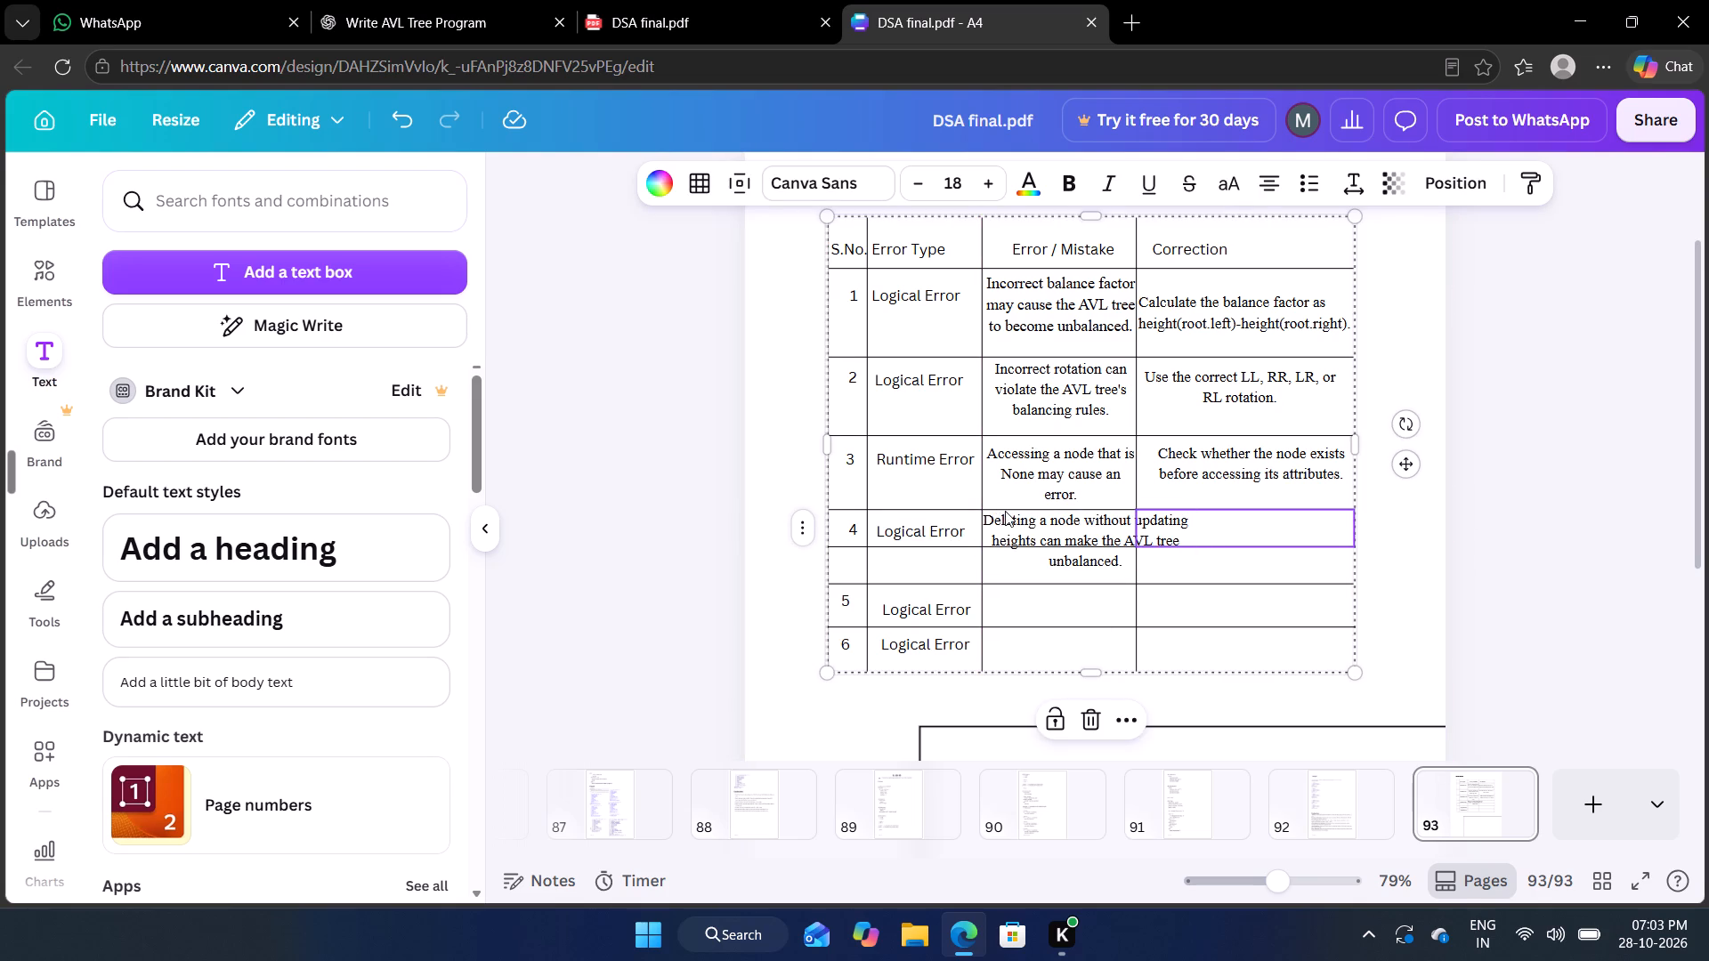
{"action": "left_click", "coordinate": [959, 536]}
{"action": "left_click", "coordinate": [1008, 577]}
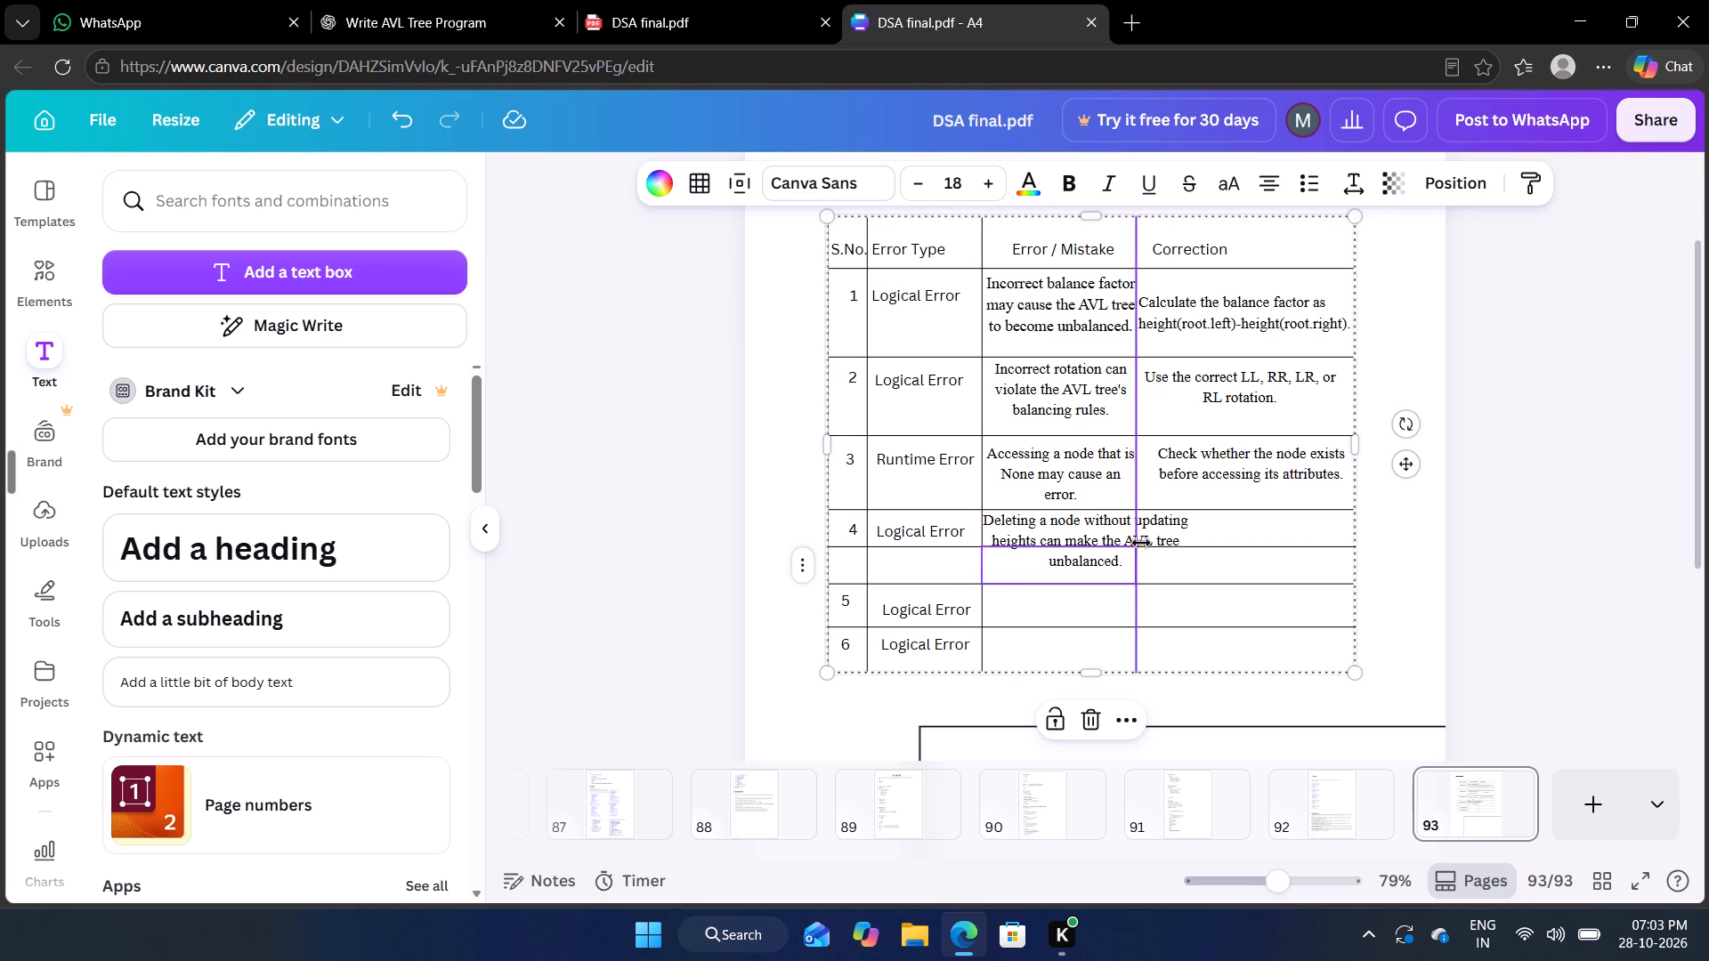
Narrow row 4's Error / Mistake text box to the column's width so its sentence wraps inside the column.
{"action": "left_click", "coordinate": [1050, 531]}
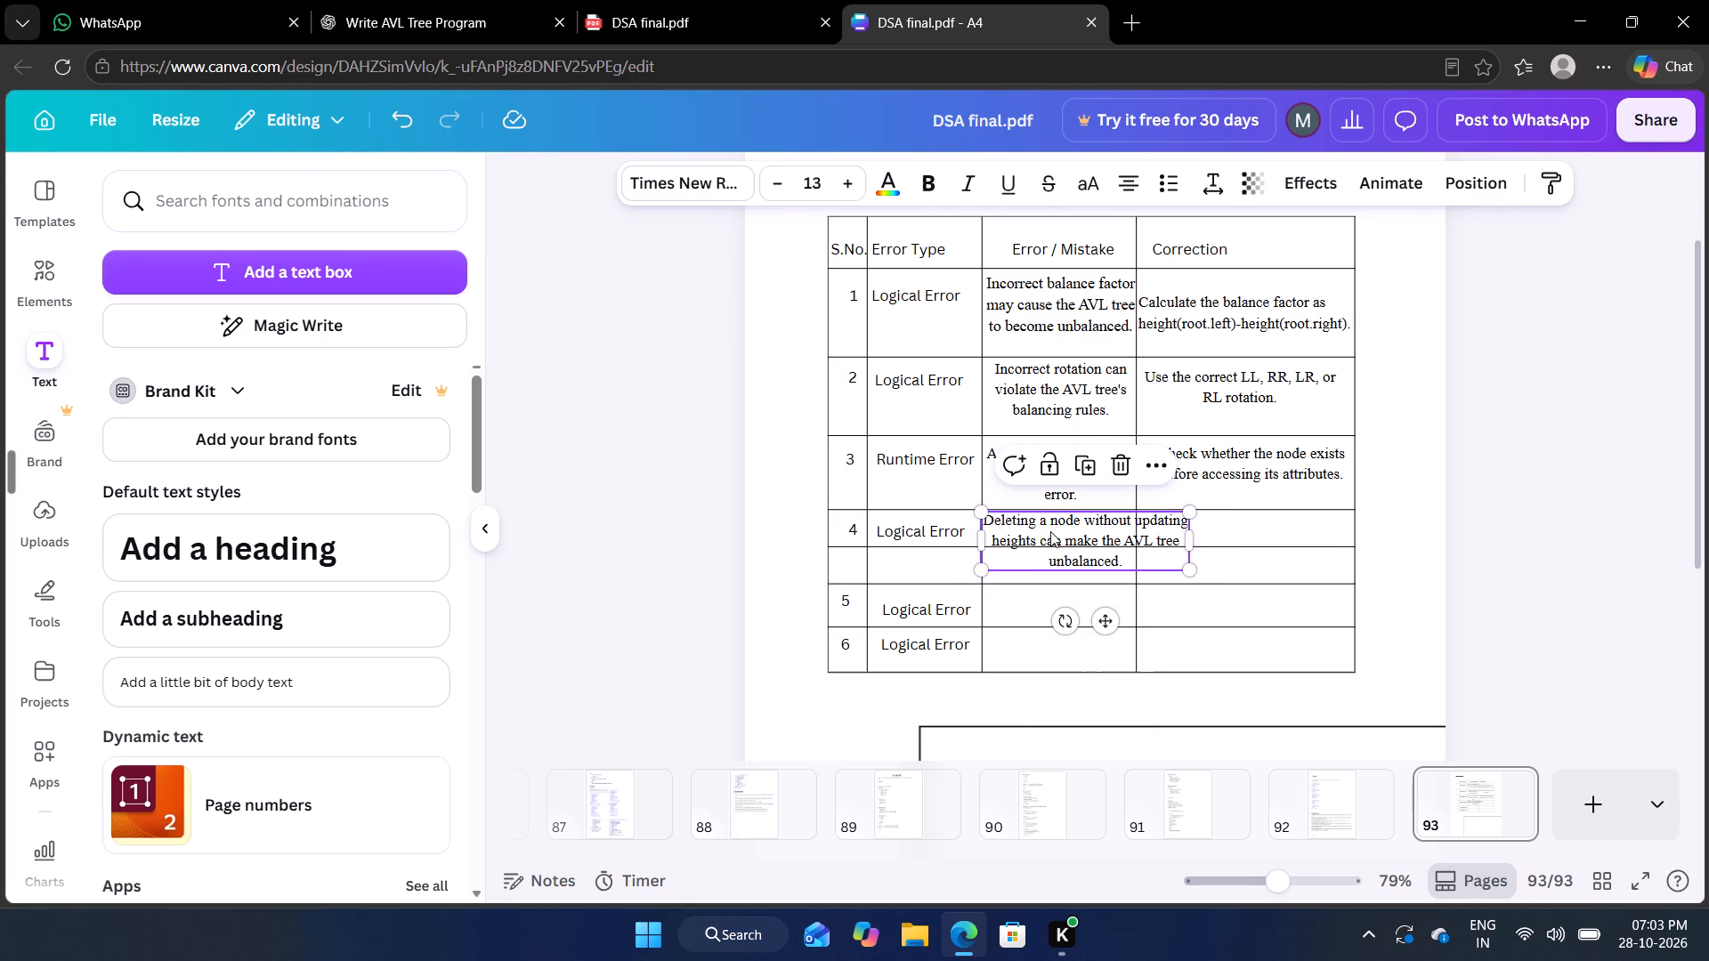
{"action": "left_click_drag", "start_coordinate": [1193, 538], "coordinate": [1144, 536]}
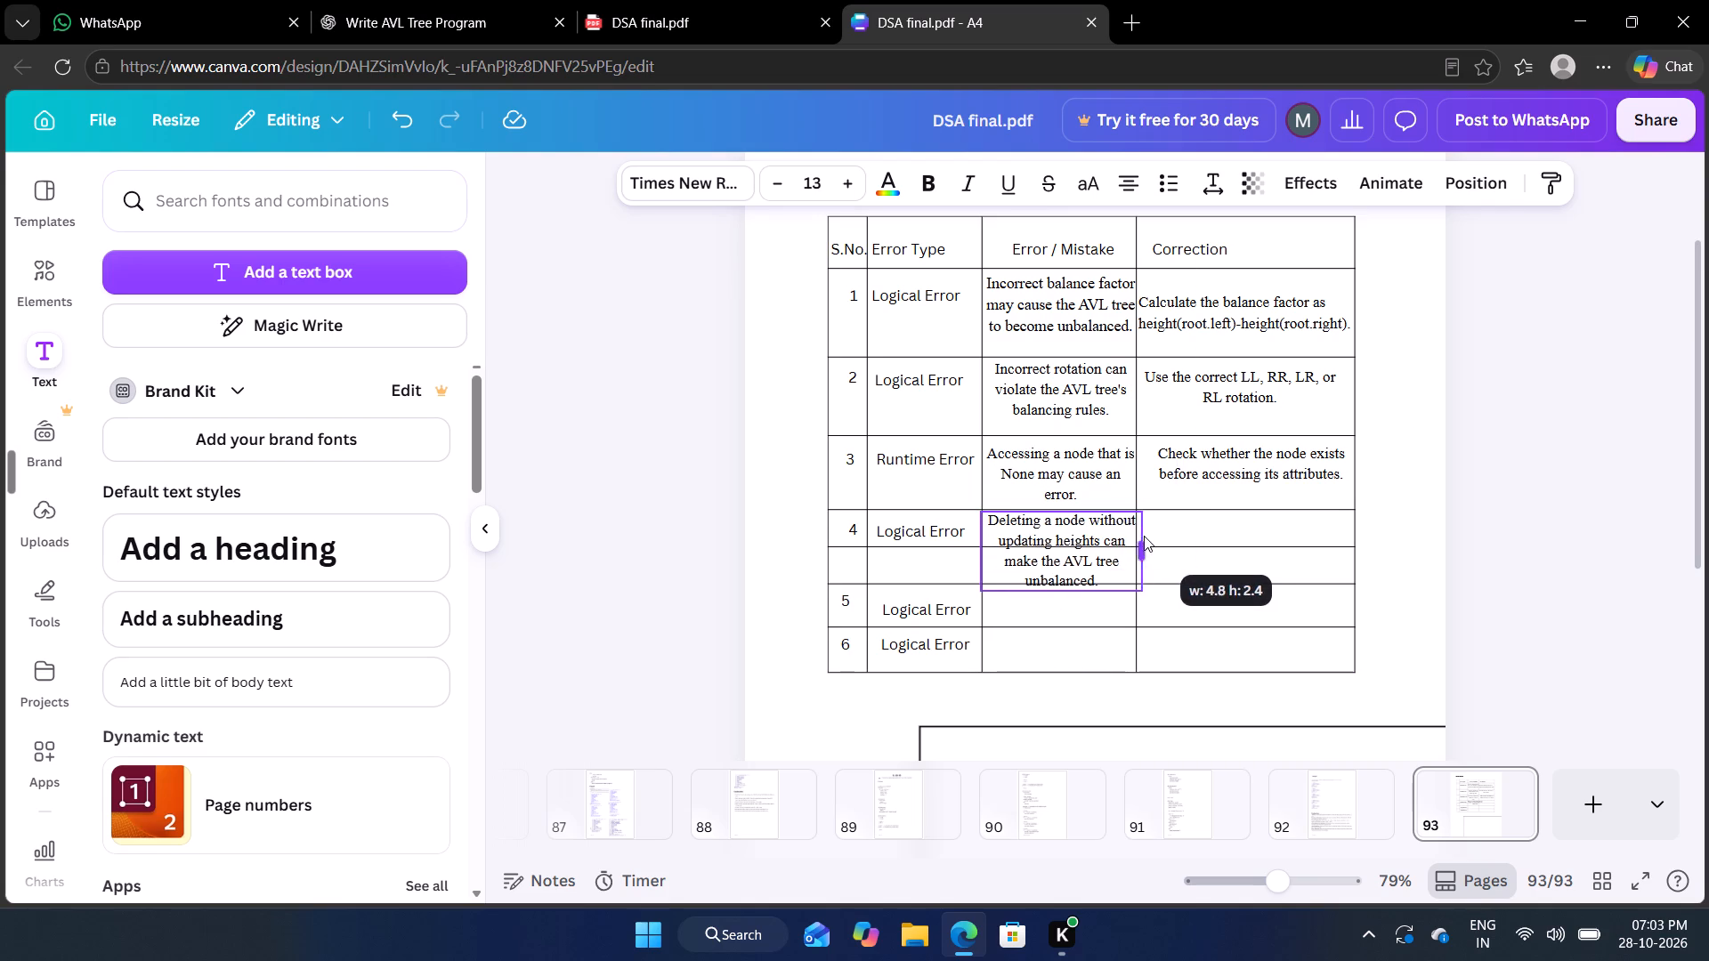
{"action": "left_click_drag", "start_coordinate": [1144, 536], "coordinate": [1138, 537]}
{"action": "left_click", "coordinate": [1509, 556]}
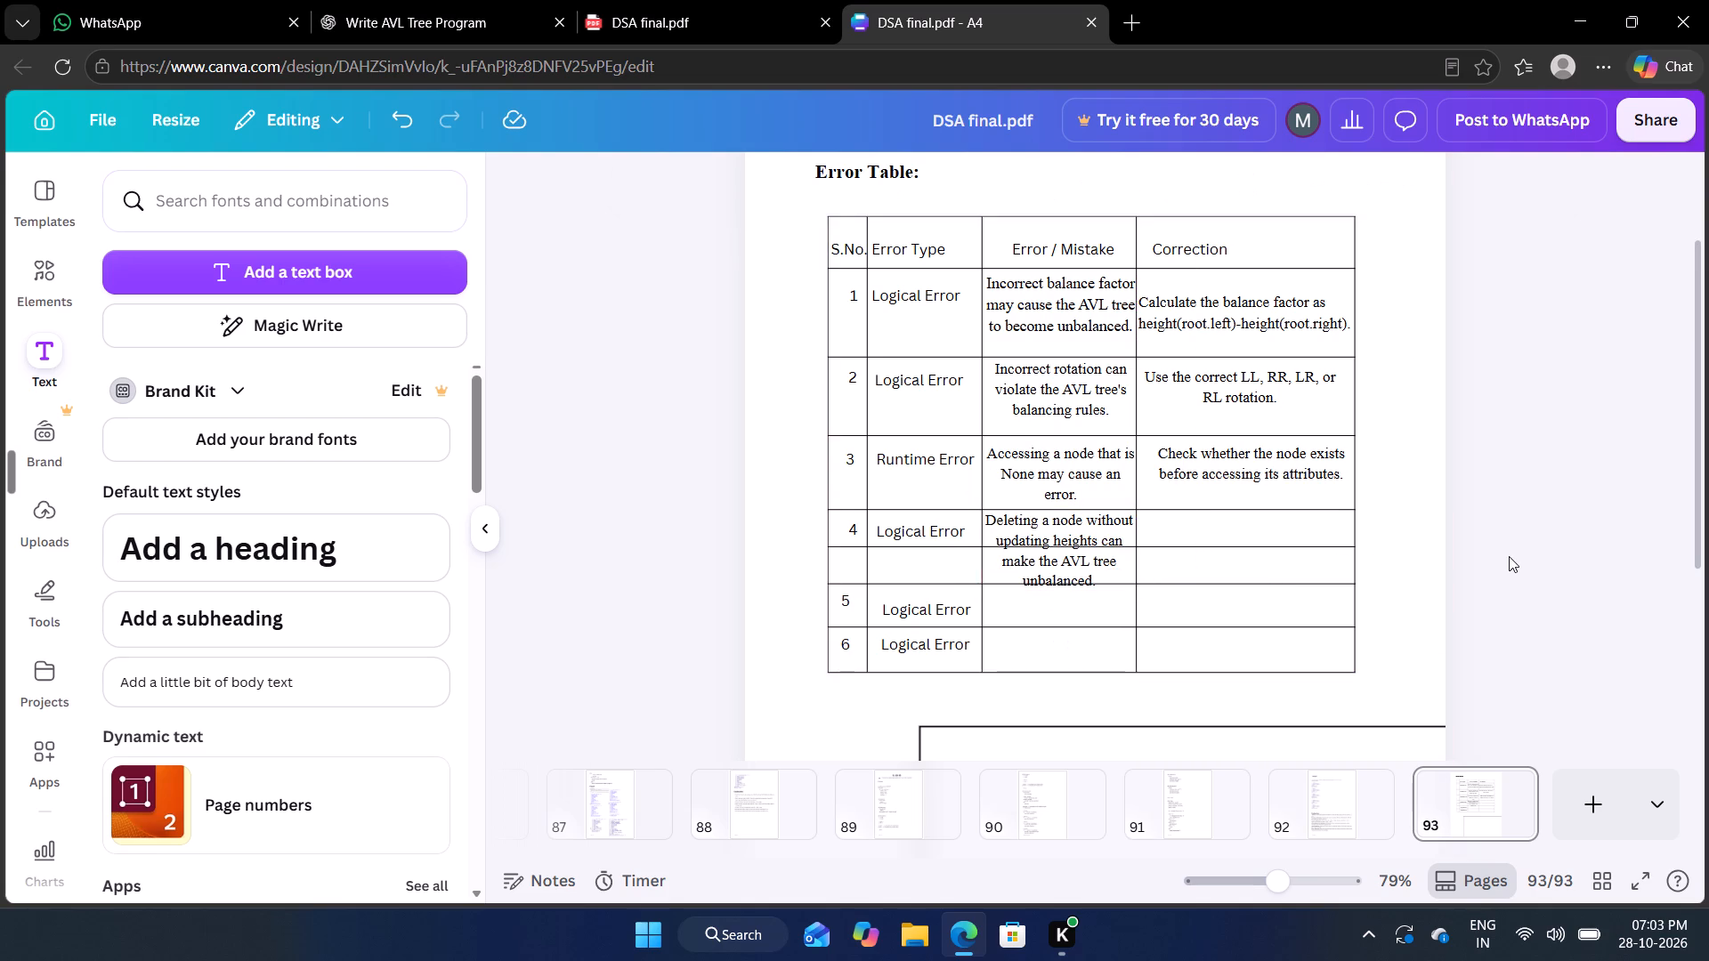
{"action": "left_click", "coordinate": [1144, 539]}
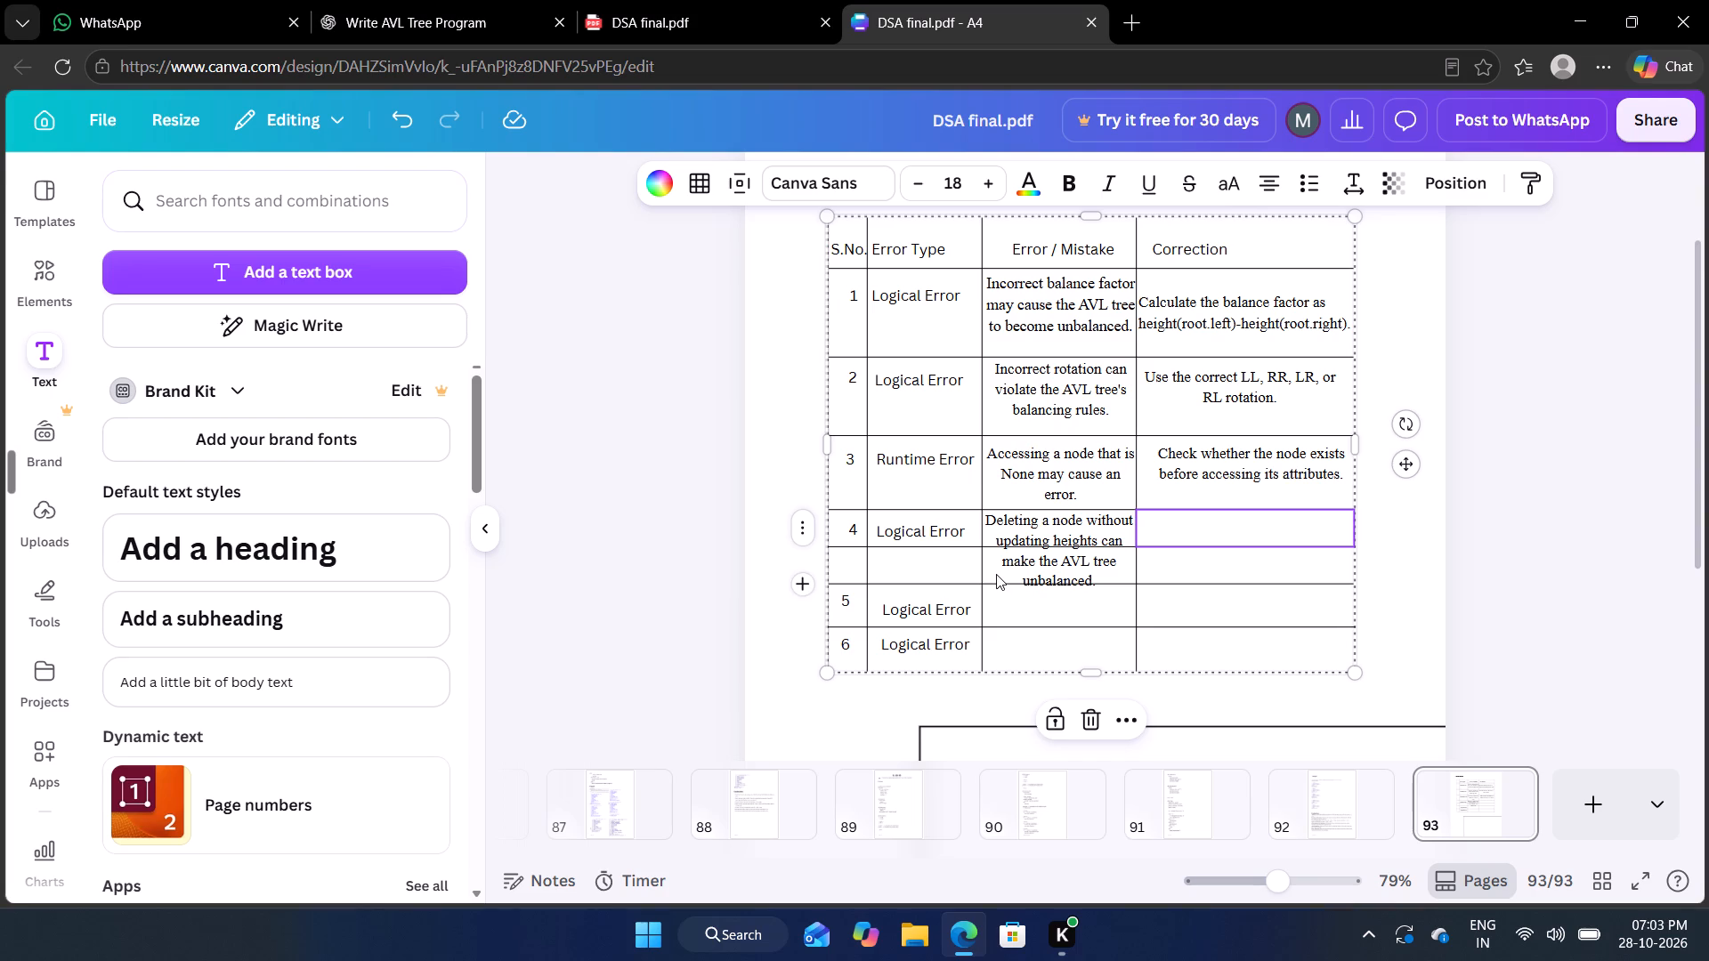
{"action": "left_click_drag", "start_coordinate": [1041, 669], "coordinate": [1025, 731]}
{"action": "left_click_drag", "start_coordinate": [1024, 626], "coordinate": [1015, 699]}
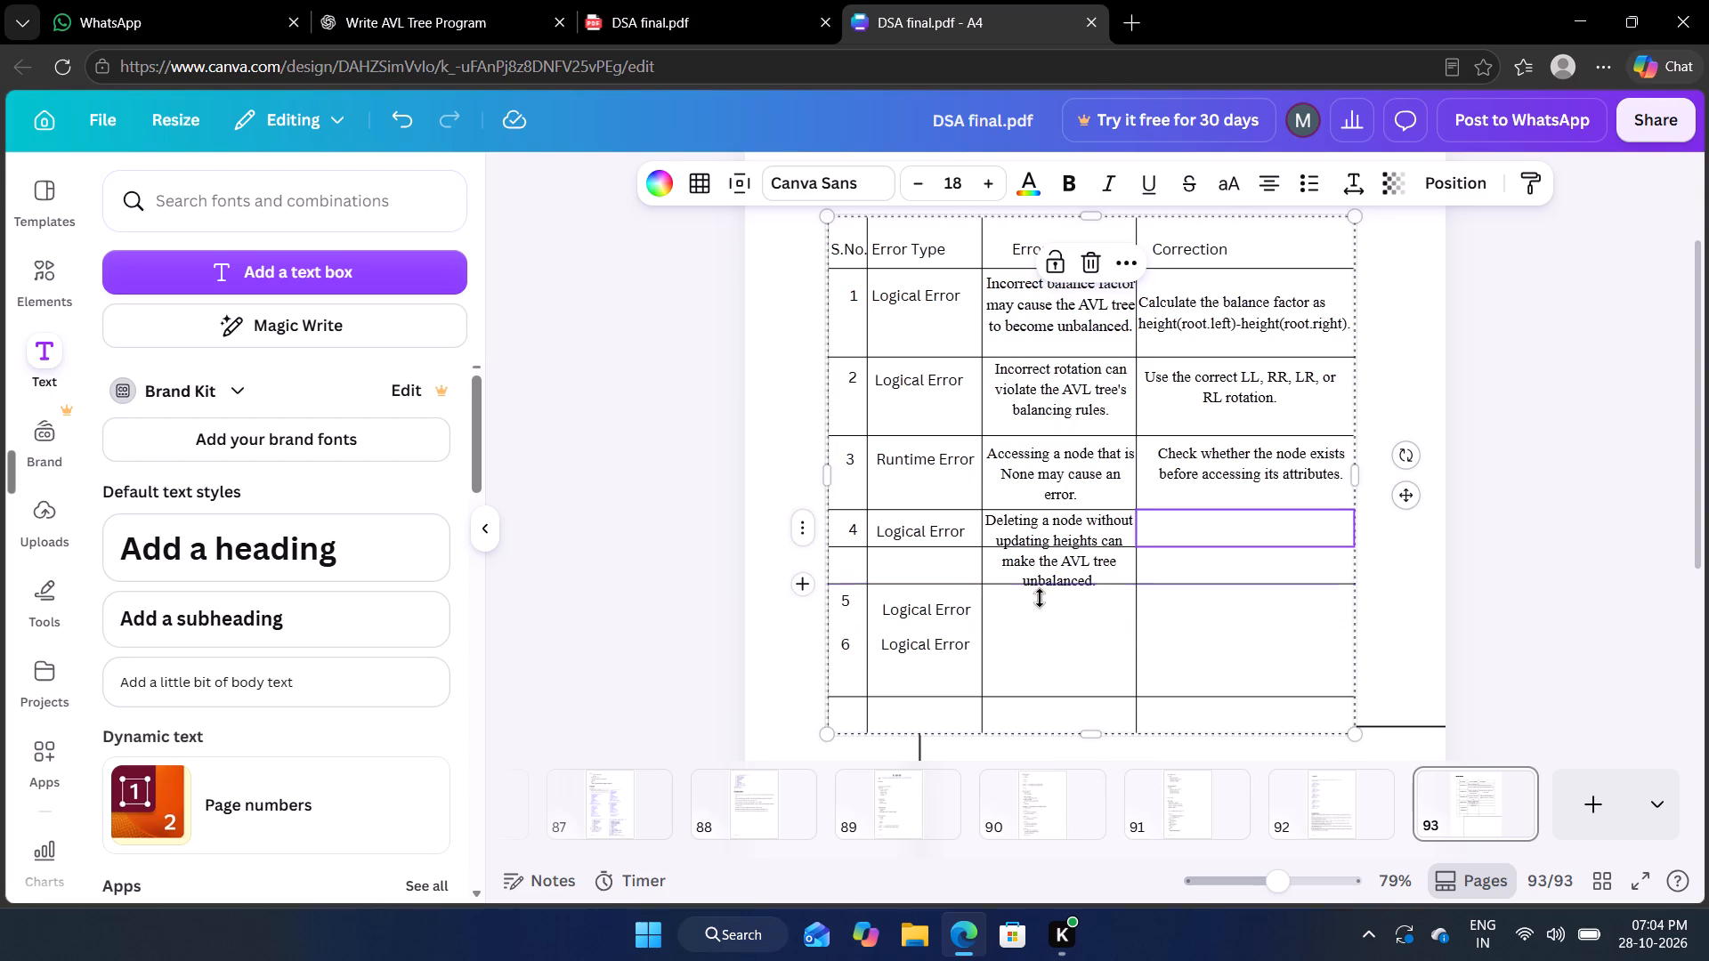
{"action": "left_click_drag", "start_coordinate": [1044, 586], "coordinate": [1025, 679]}
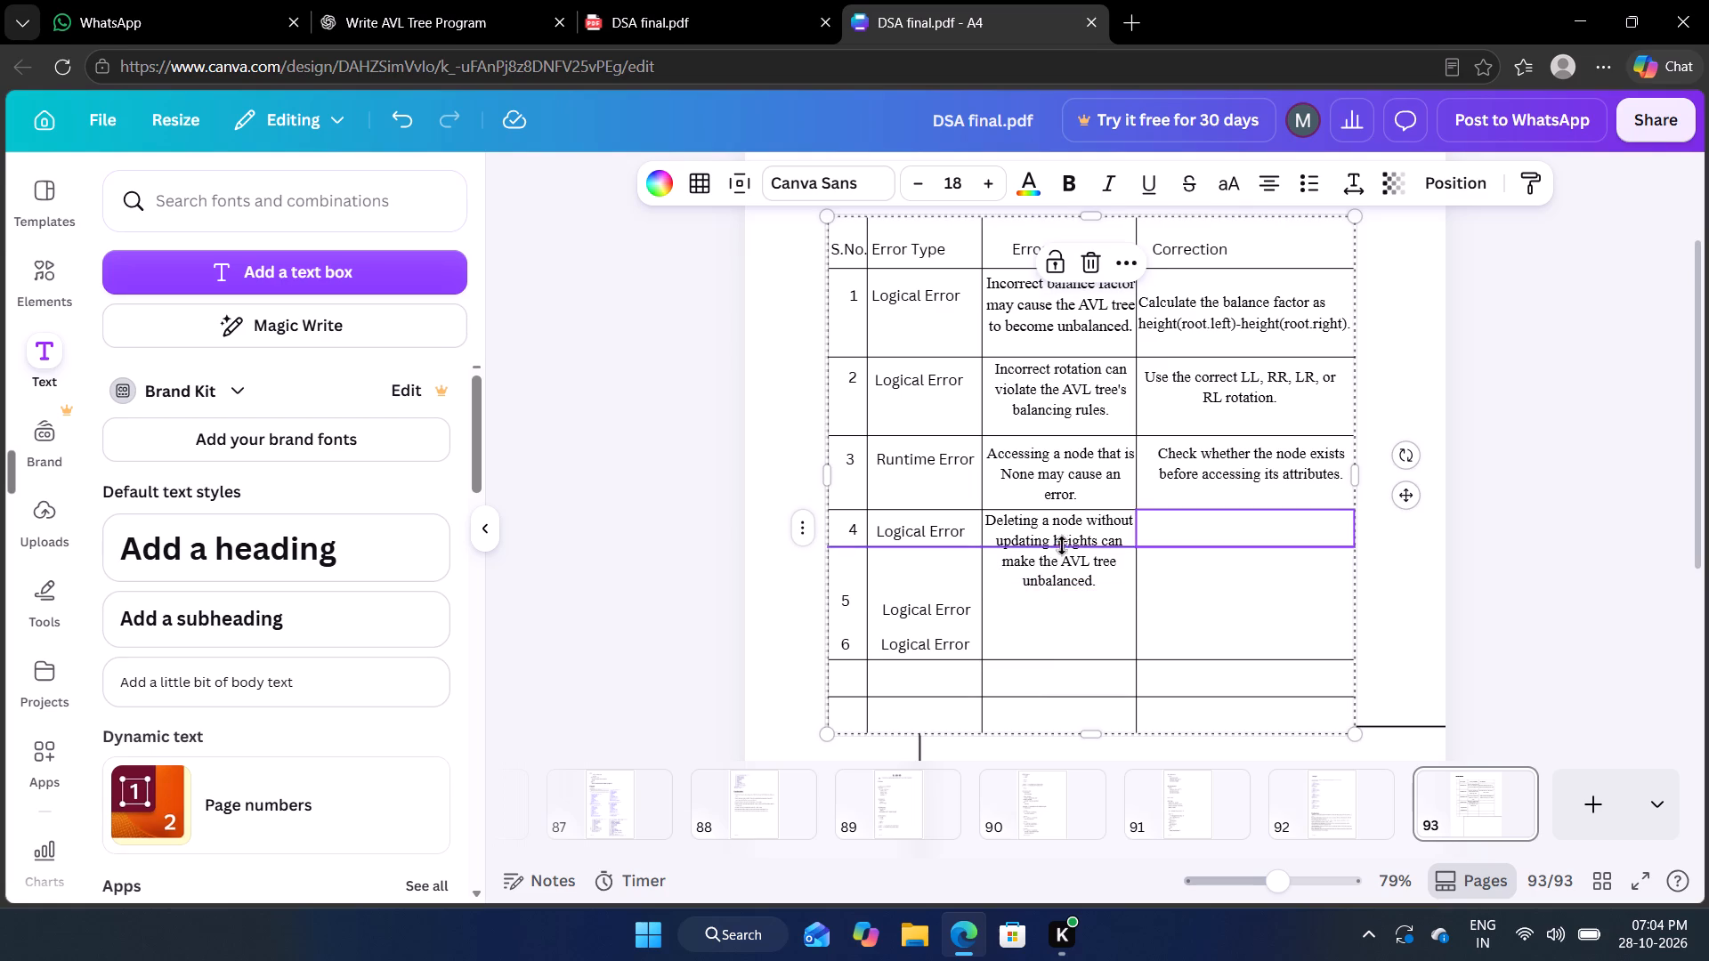
{"action": "left_click_drag", "start_coordinate": [1046, 553], "coordinate": [1047, 620]}
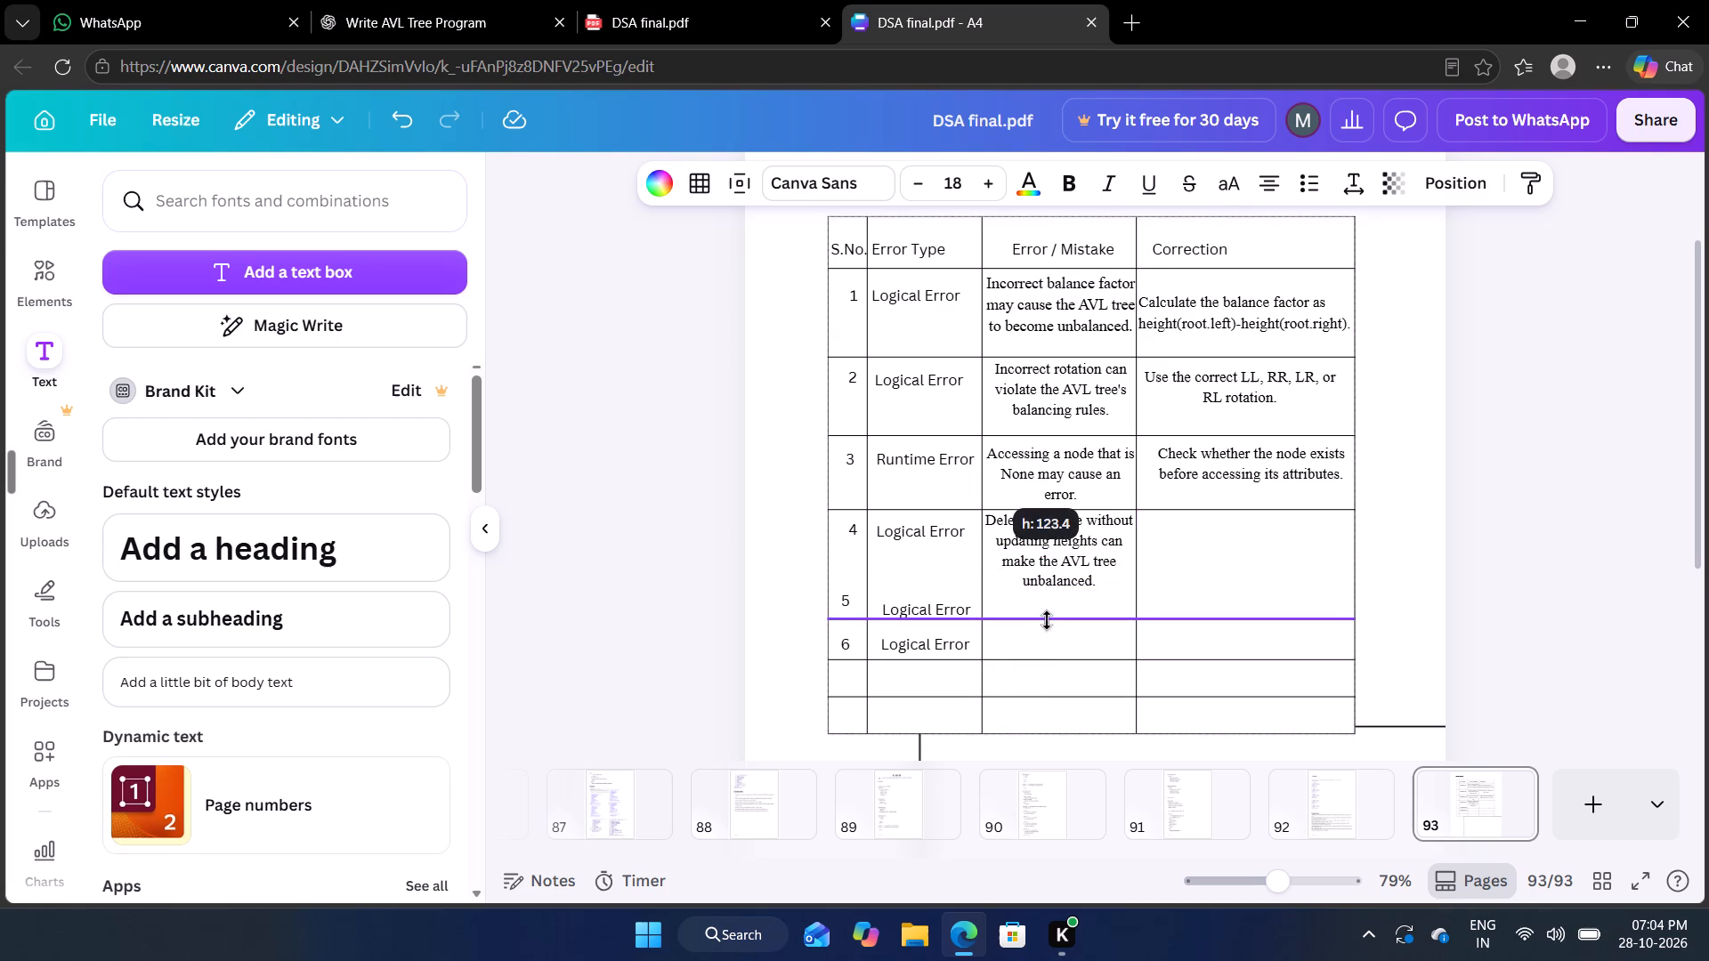
{"action": "left_click_drag", "start_coordinate": [1047, 620], "coordinate": [1062, 597]}
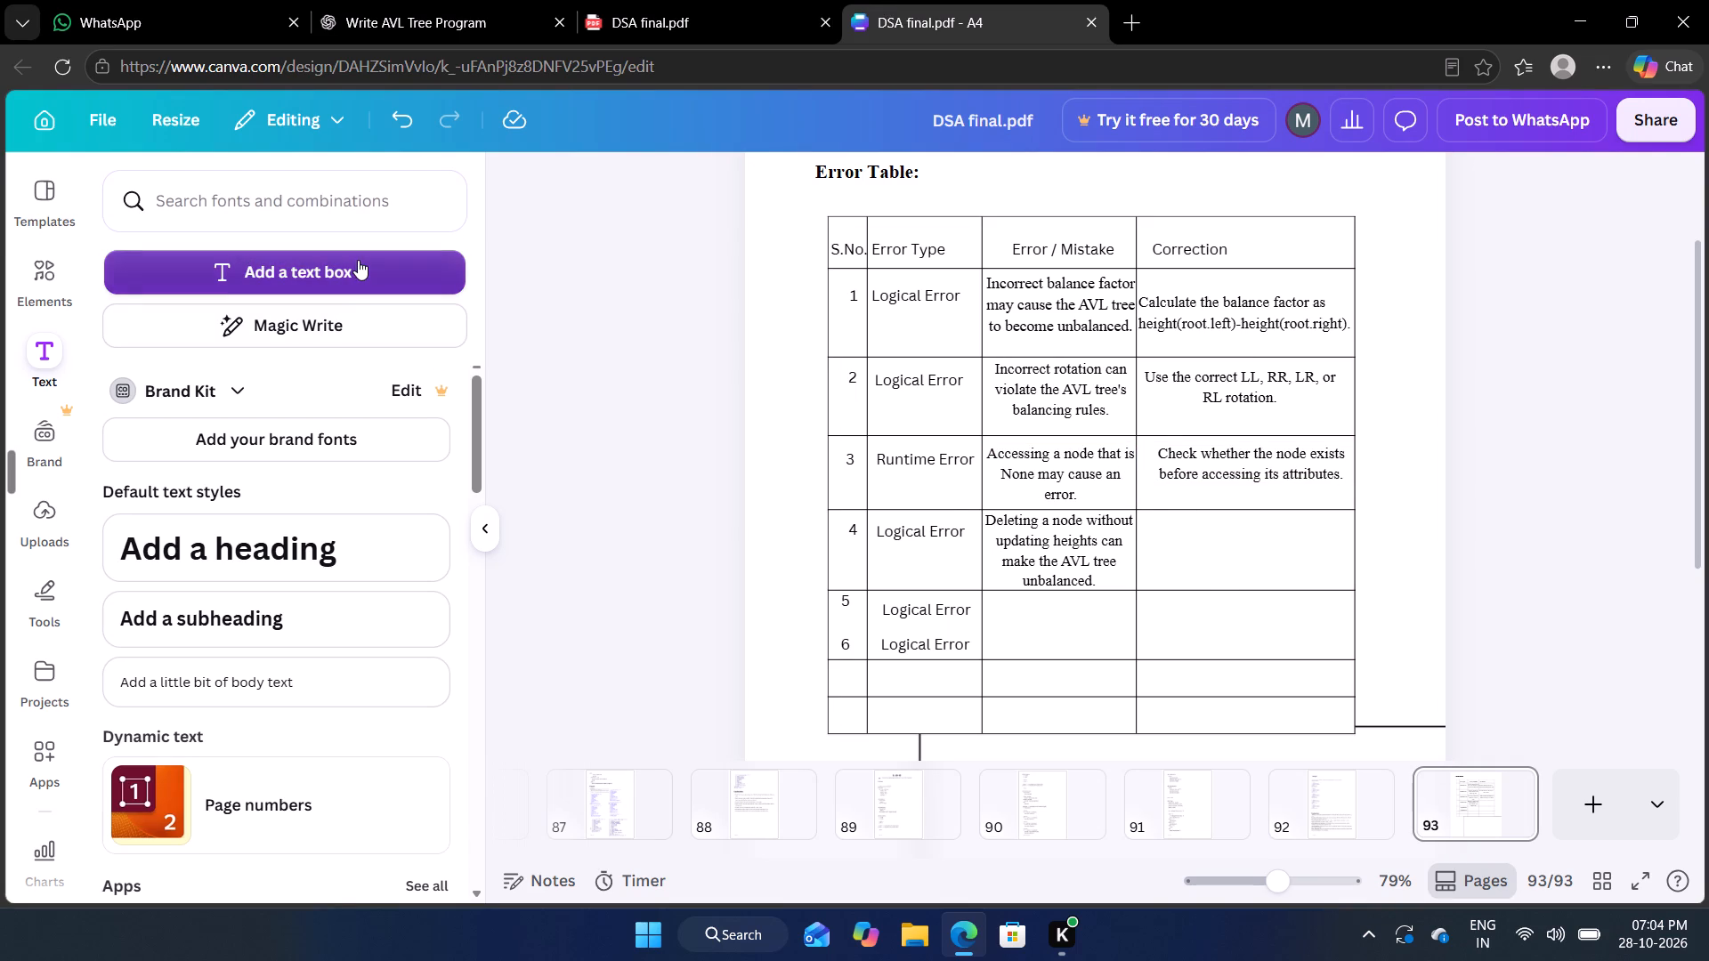
{"action": "key", "text": "BackSpace"}
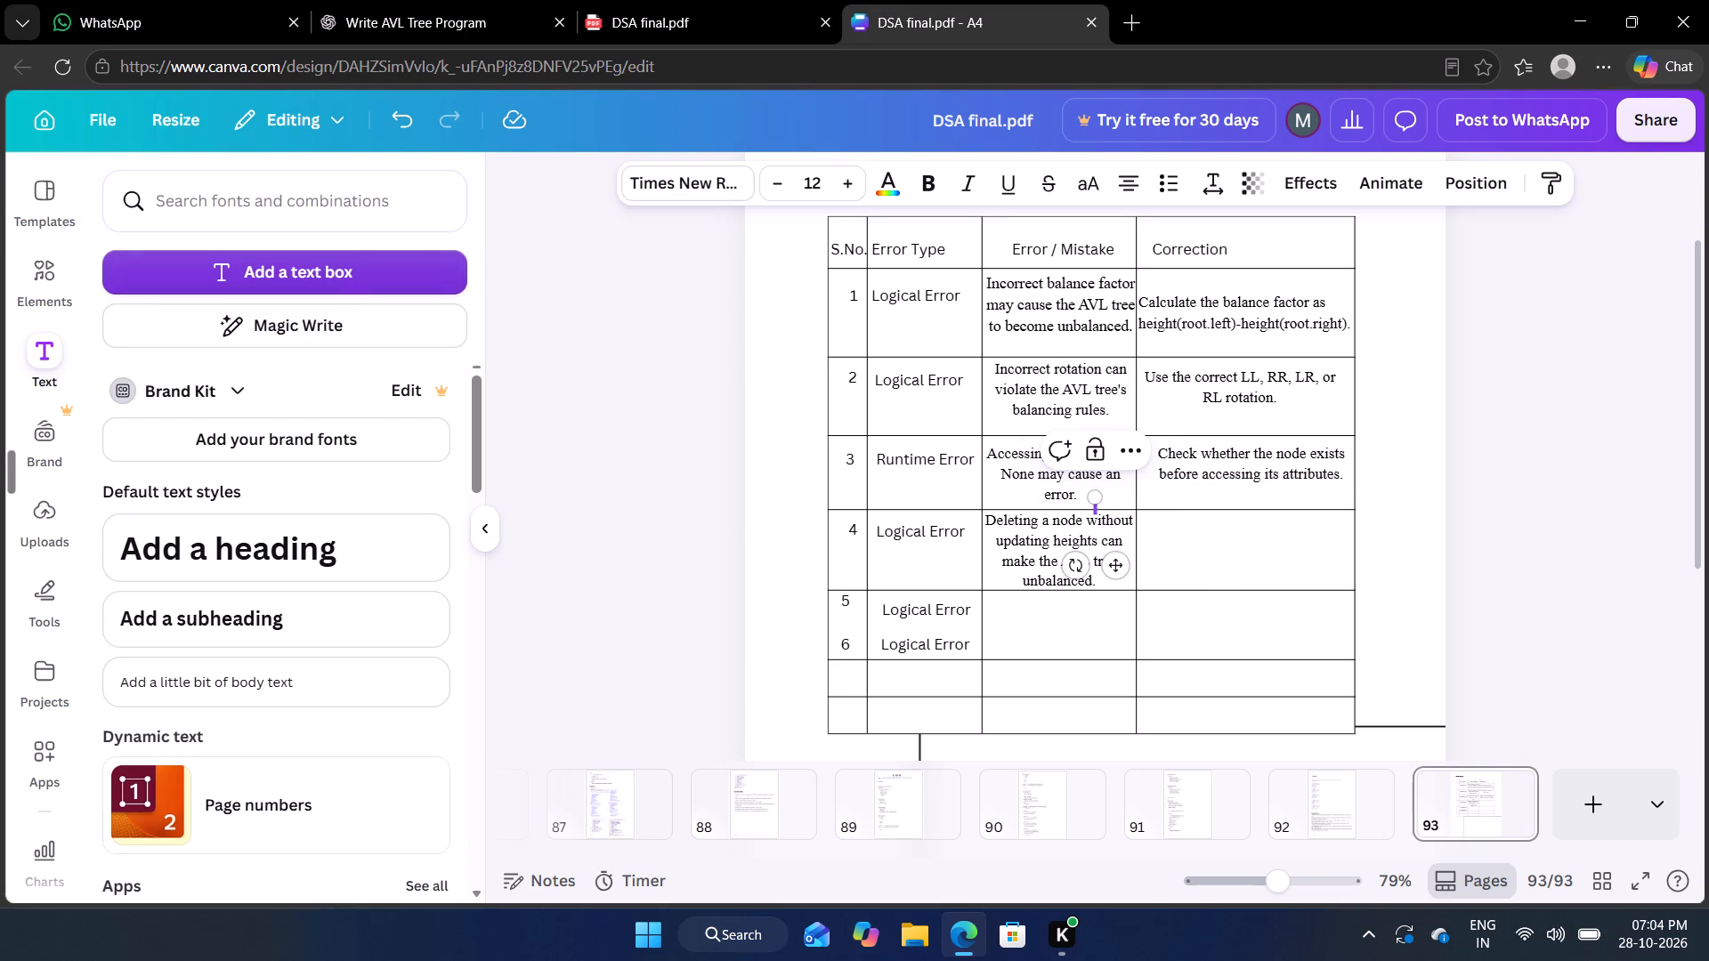
{"action": "key", "text": "ctrl+v"}
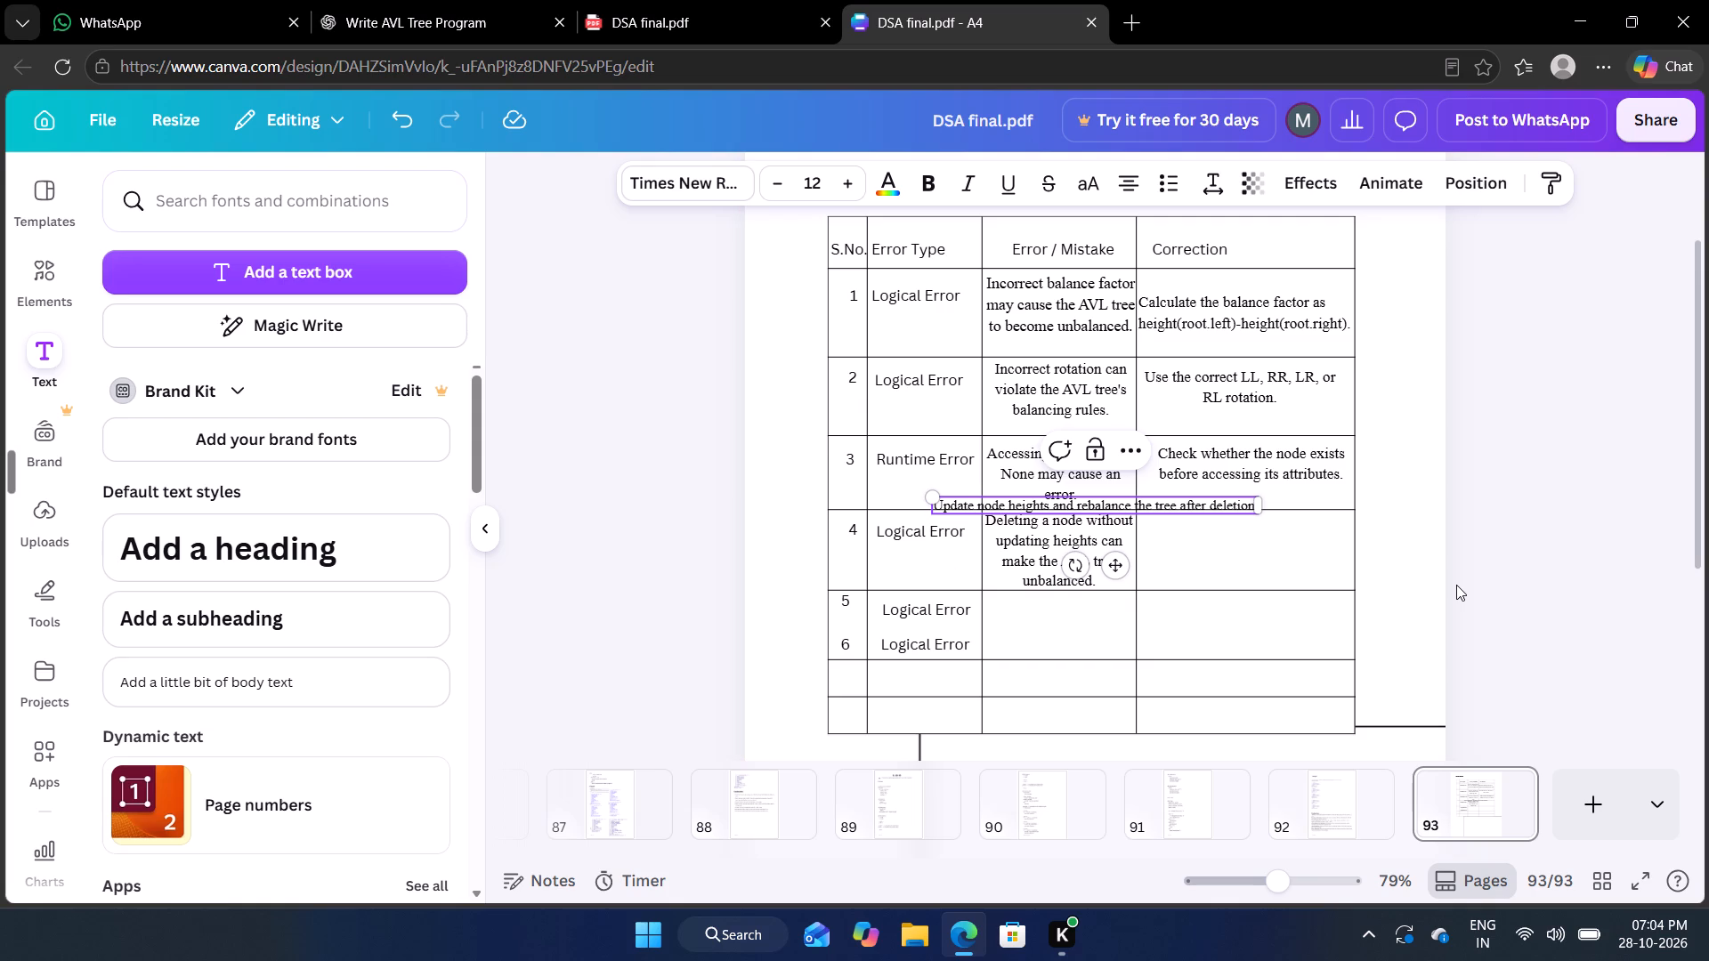
{"action": "left_click", "coordinate": [1510, 505]}
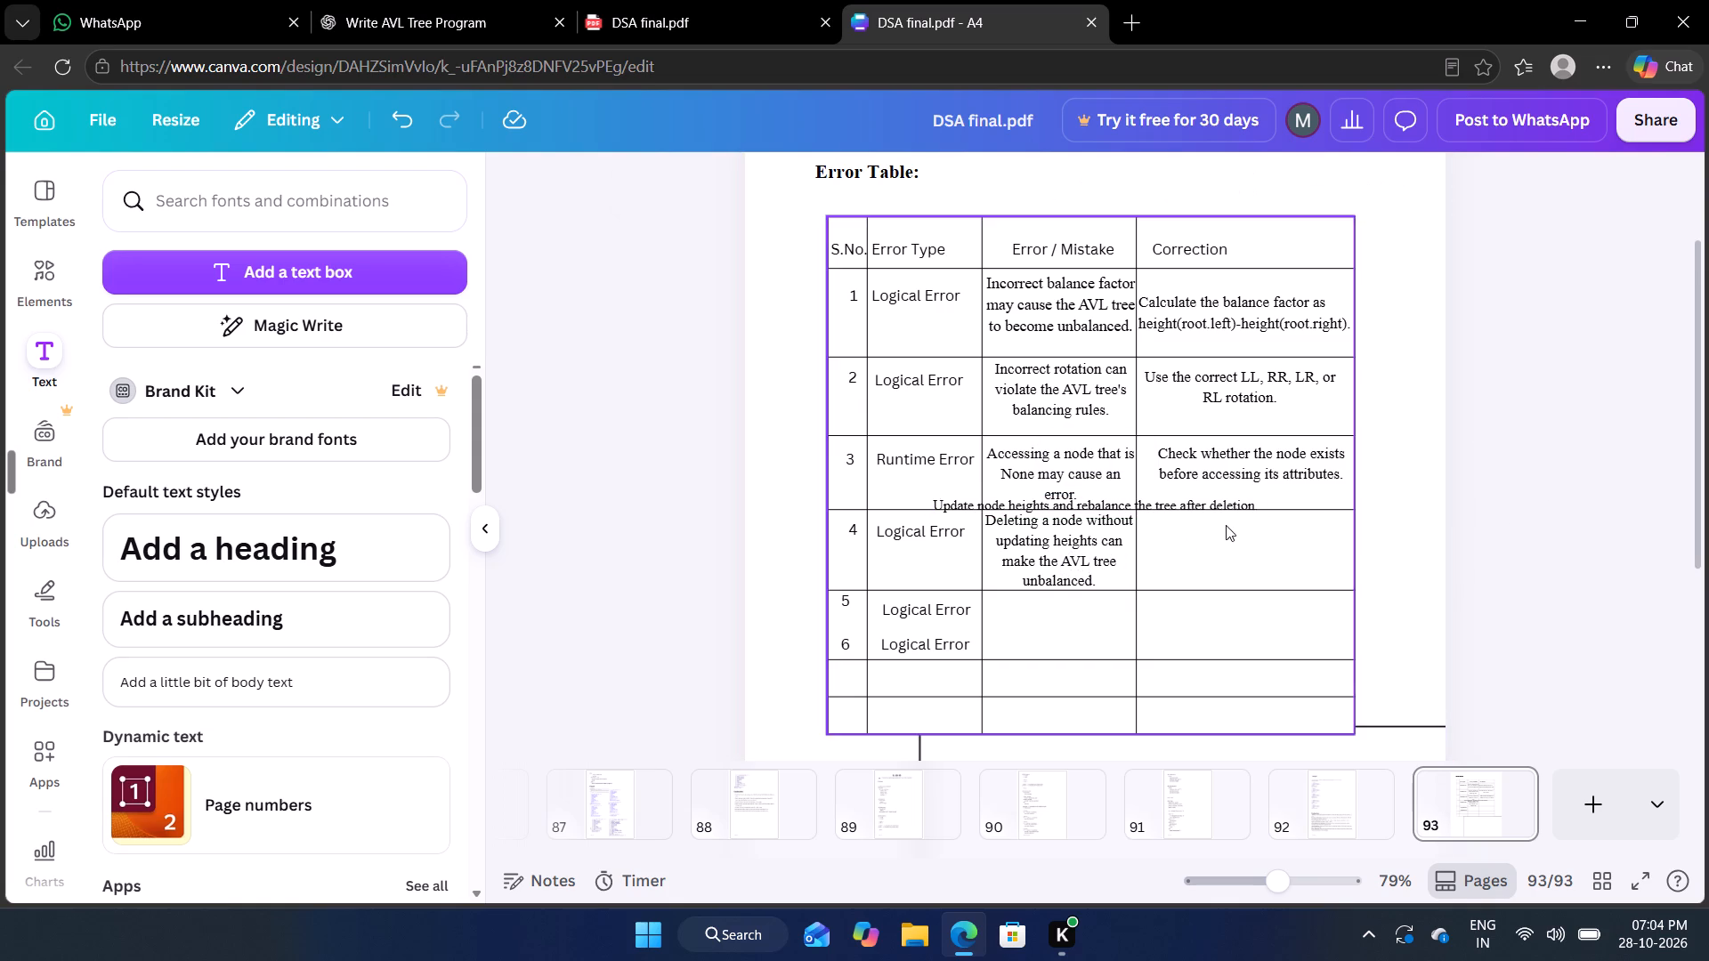
Move the new correction text box into row 4's Correction cell and resize it so the sentence wraps onto two lines.
{"action": "left_click", "coordinate": [1219, 513]}
{"action": "left_click_drag", "start_coordinate": [1268, 500], "coordinate": [1208, 498]}
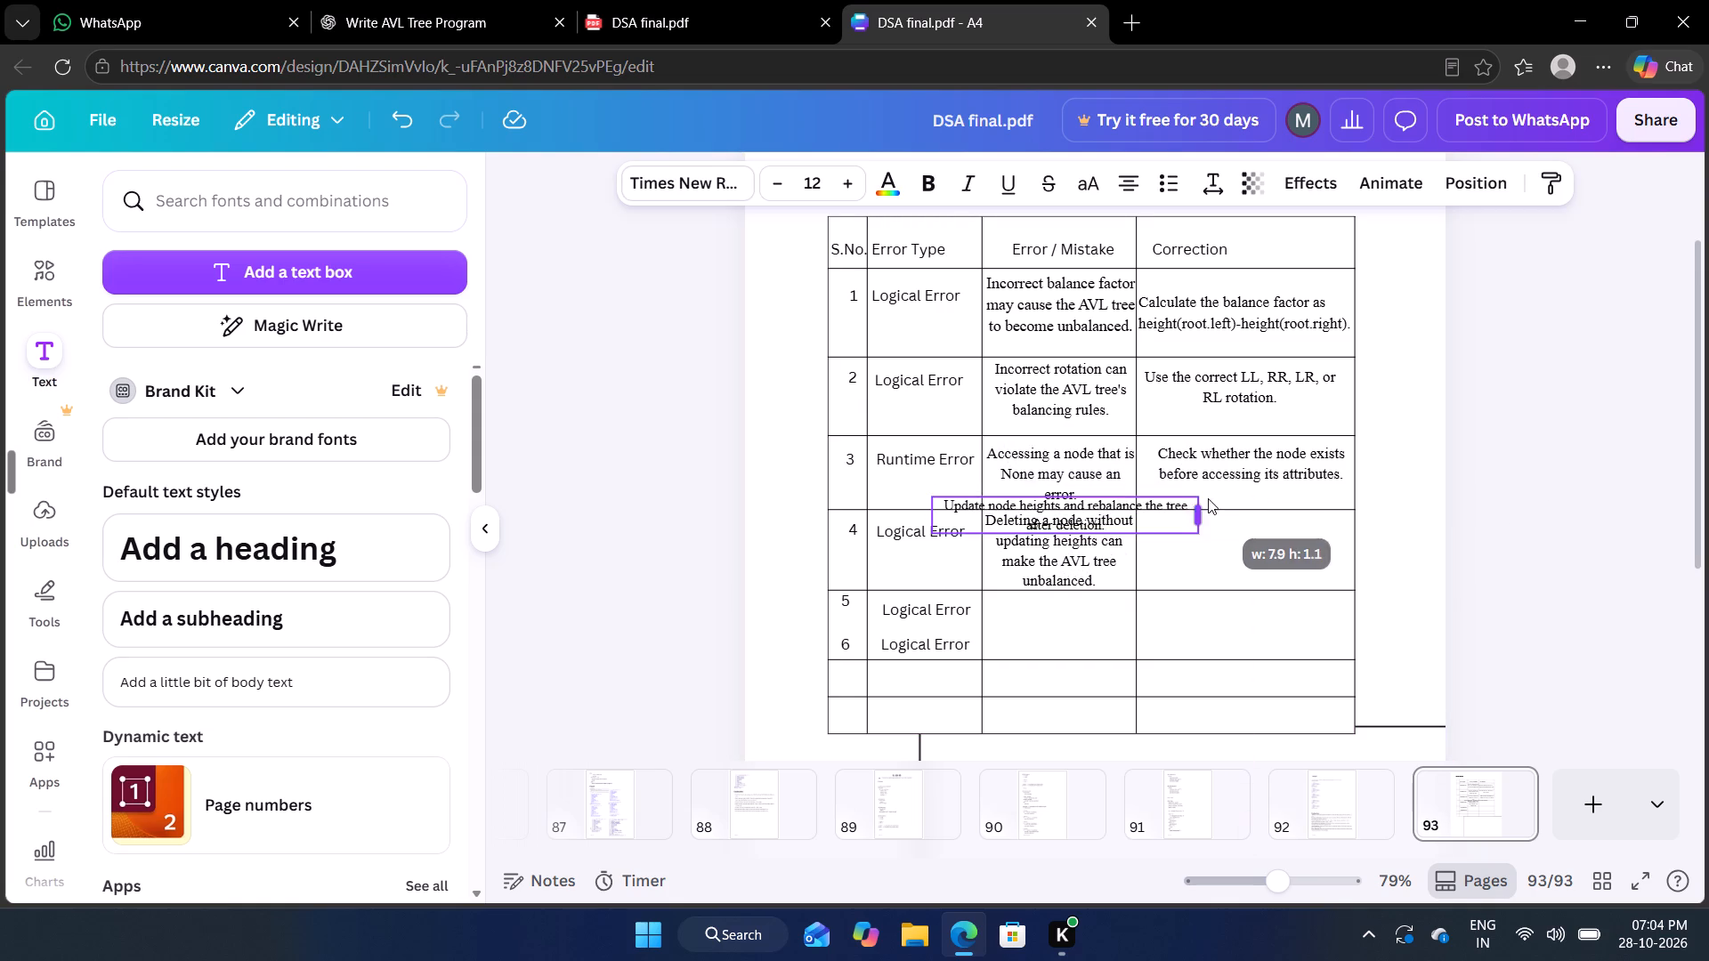
{"action": "left_click_drag", "start_coordinate": [1208, 498], "coordinate": [1102, 502]}
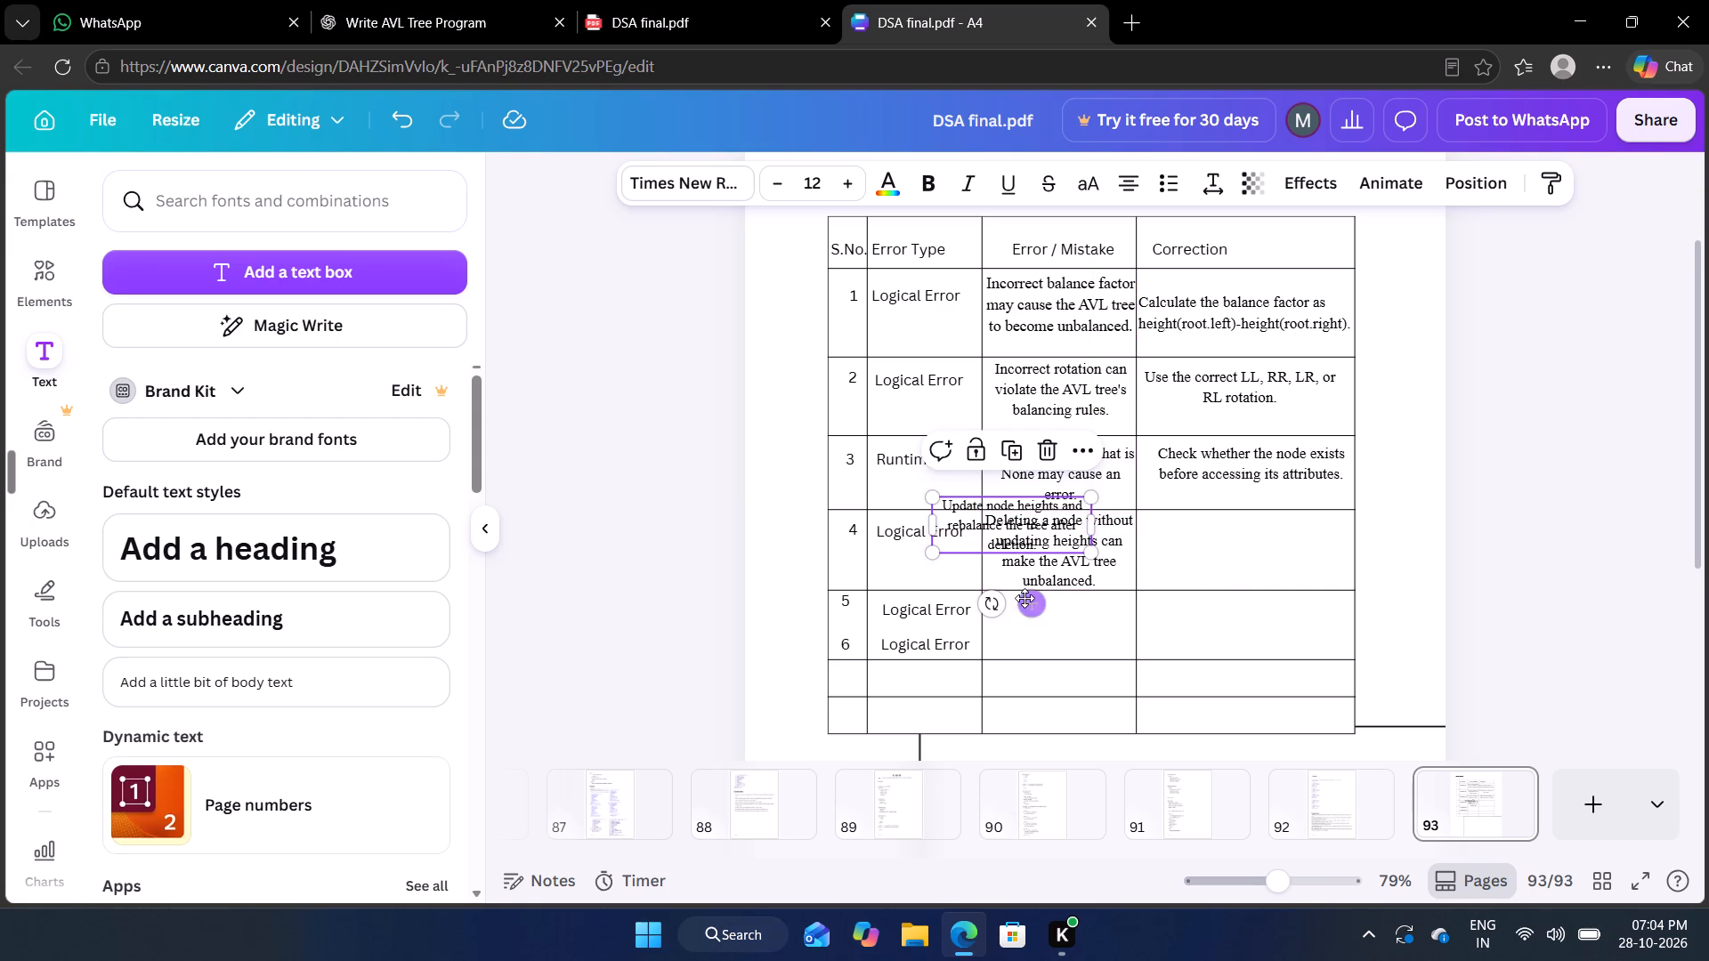
{"action": "left_click_drag", "start_coordinate": [1025, 602], "coordinate": [1231, 621]}
{"action": "left_click_drag", "start_coordinate": [1297, 544], "coordinate": [1343, 542]}
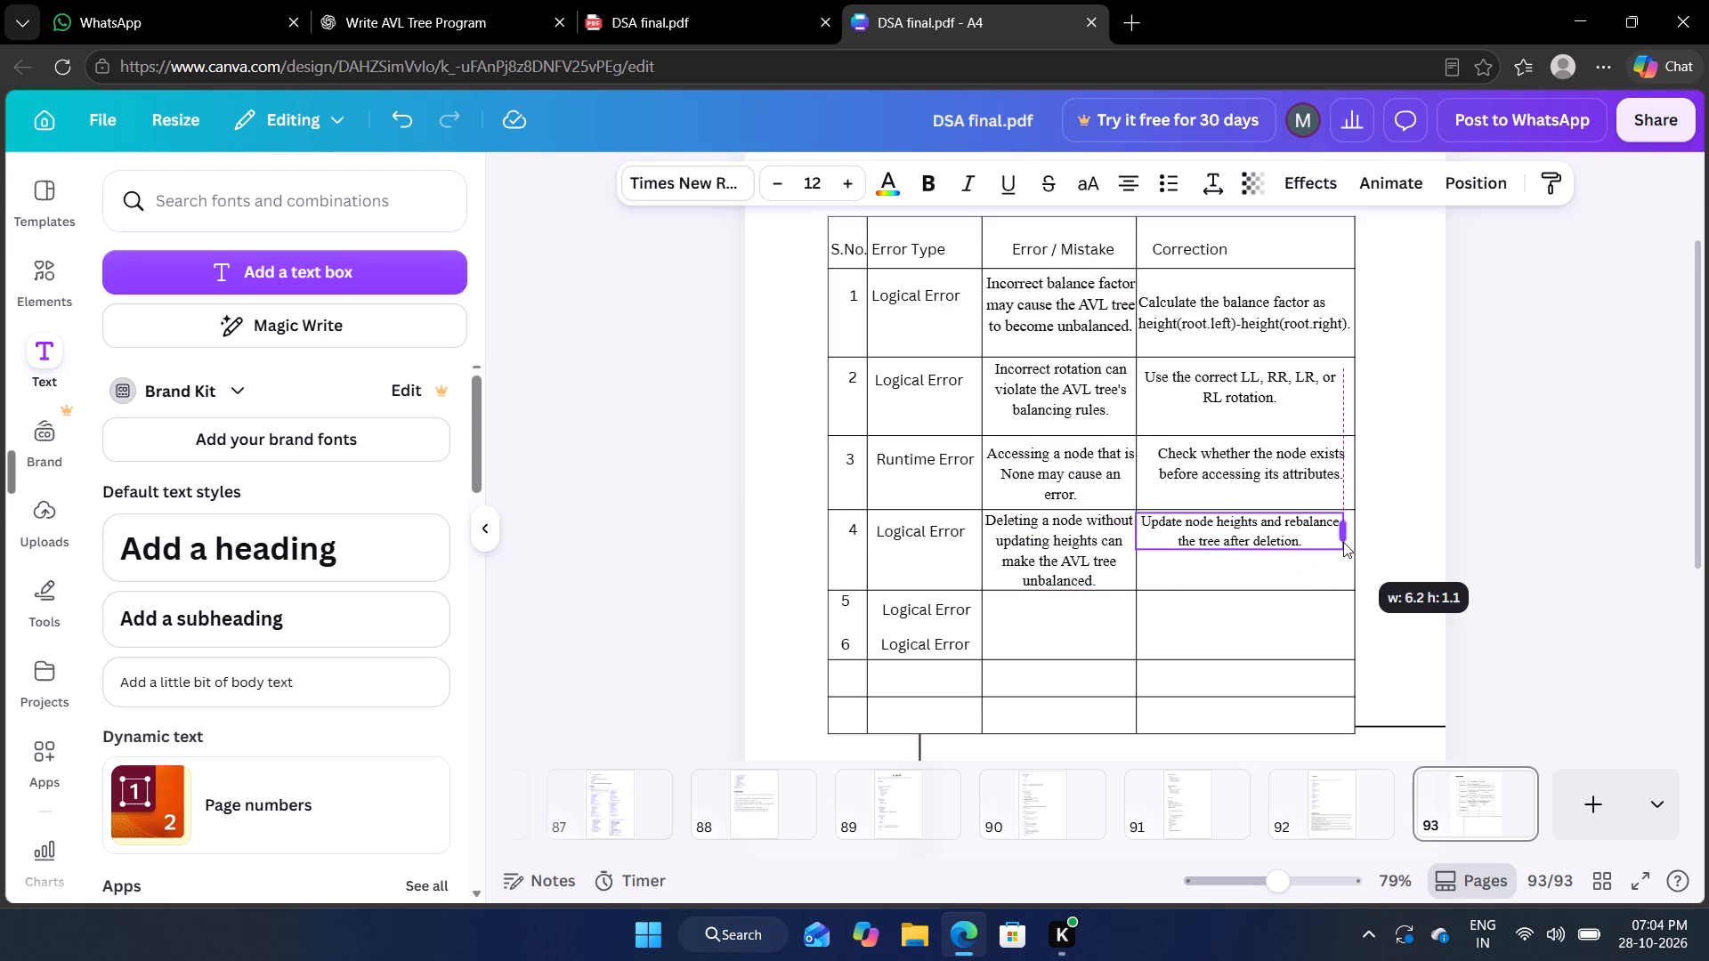
{"action": "left_click_drag", "start_coordinate": [1343, 542], "coordinate": [1354, 543]}
{"action": "left_click", "coordinate": [1497, 553]}
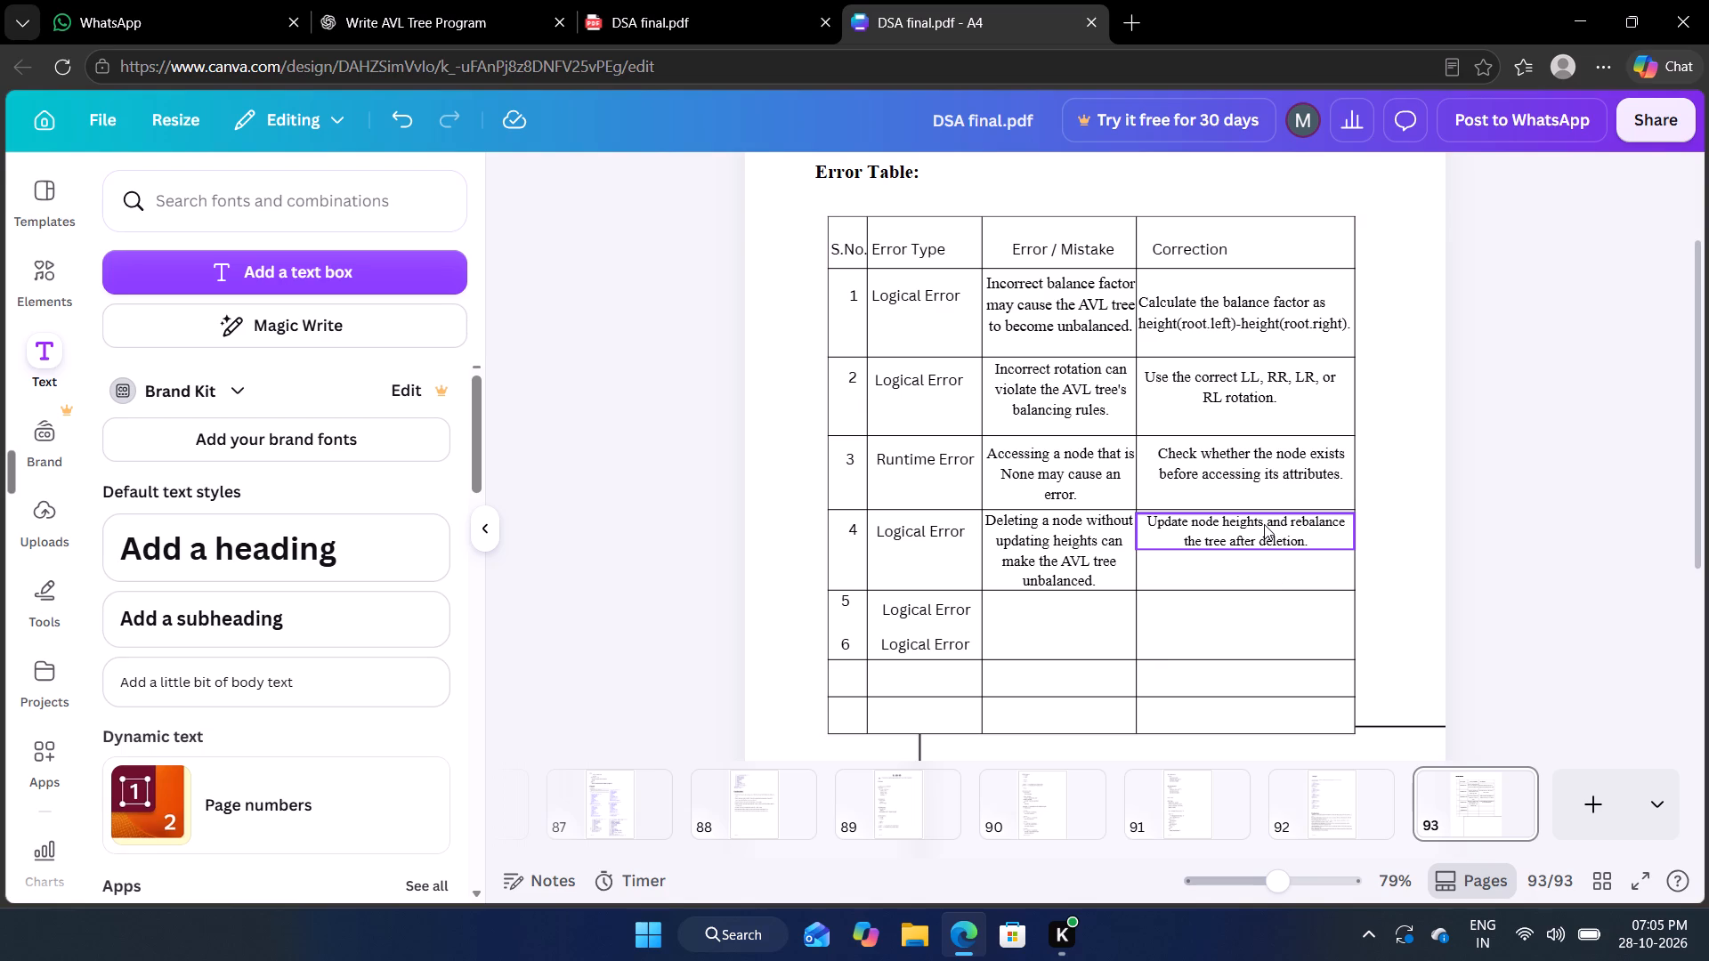
{"action": "left_click_drag", "start_coordinate": [1264, 524], "coordinate": [1254, 538]}
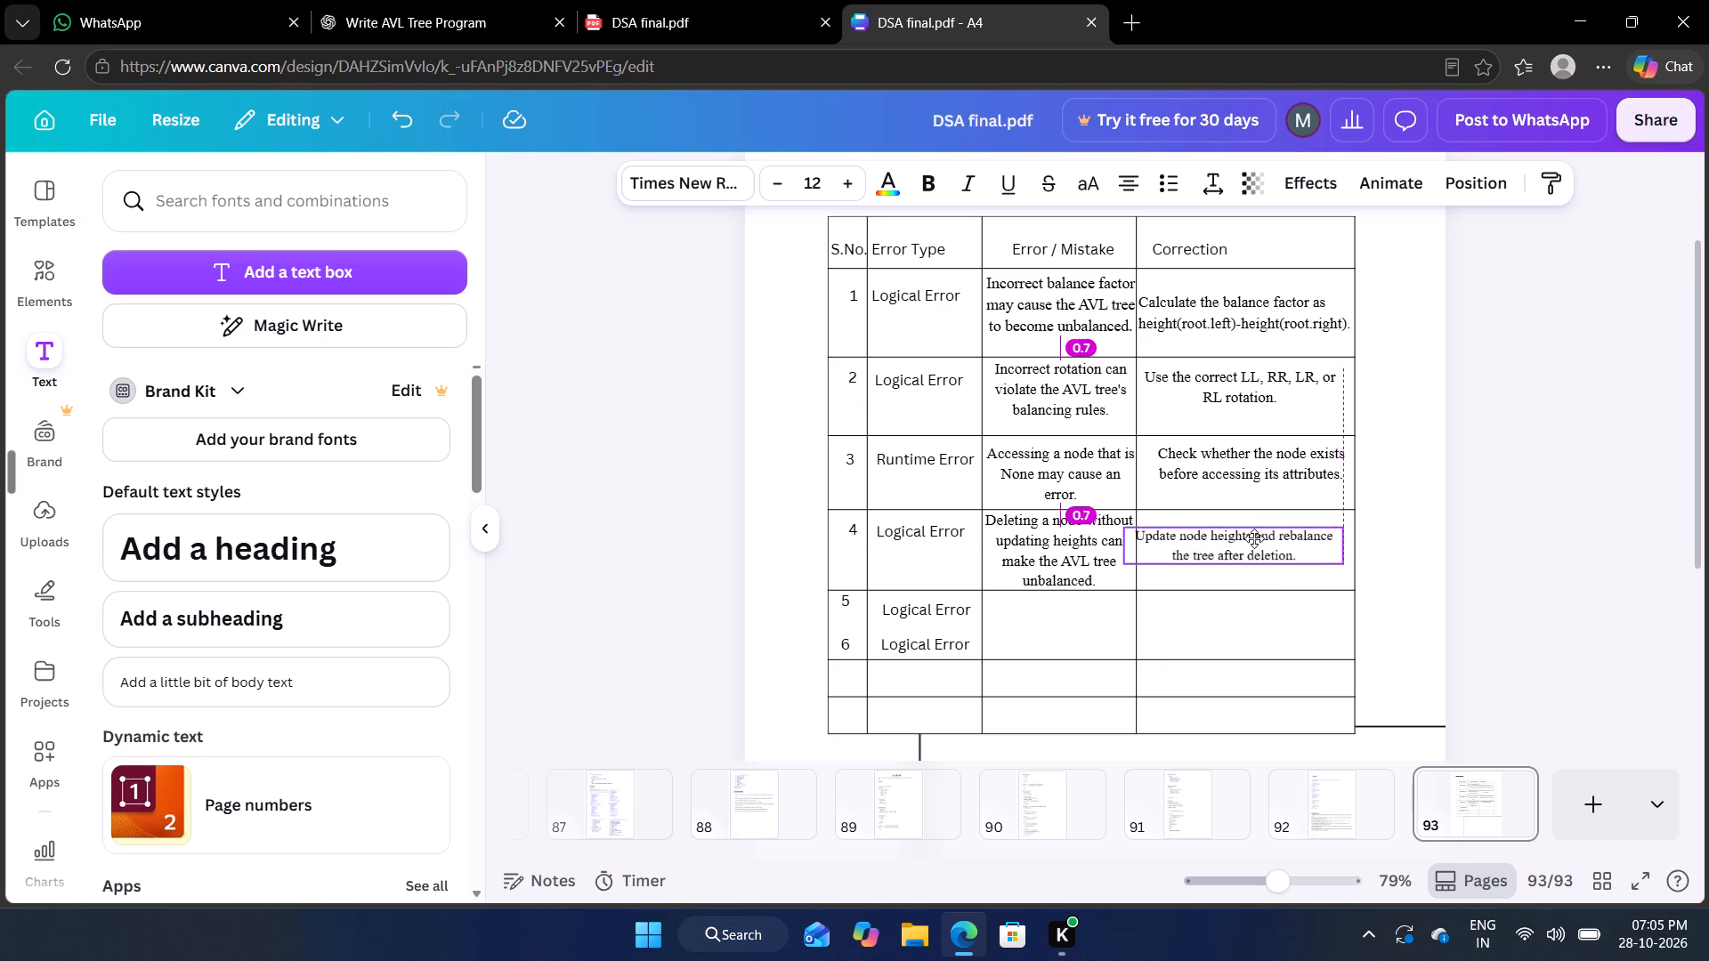
{"action": "left_click_drag", "start_coordinate": [1254, 538], "coordinate": [1257, 534]}
{"action": "left_click", "coordinate": [1552, 592]}
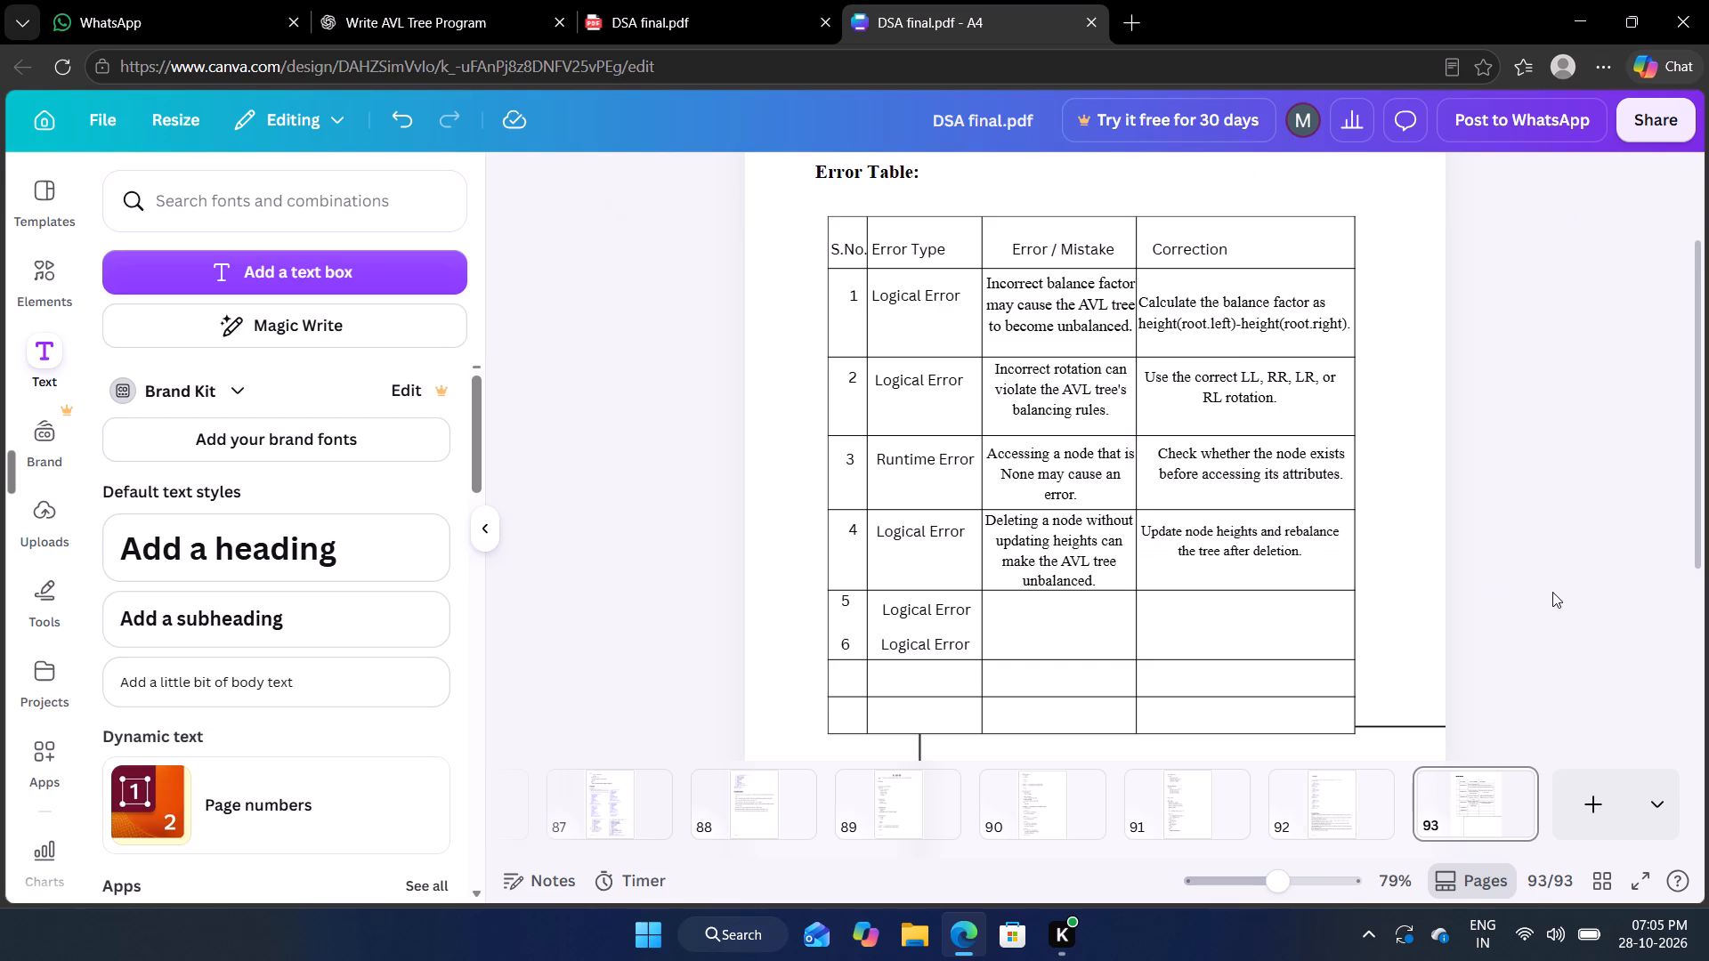
{"action": "left_click", "coordinate": [1283, 537]}
{"action": "left_click", "coordinate": [854, 182]}
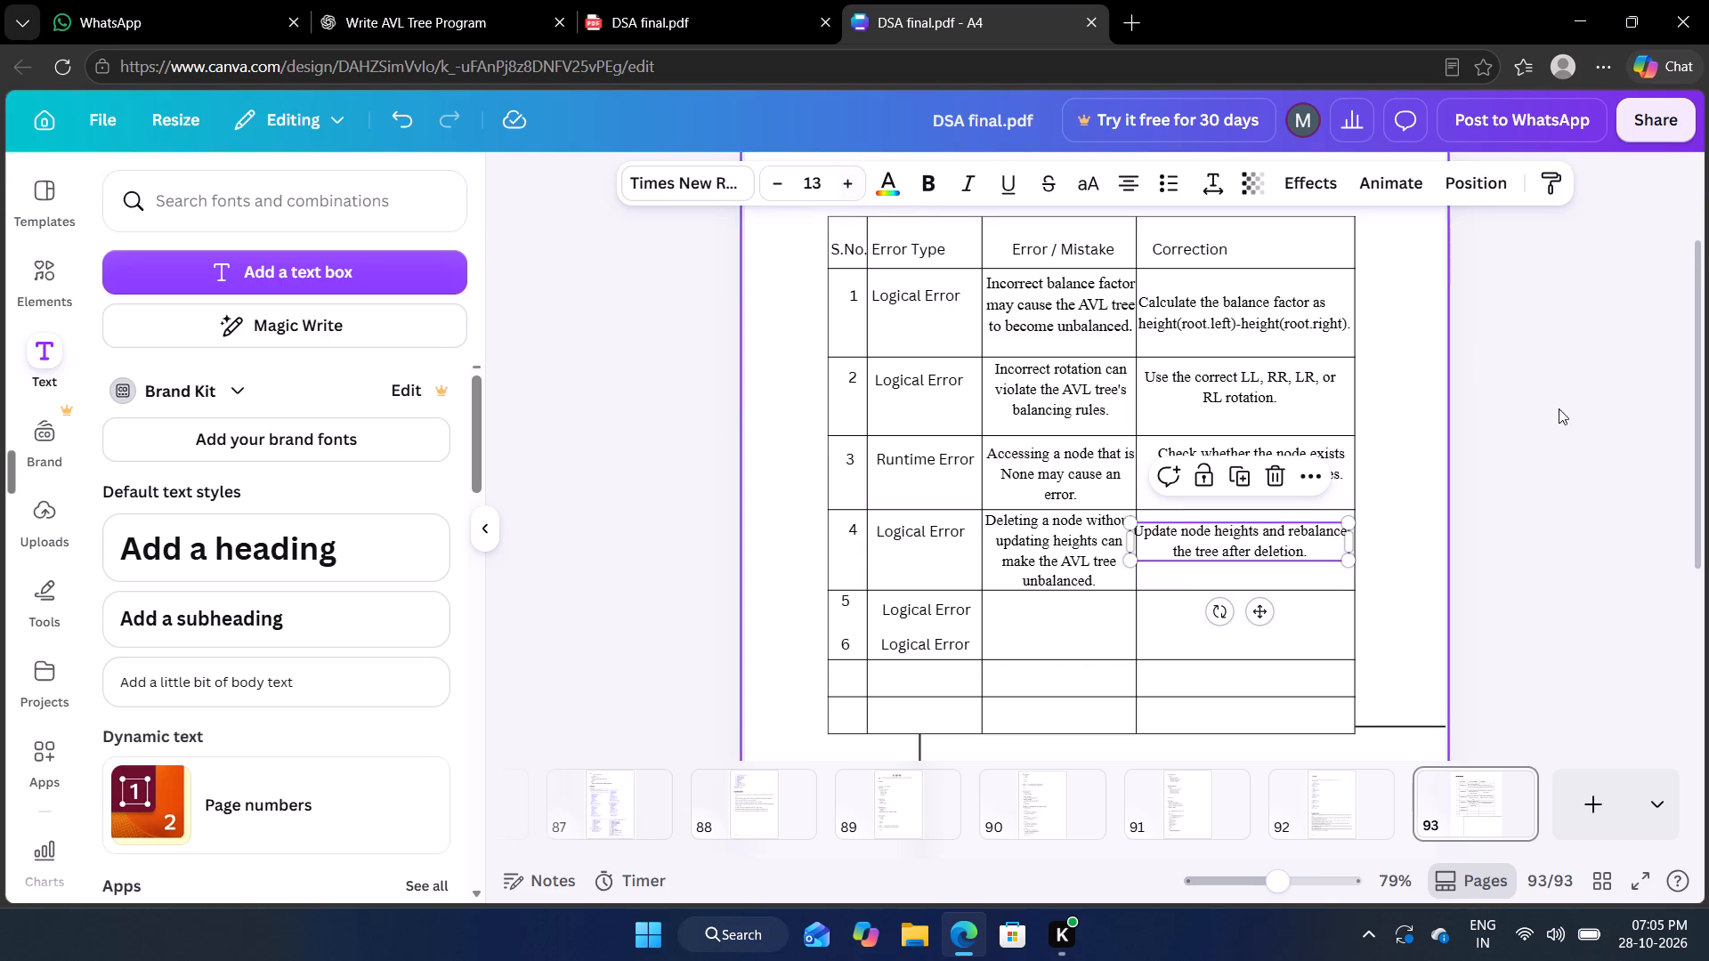
{"action": "left_click", "coordinate": [1574, 420]}
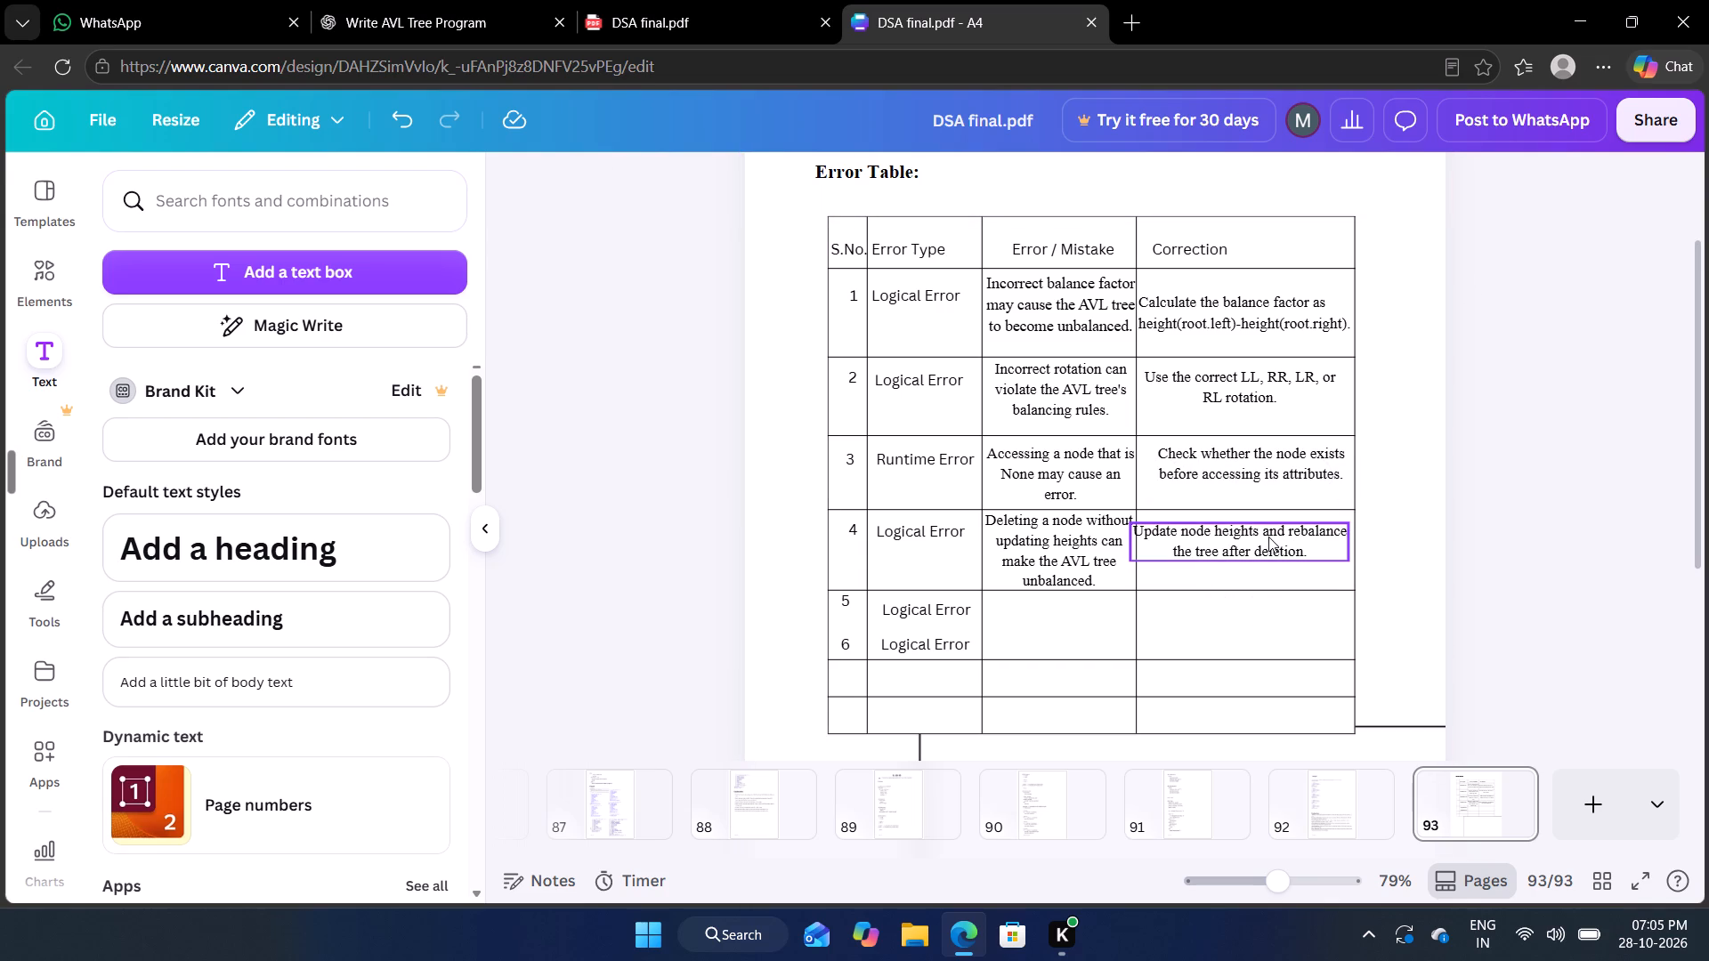
{"action": "left_click_drag", "start_coordinate": [1270, 537], "coordinate": [1280, 534]}
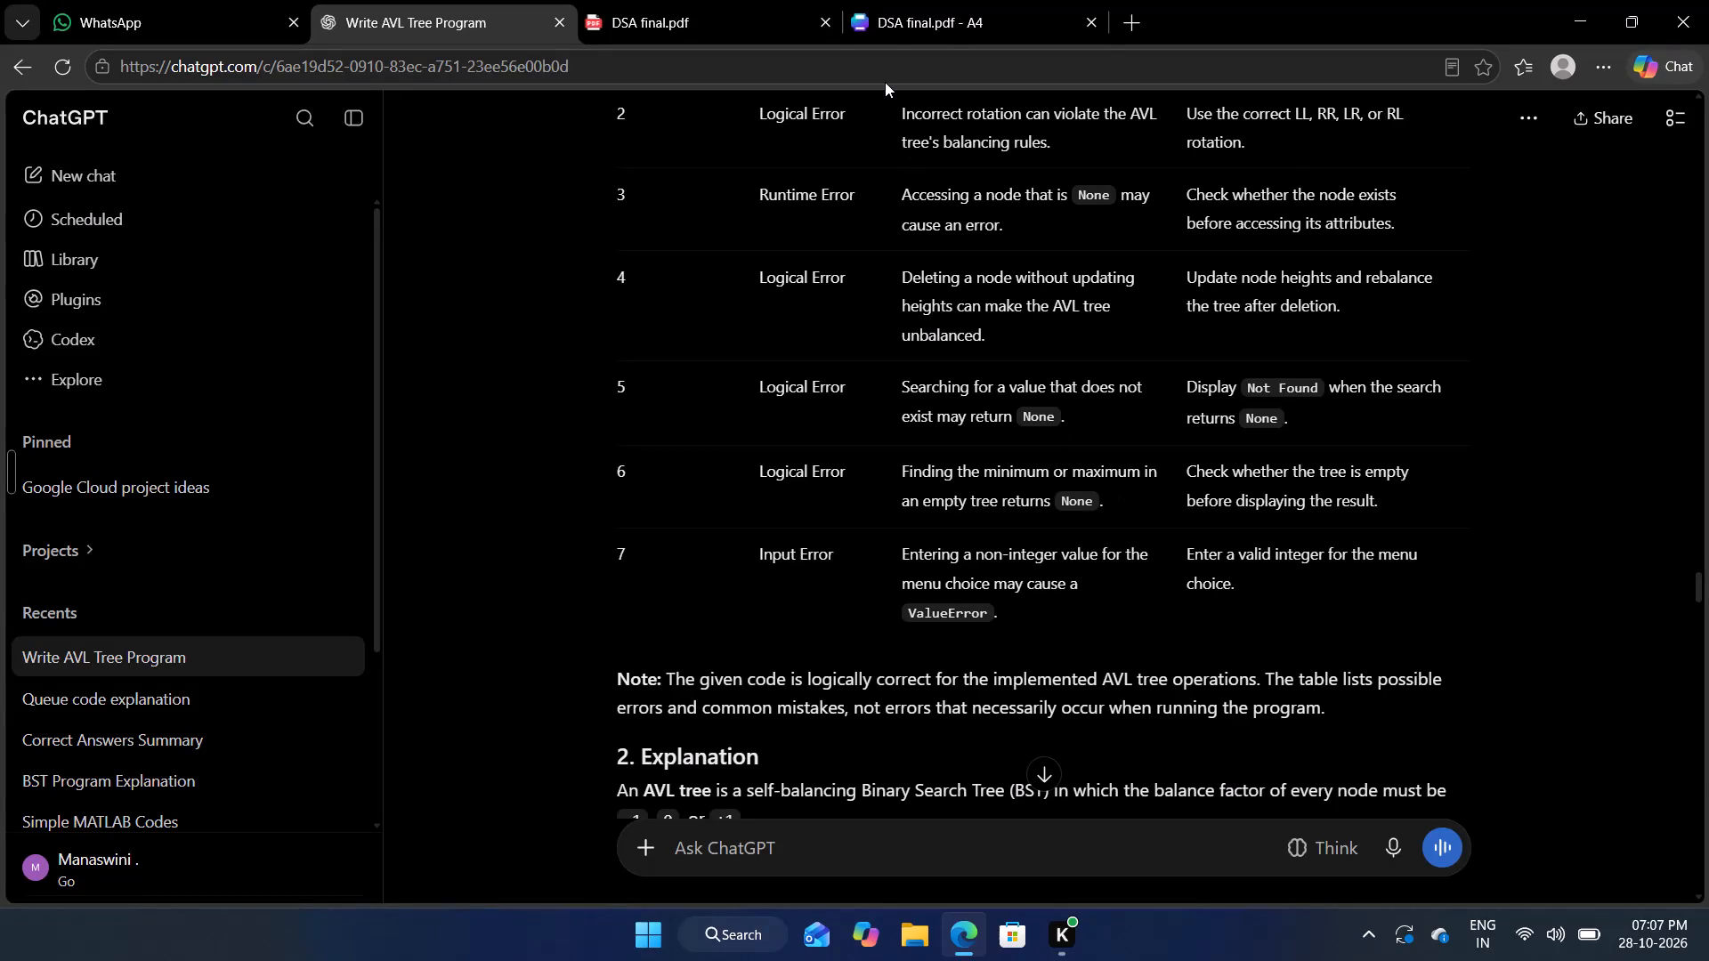
{"action": "left_click", "coordinate": [972, 0]}
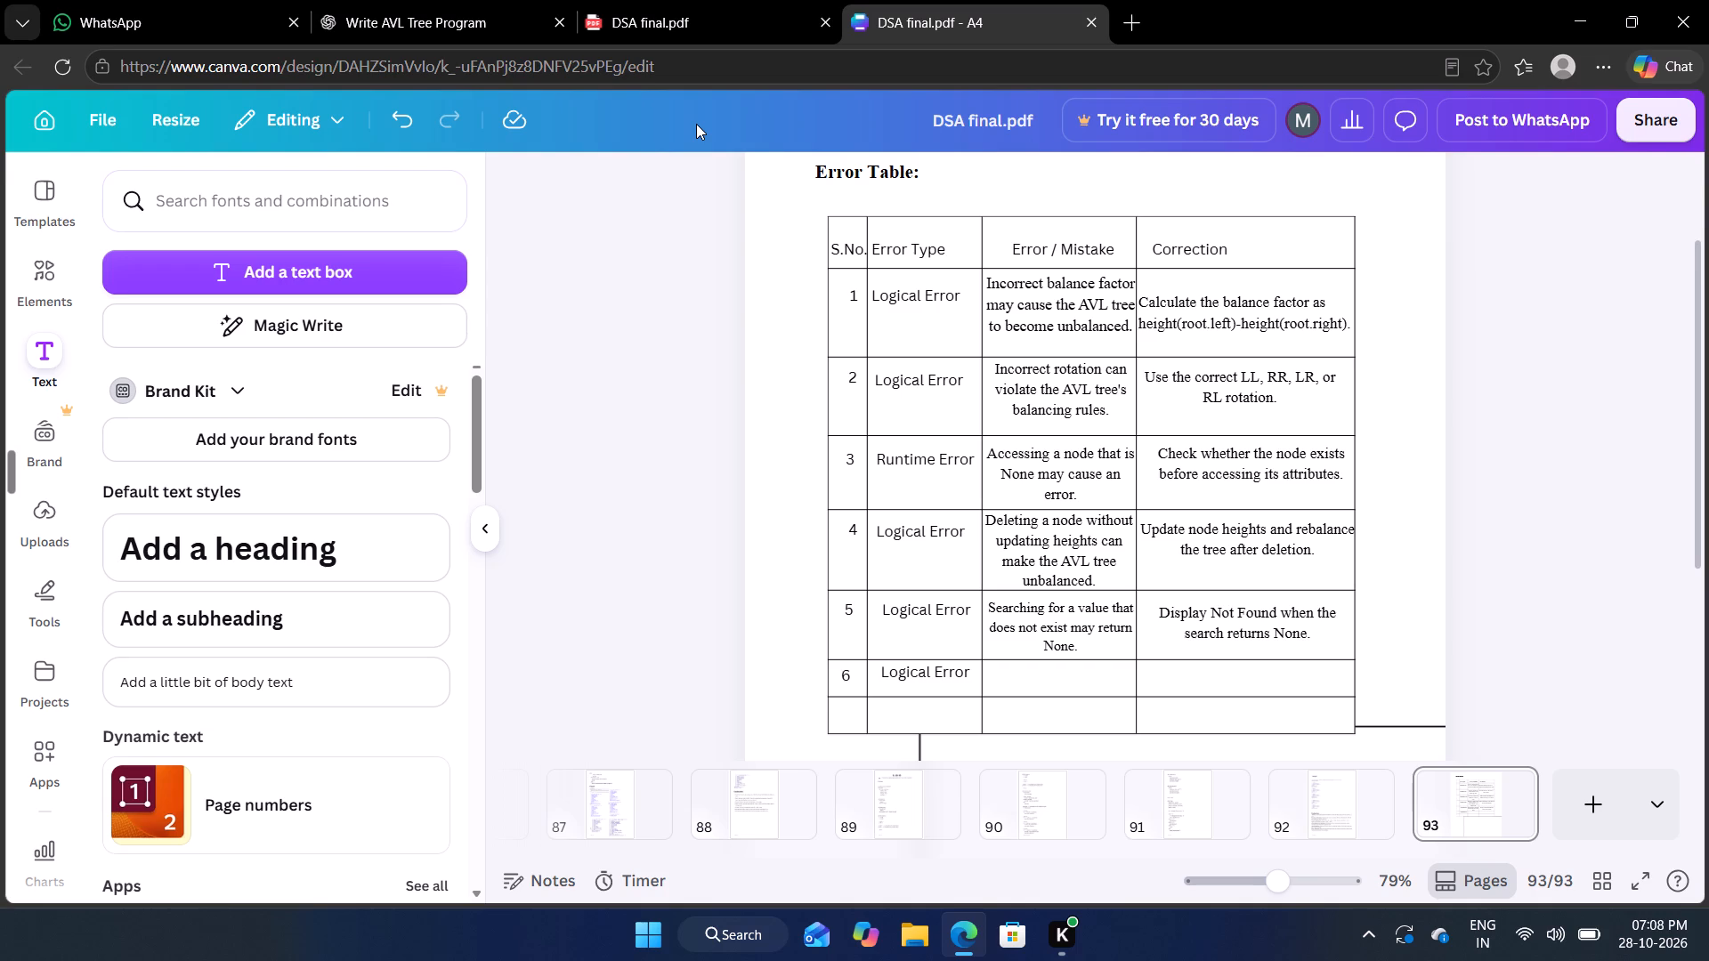
{"action": "left_click", "coordinate": [696, 124]}
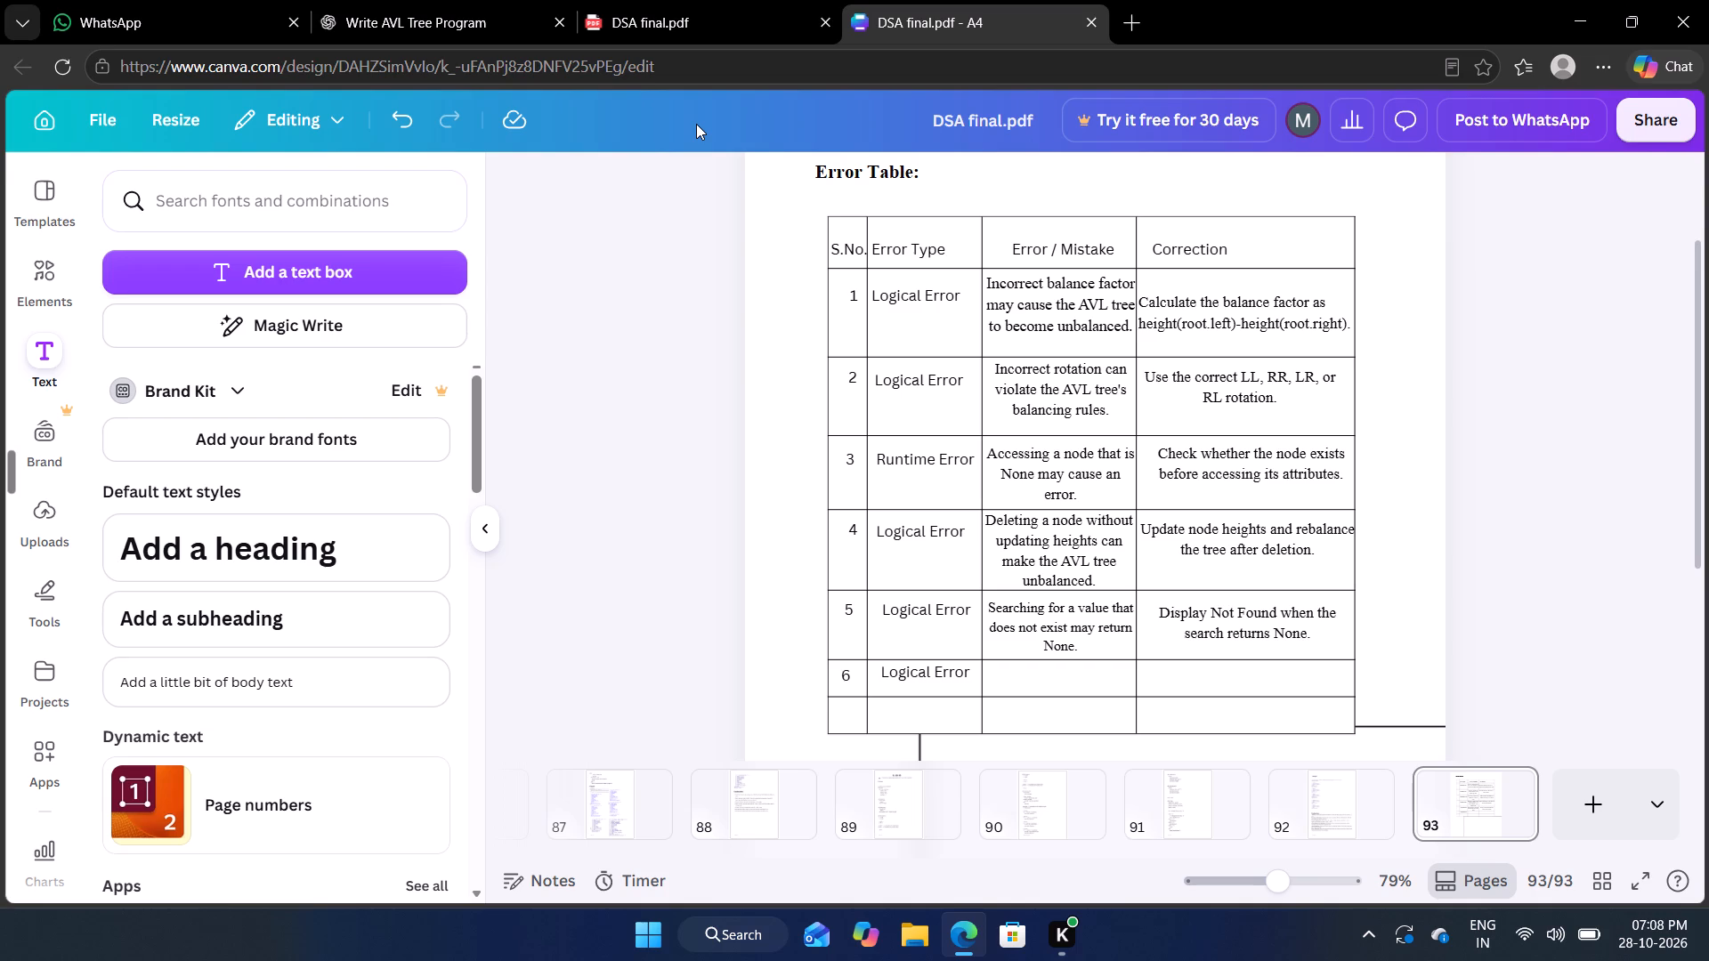
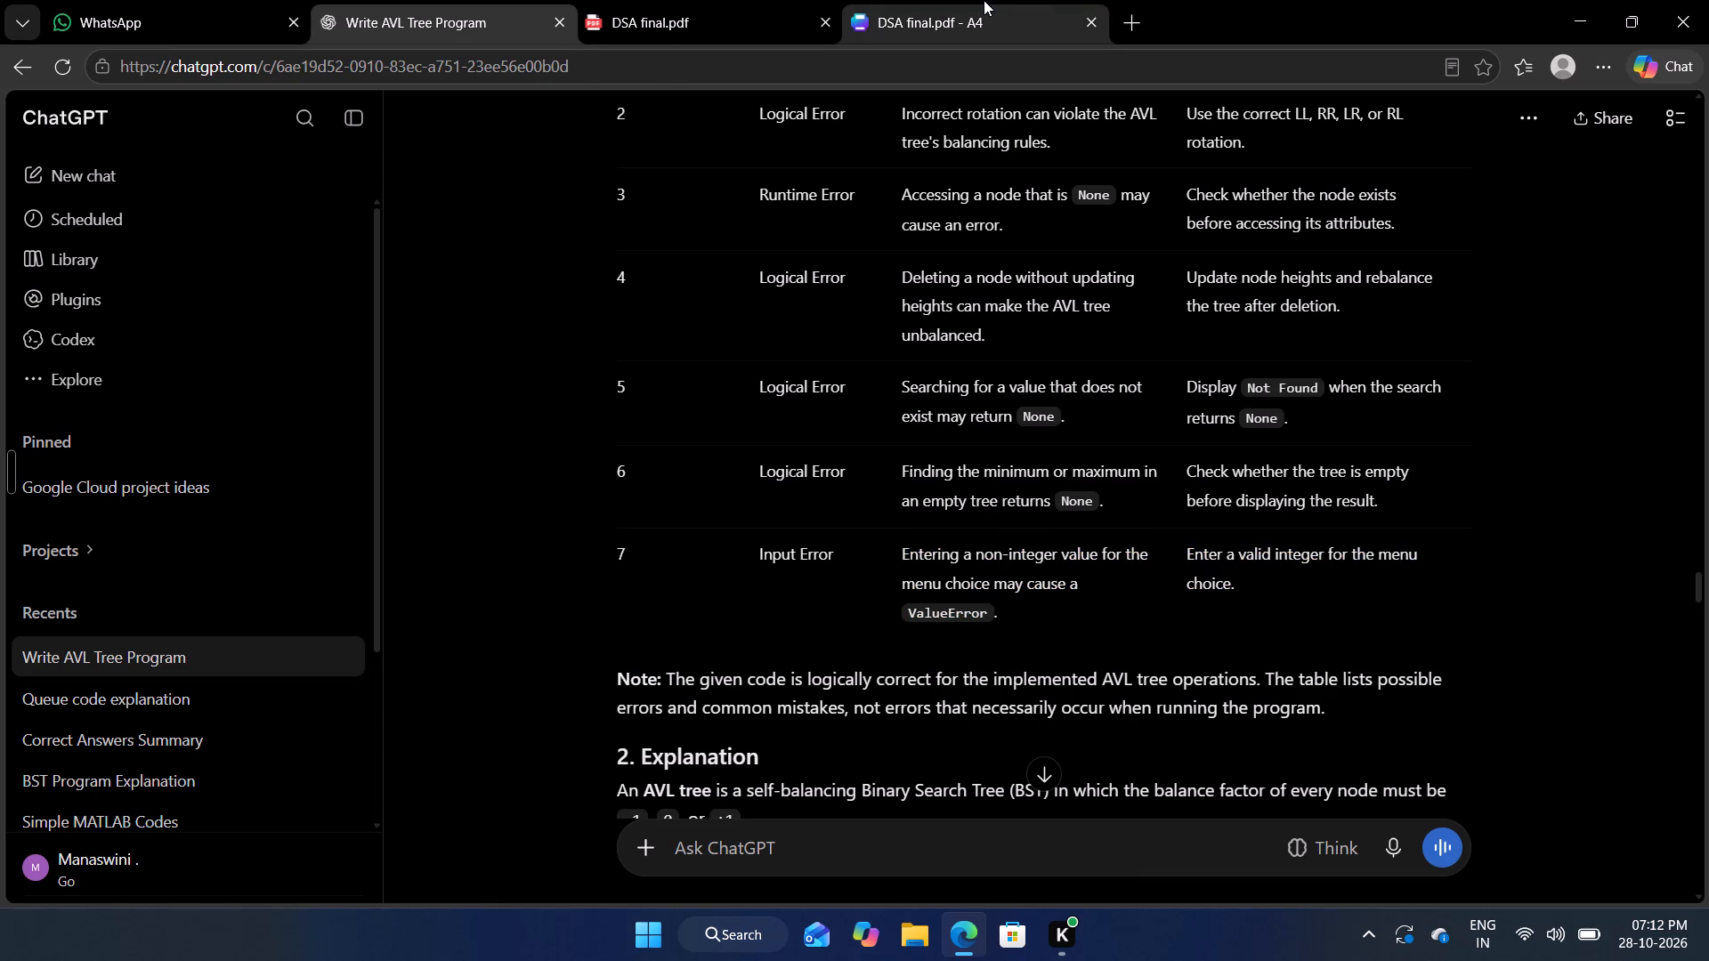
{"action": "left_click", "coordinate": [984, 0]}
Add the copied Correction text as a new text box in row 6's Correction cell, narrowed to the column width.
{"action": "left_click", "coordinate": [440, 274]}
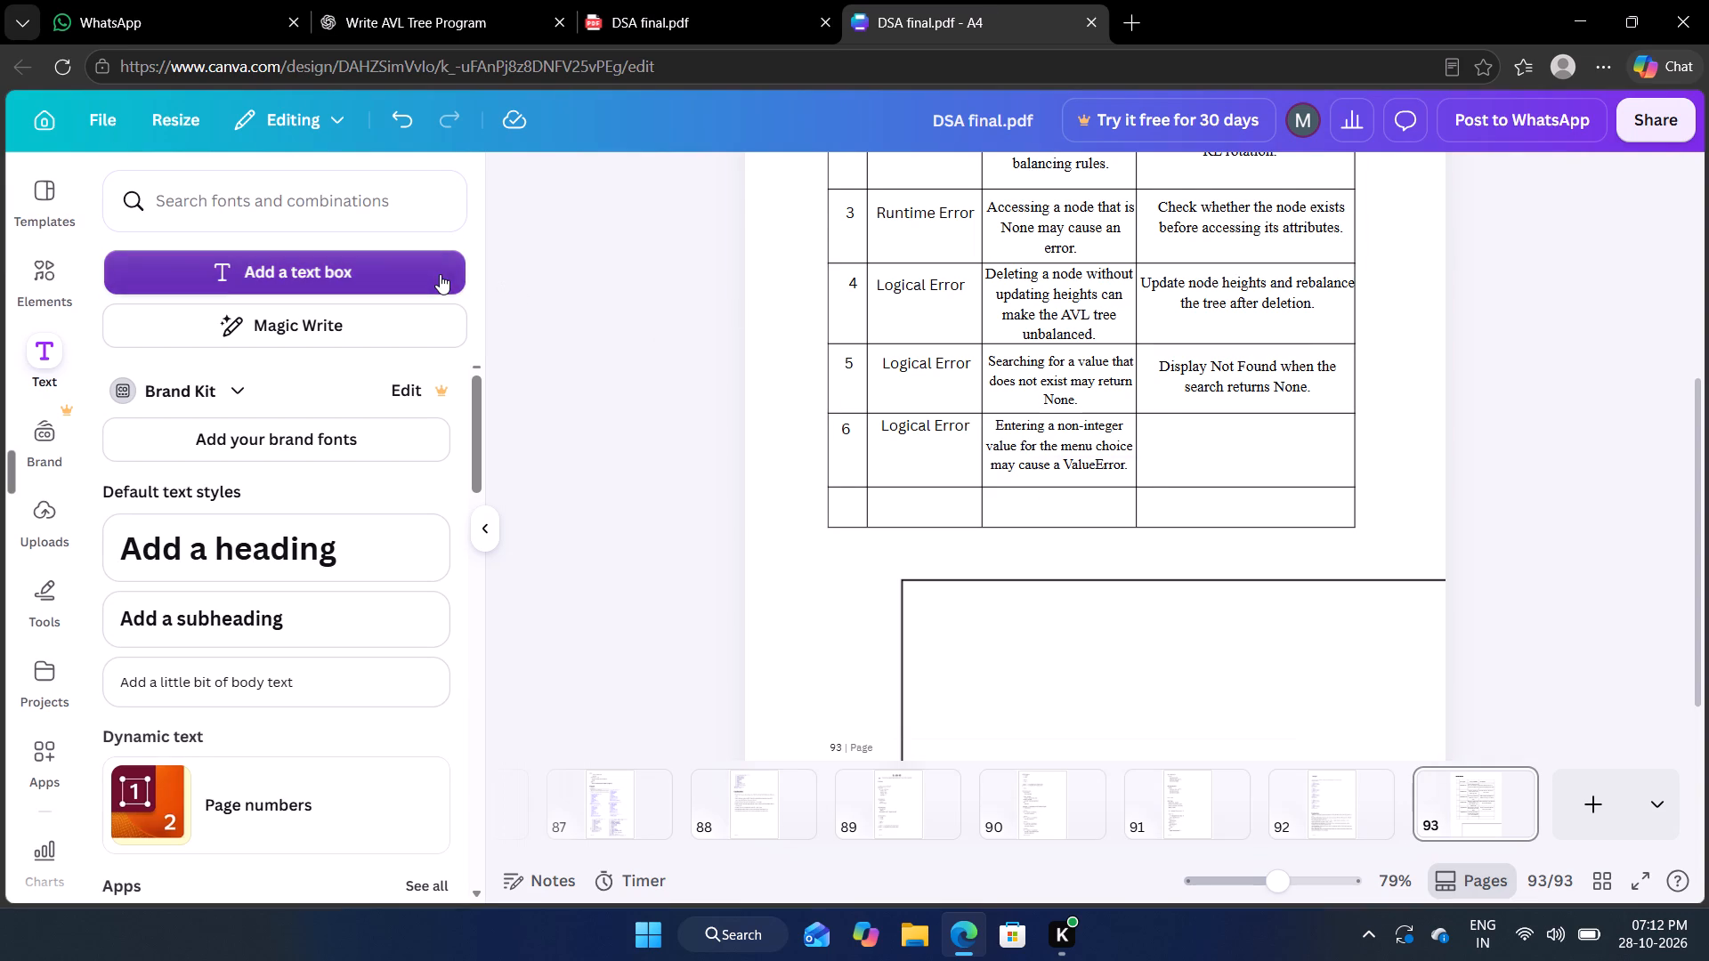
{"action": "key", "text": "BackSpace"}
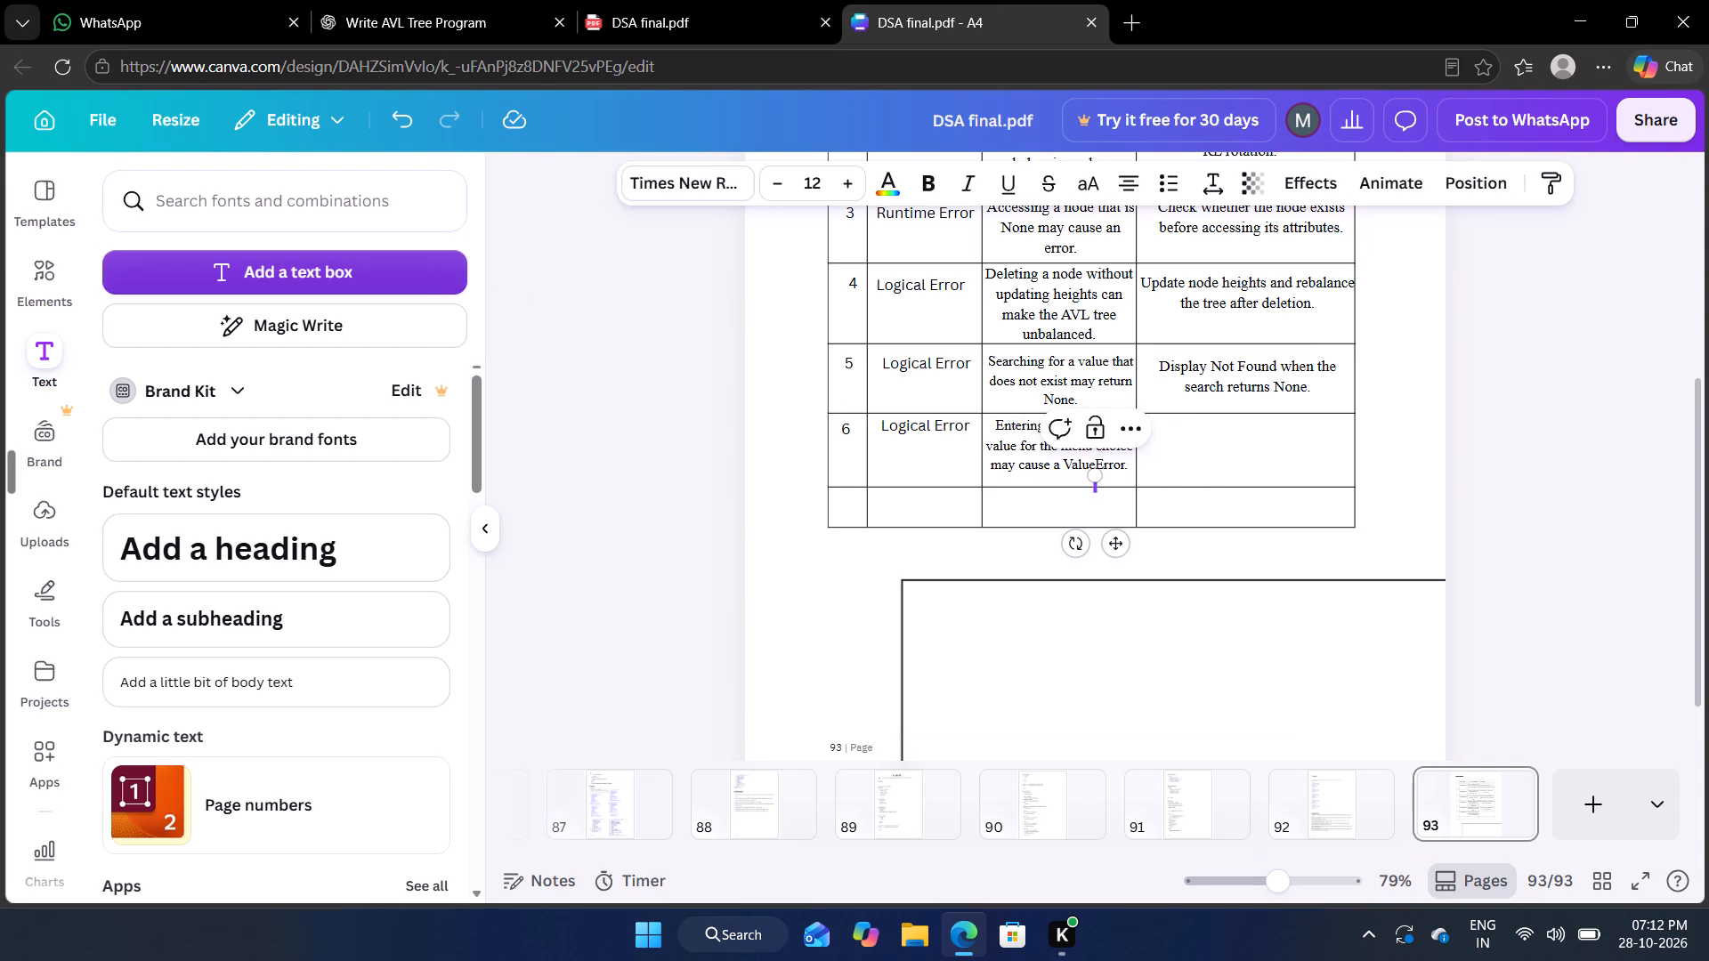
{"action": "key", "text": "ctrl+v"}
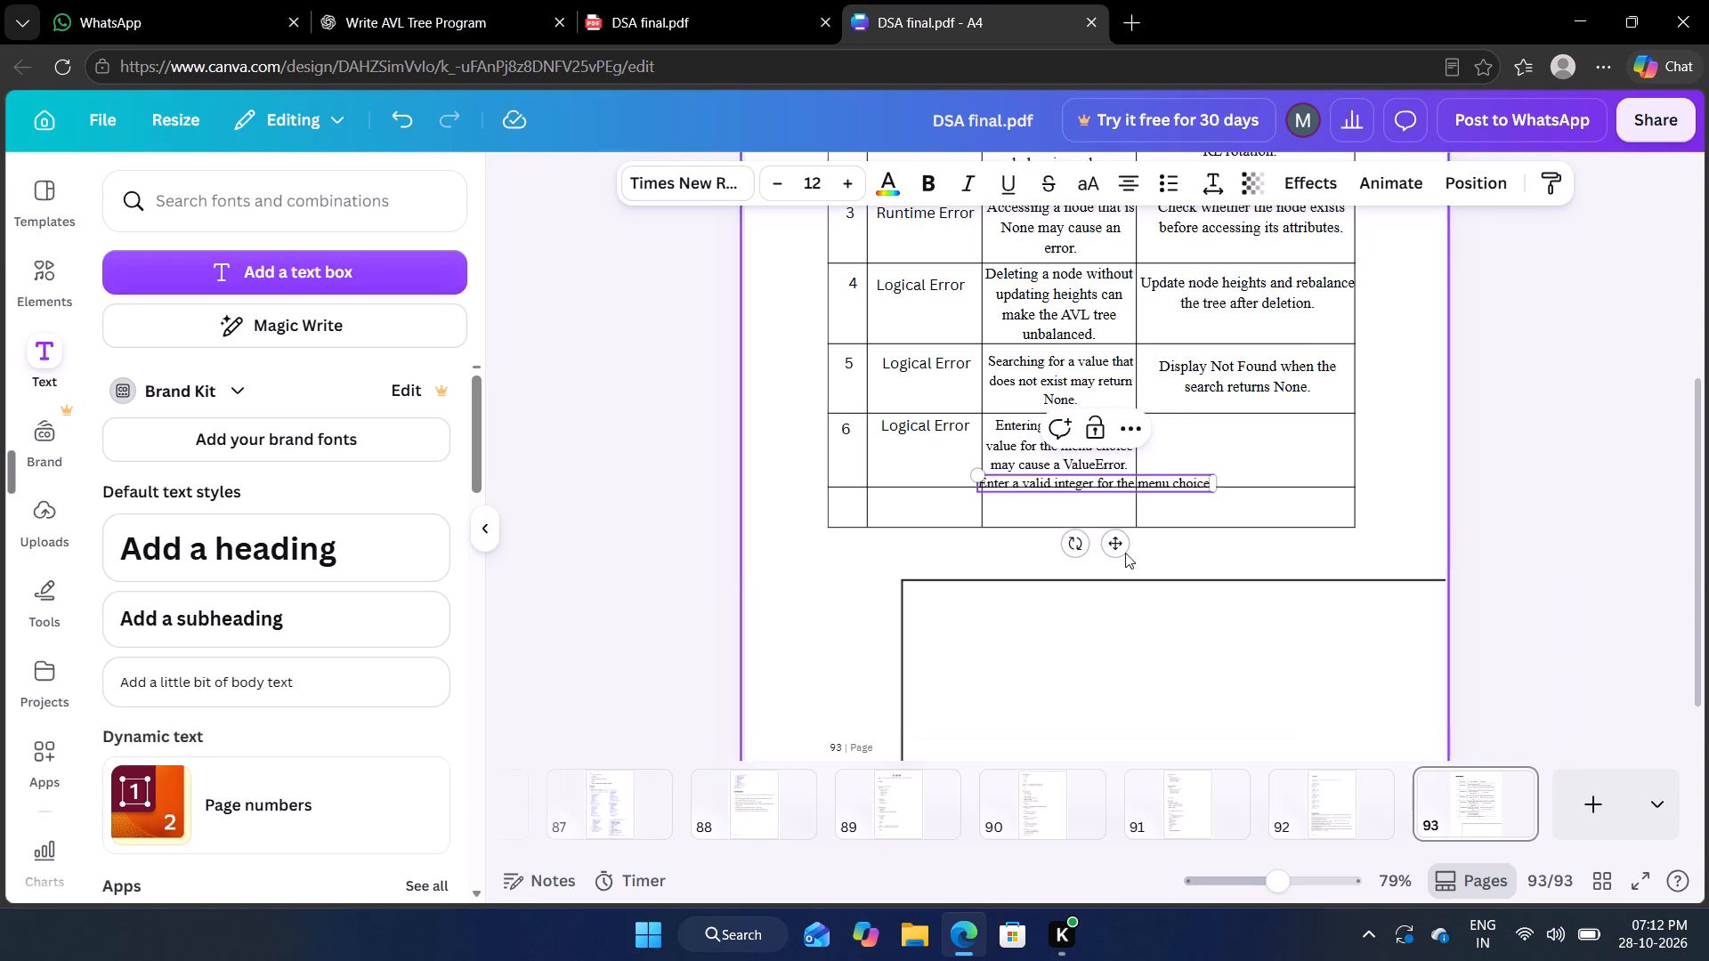
{"action": "left_click_drag", "start_coordinate": [1122, 545], "coordinate": [1290, 498]}
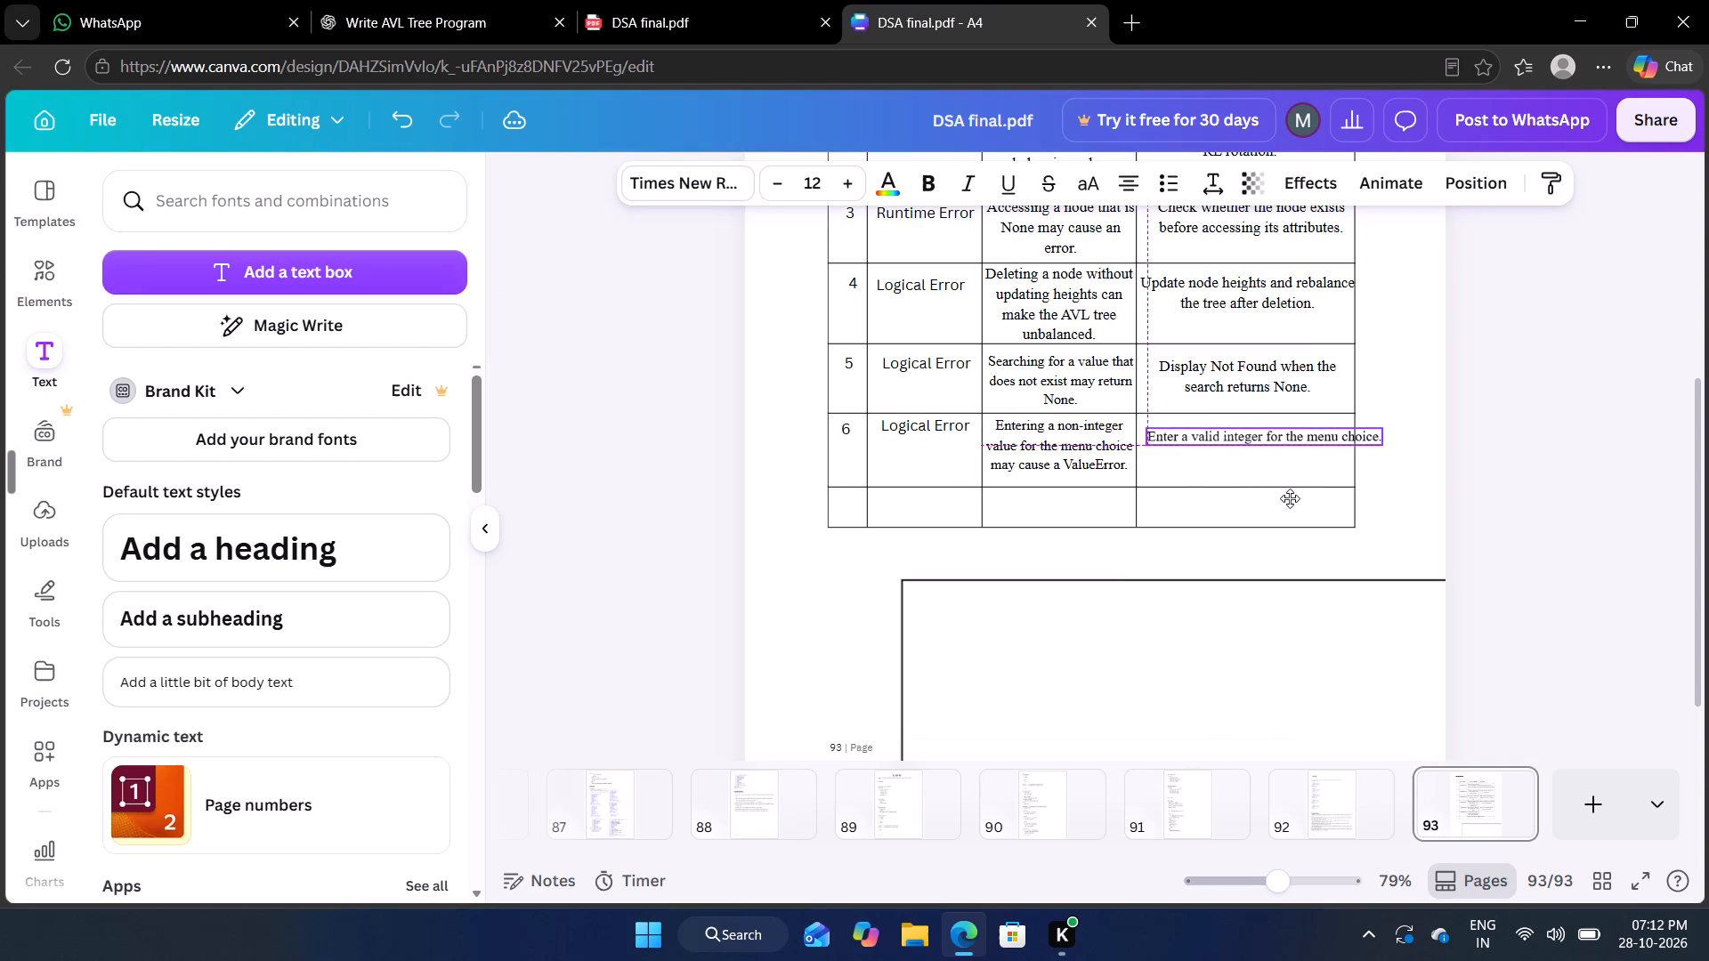
{"action": "left_click_drag", "start_coordinate": [1290, 498], "coordinate": [1284, 497]}
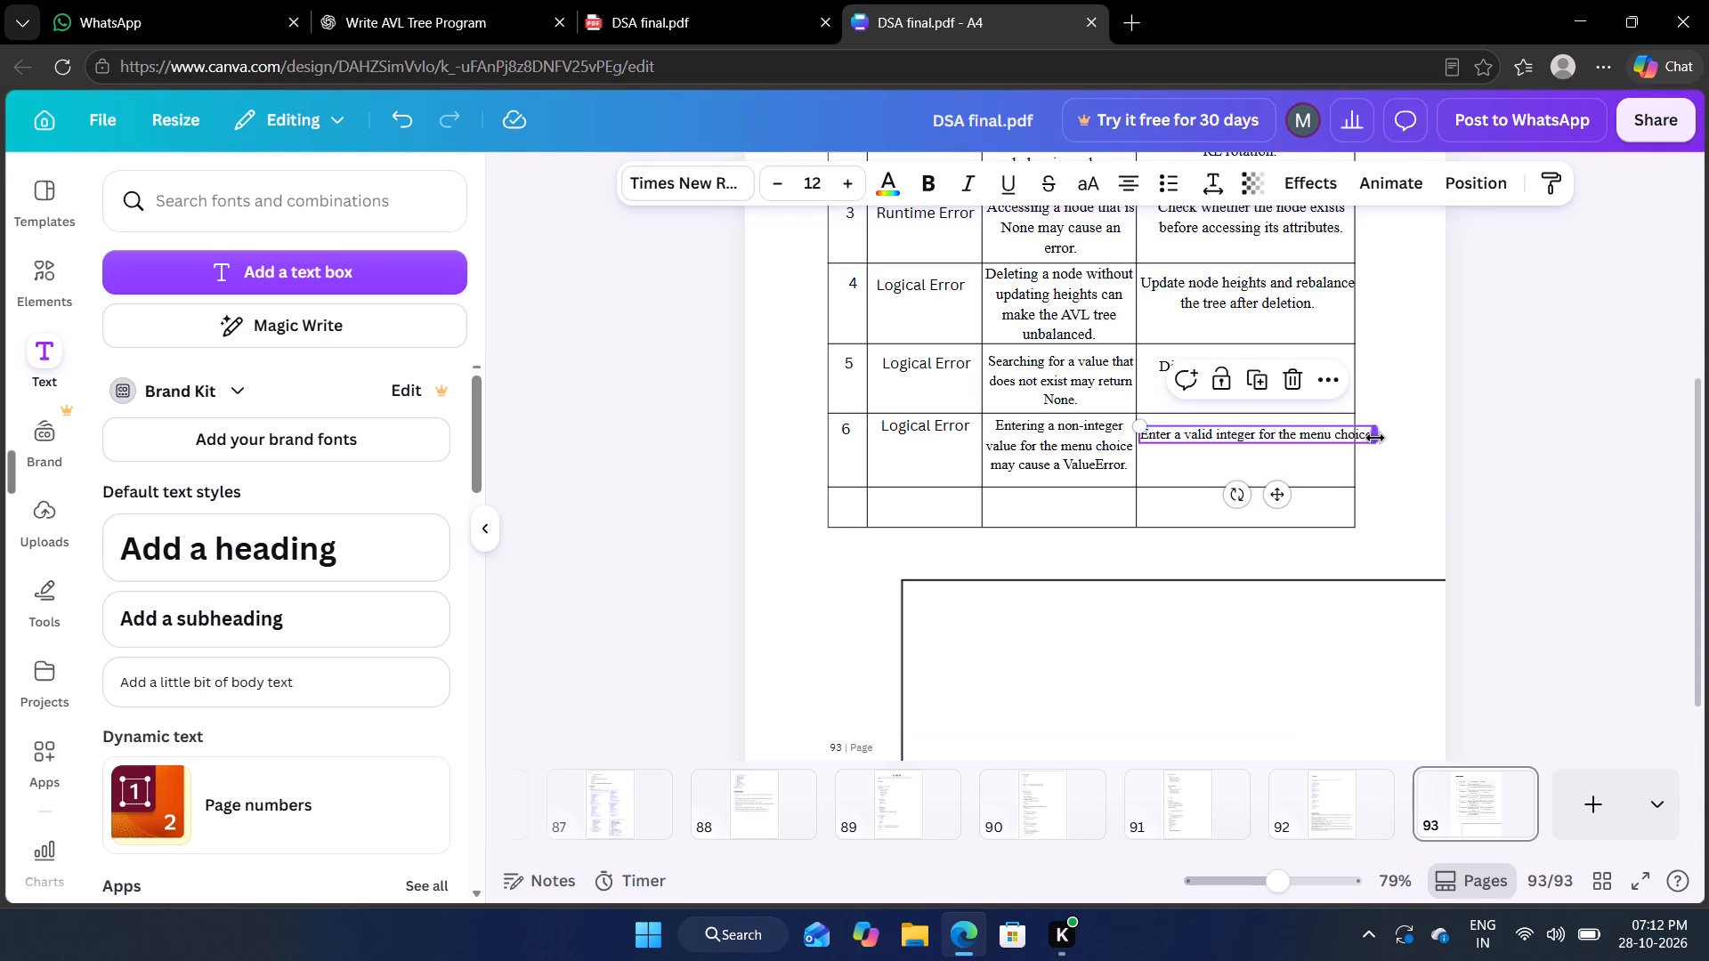
{"action": "left_click_drag", "start_coordinate": [1375, 438], "coordinate": [1356, 440]}
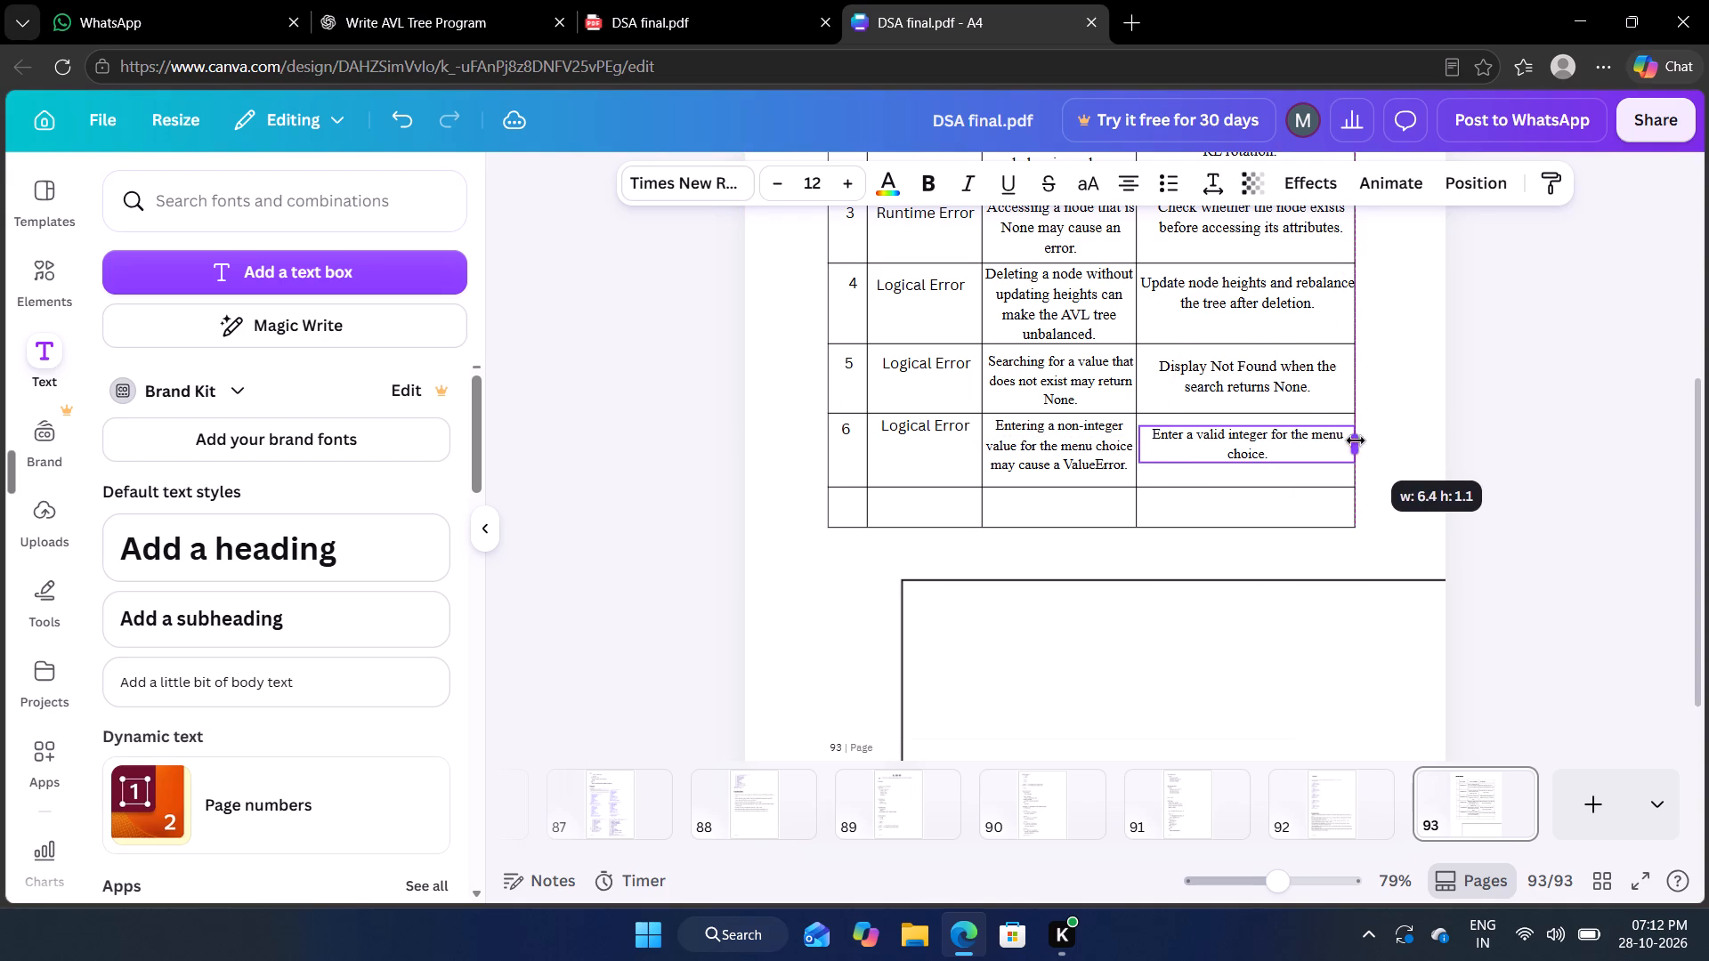
{"action": "left_click", "coordinate": [1521, 501]}
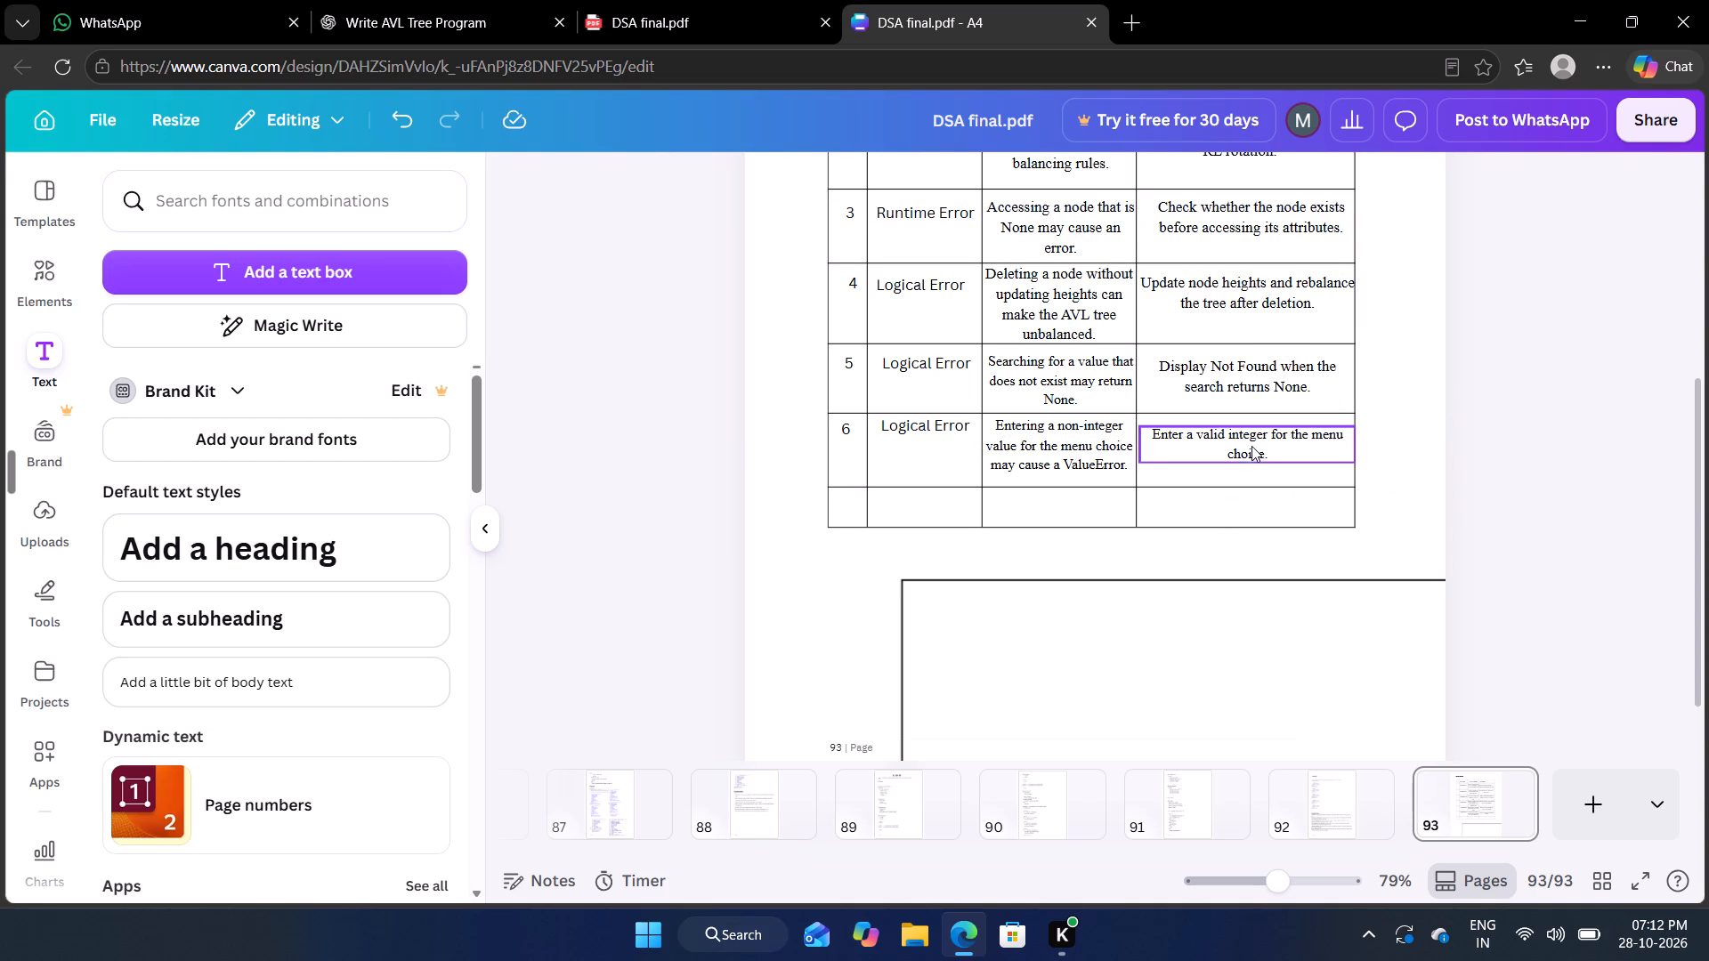
Set row 6's Correction text to size 13.
{"action": "left_click", "coordinate": [1250, 444]}
{"action": "left_click", "coordinate": [854, 174]}
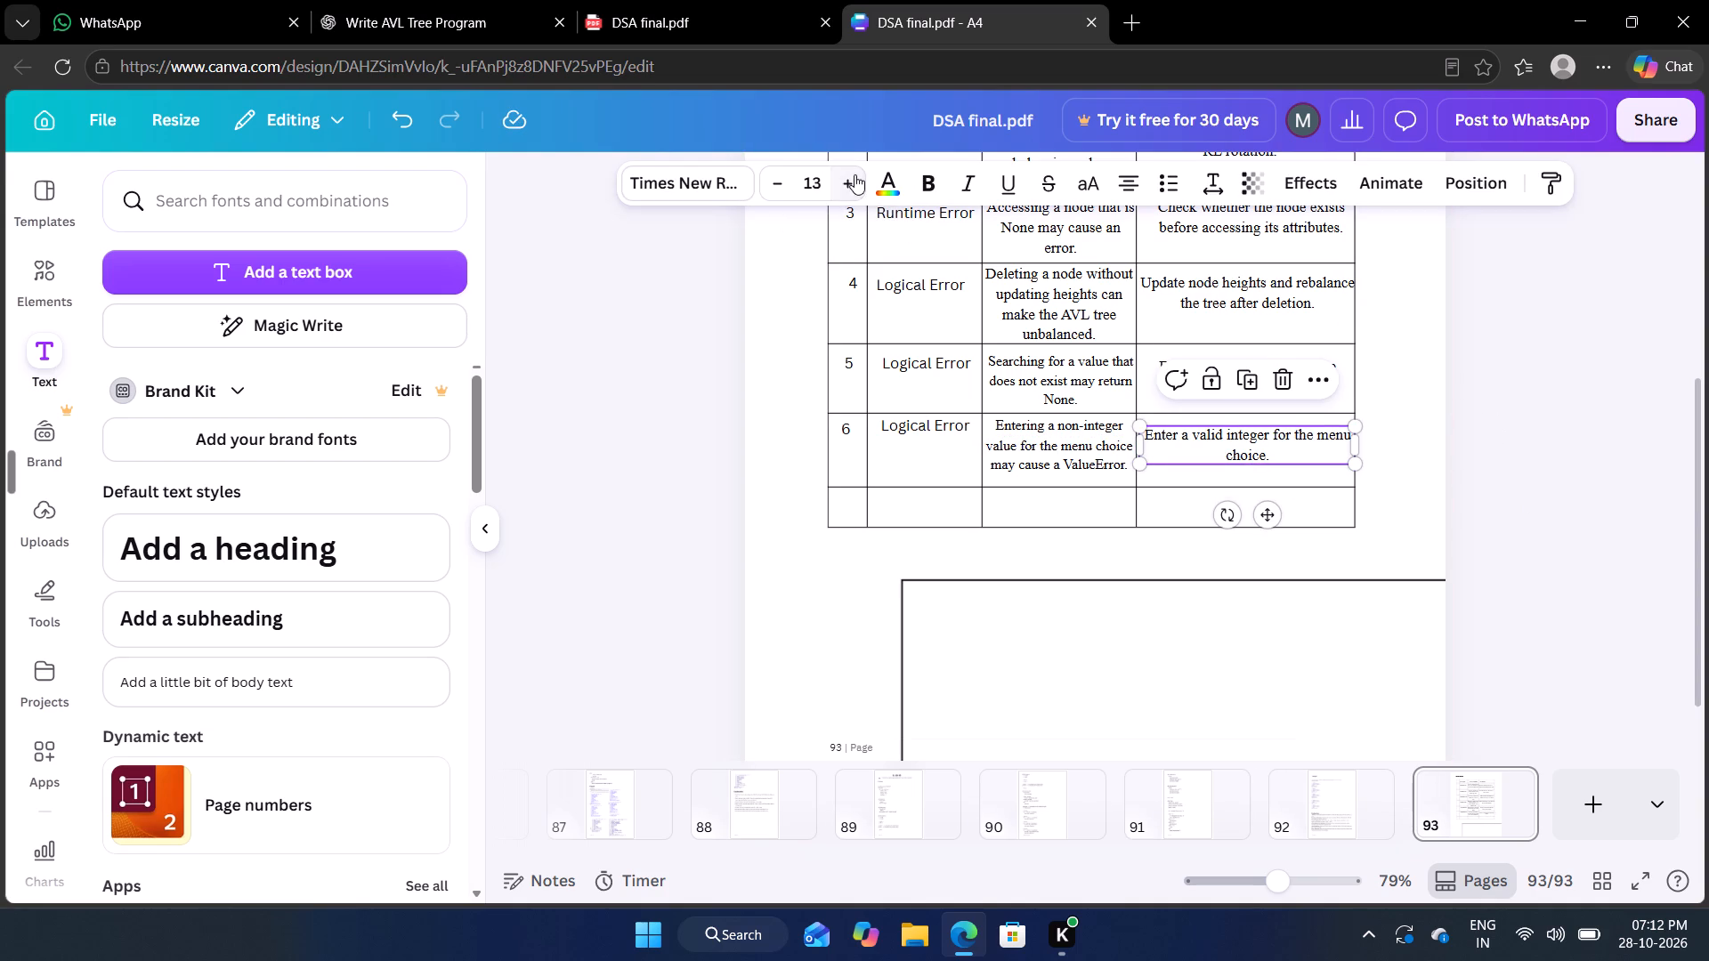
{"action": "left_click", "coordinate": [1486, 482]}
Set row 6's Error / Mistake text about the non-integer menu choice to size 13.
{"action": "left_click", "coordinate": [1089, 449]}
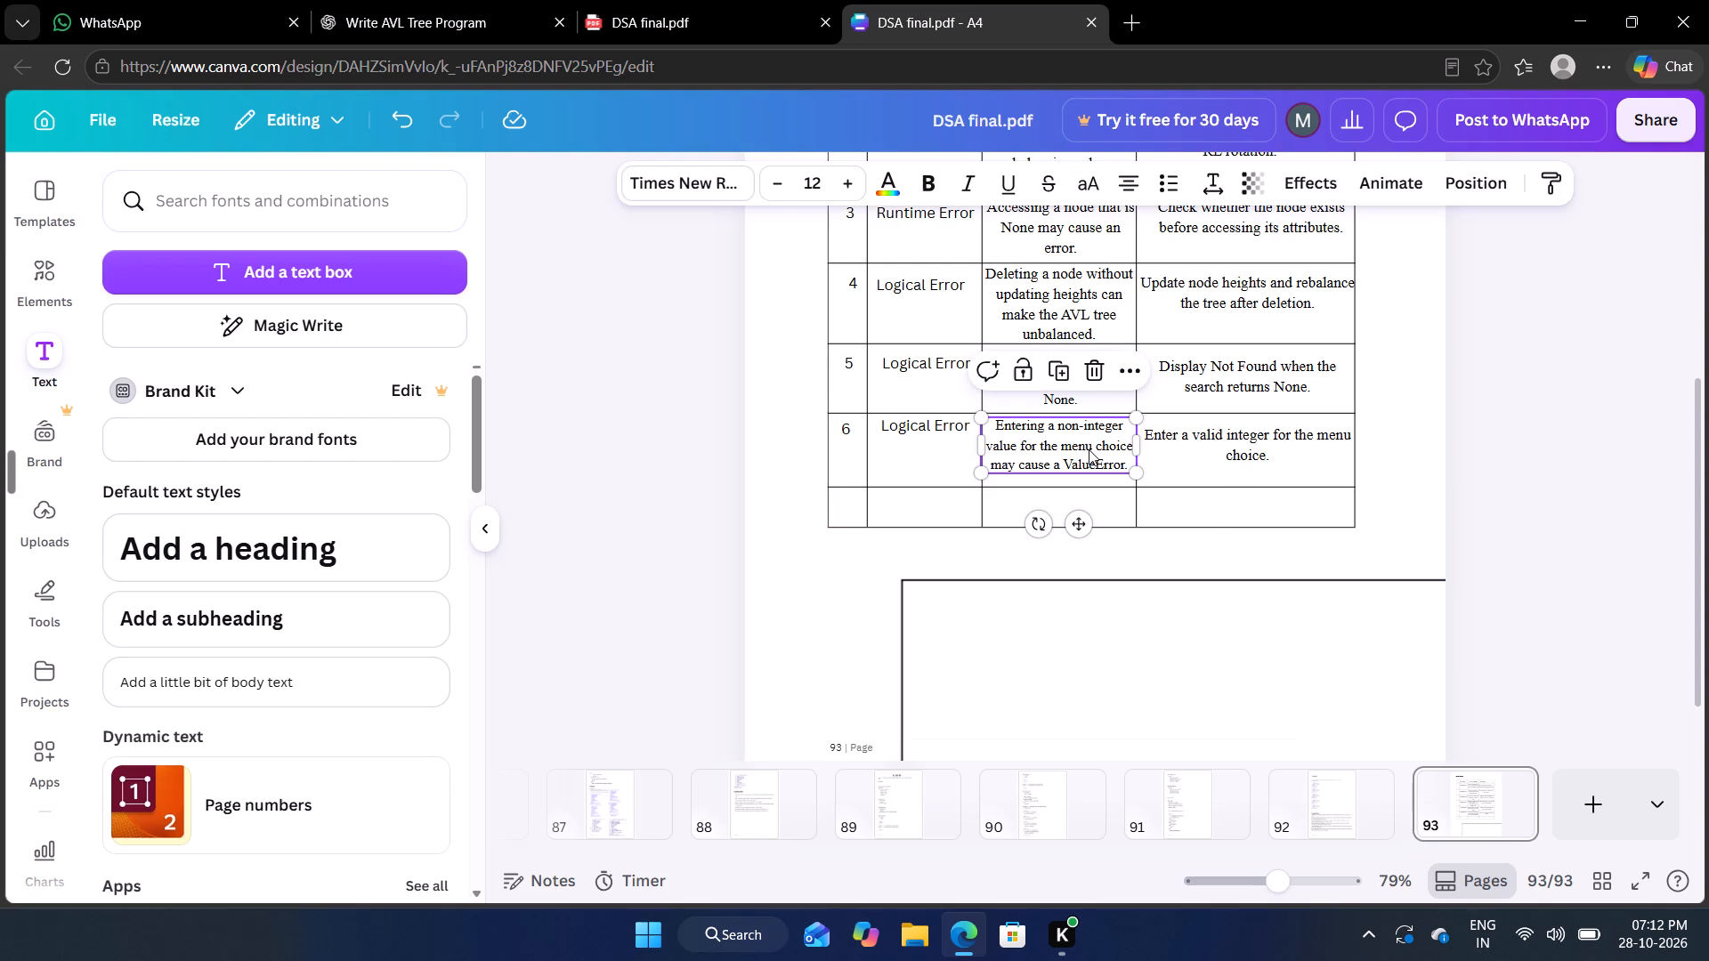
{"action": "left_click", "coordinate": [846, 192]}
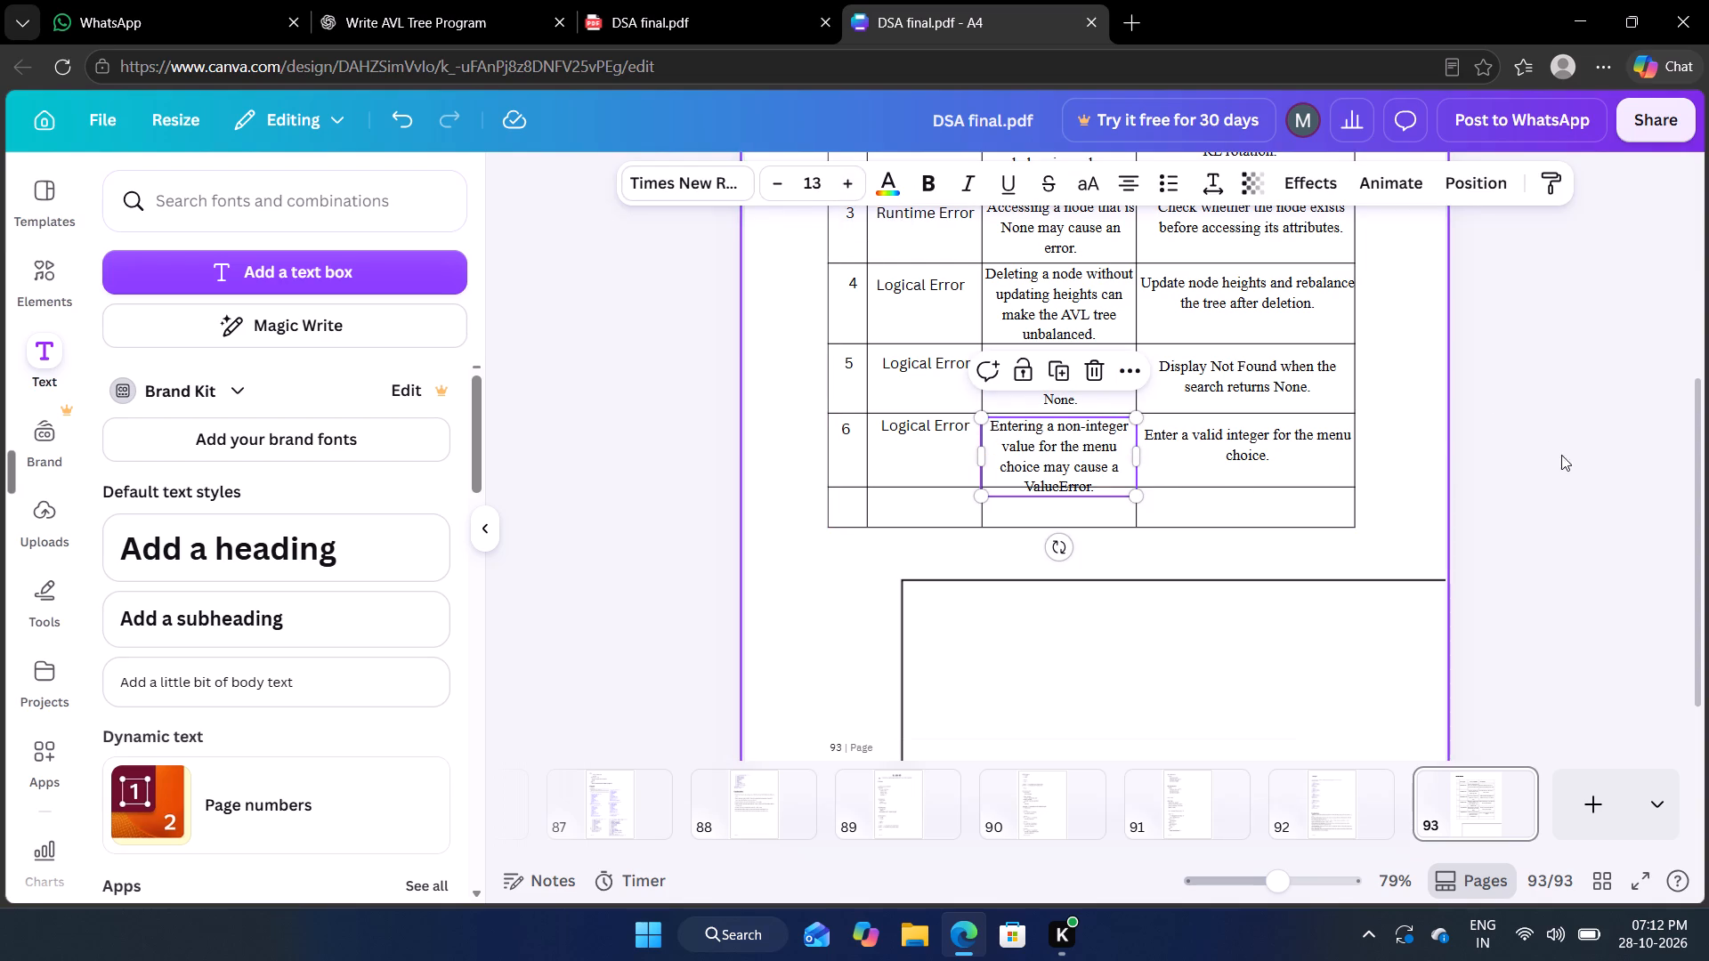
{"action": "left_click", "coordinate": [1569, 460]}
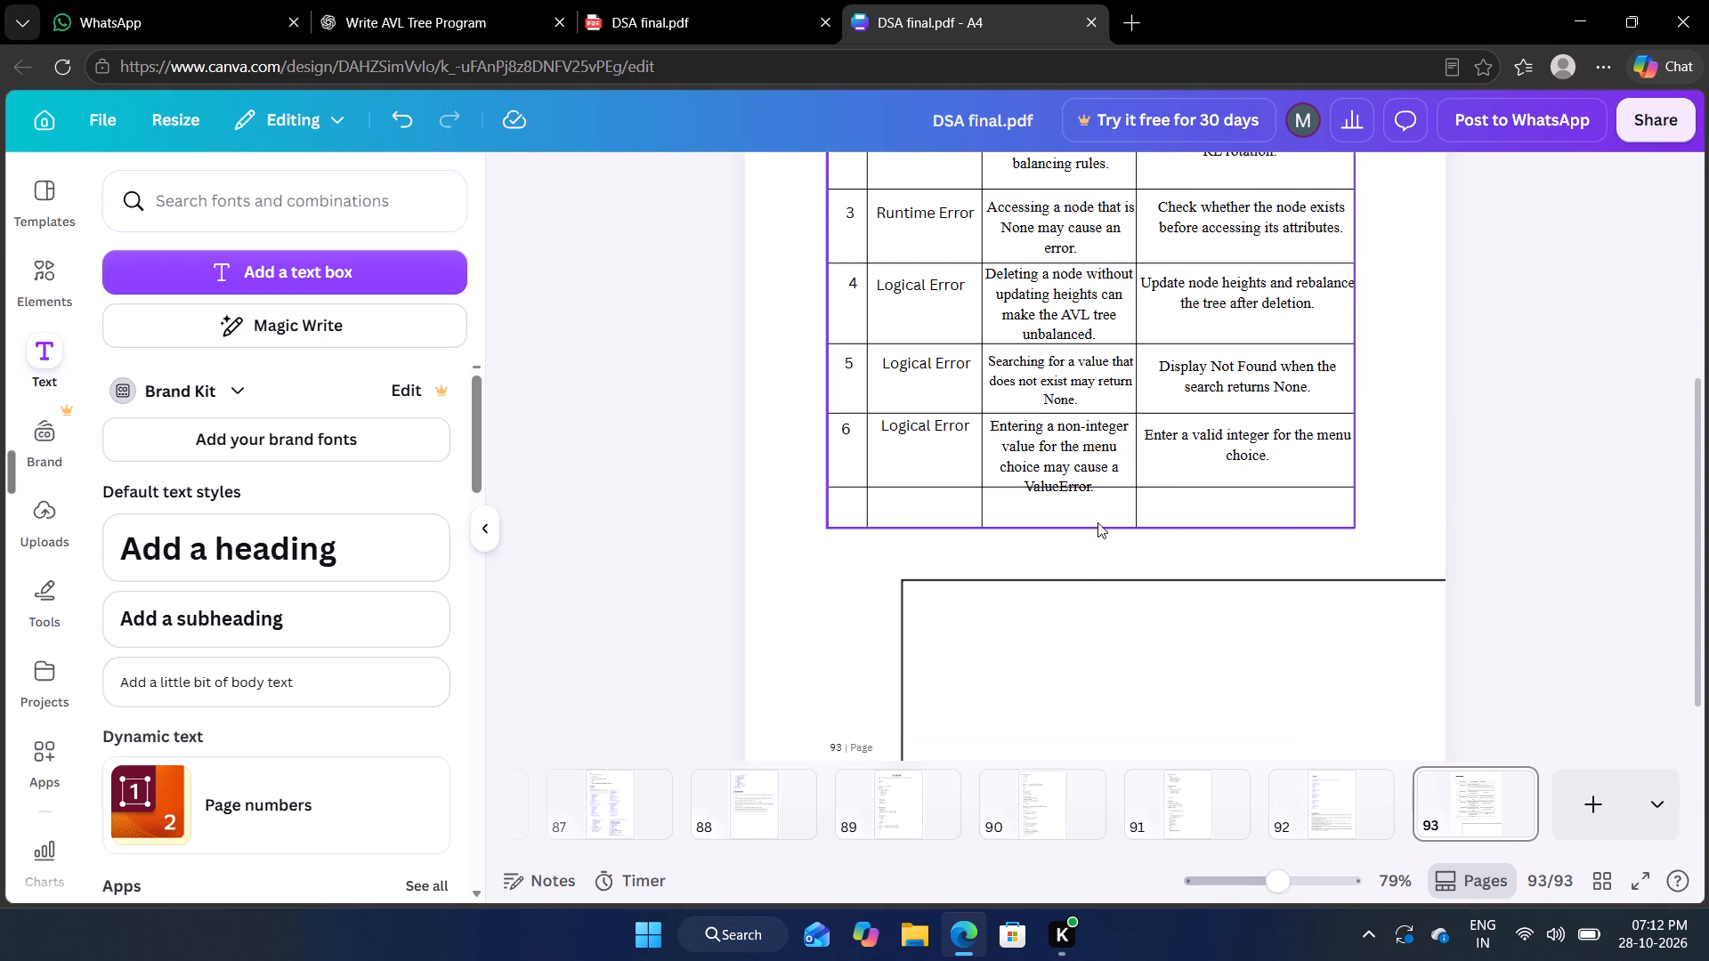
Extend the table's bottom edge and lower row 6's bottom border so the ValueError text fits inside its row.
{"action": "left_click", "coordinate": [1097, 522]}
{"action": "left_click_drag", "start_coordinate": [1097, 524], "coordinate": [1090, 565]}
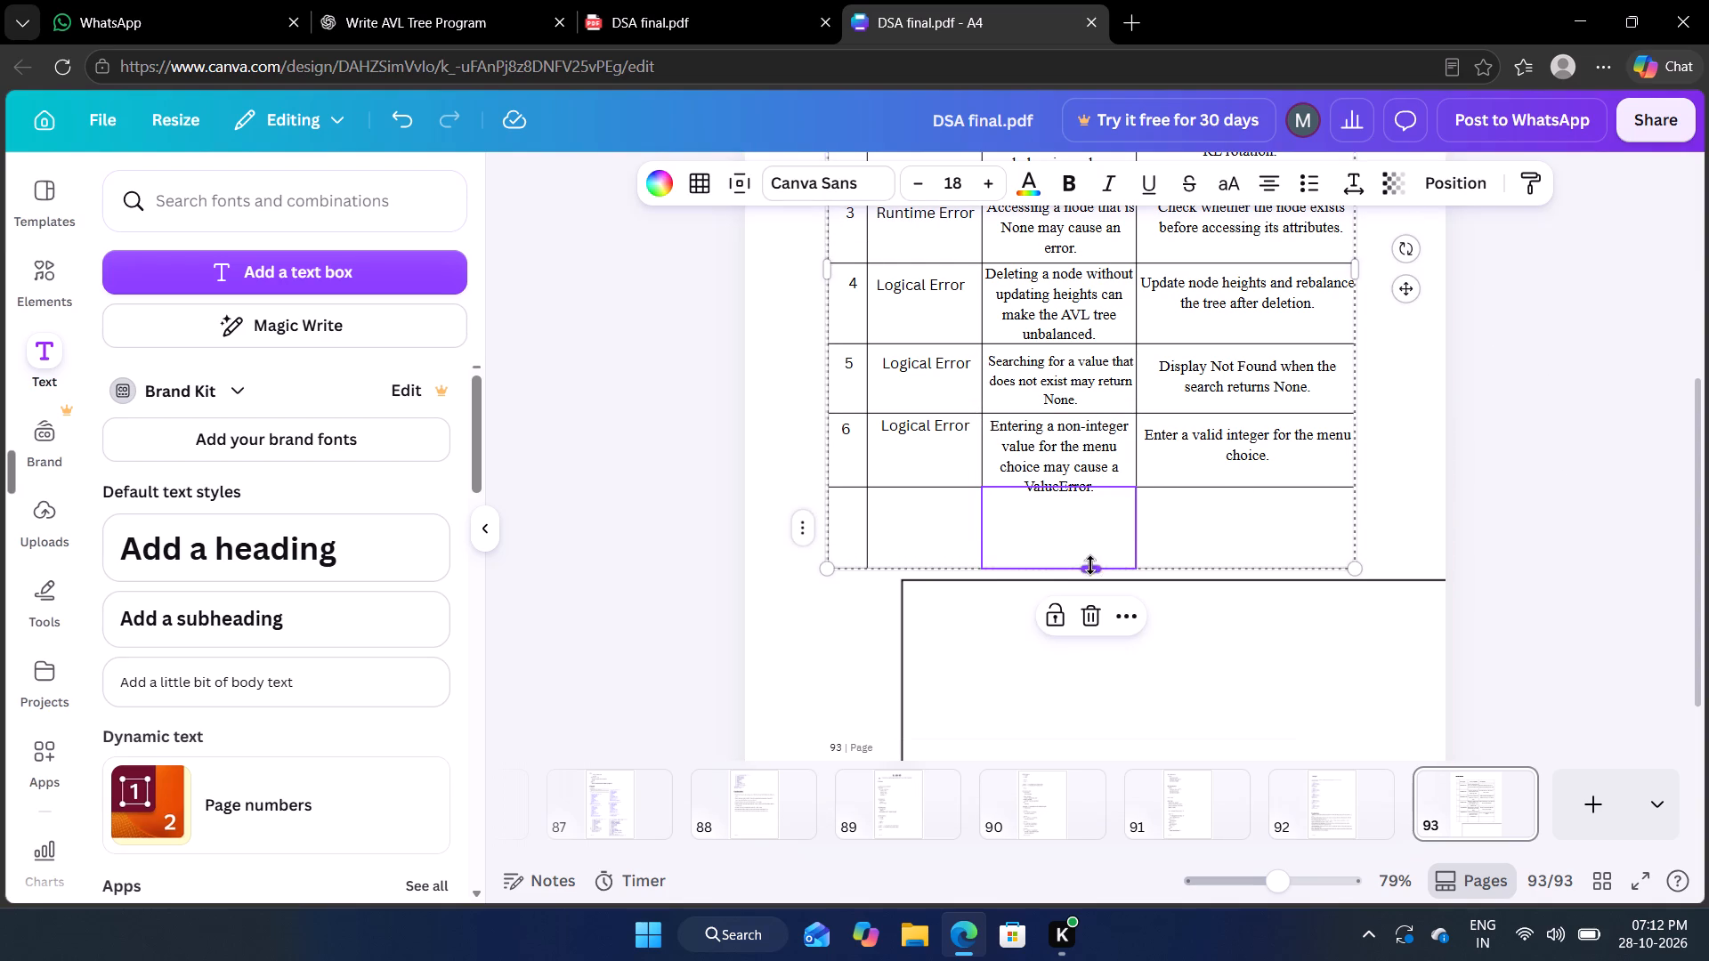
{"action": "left_click_drag", "start_coordinate": [1106, 483], "coordinate": [1109, 499]}
{"action": "left_click", "coordinate": [1074, 542]}
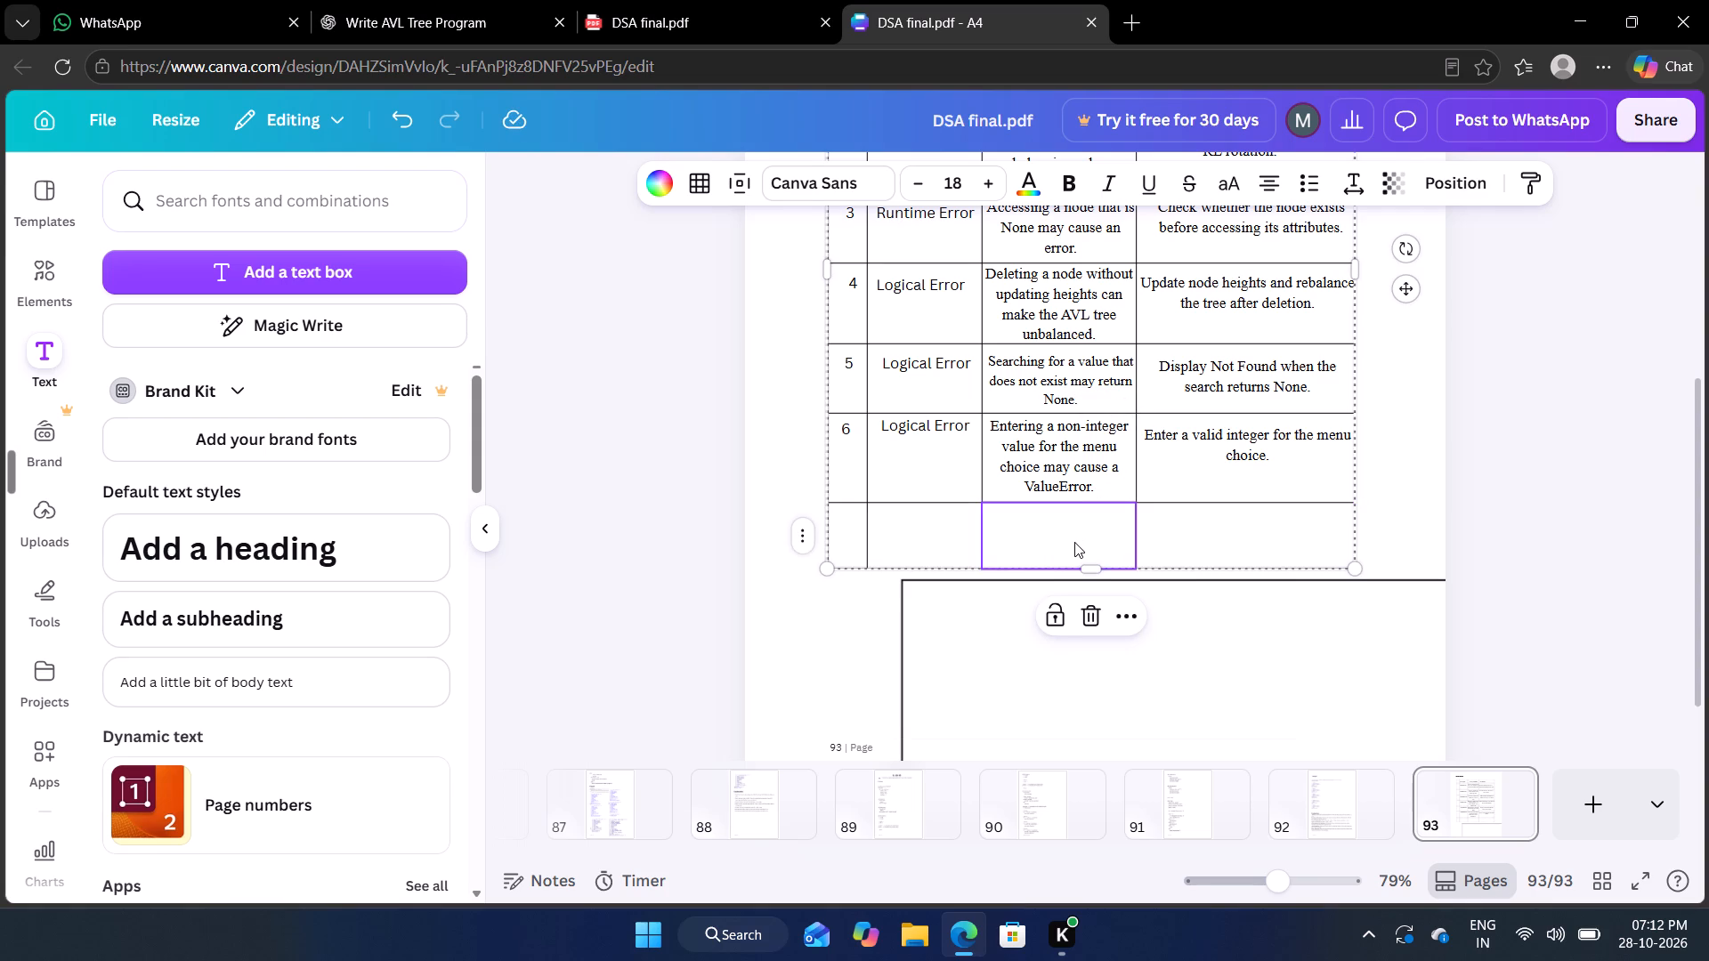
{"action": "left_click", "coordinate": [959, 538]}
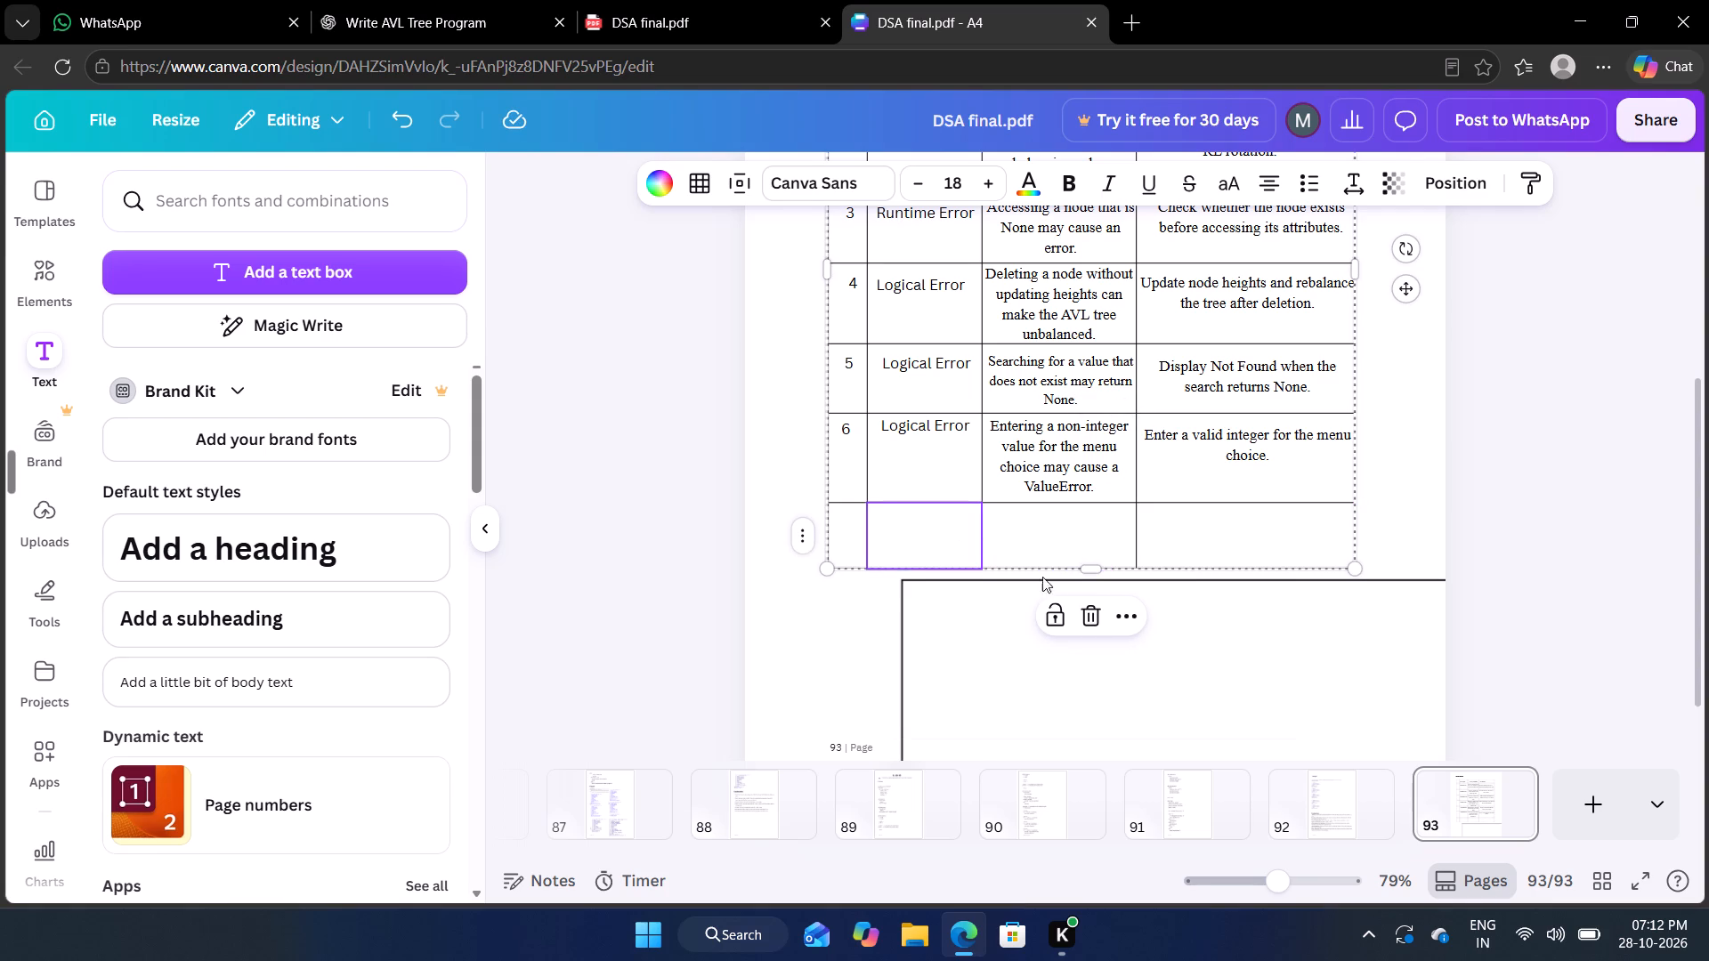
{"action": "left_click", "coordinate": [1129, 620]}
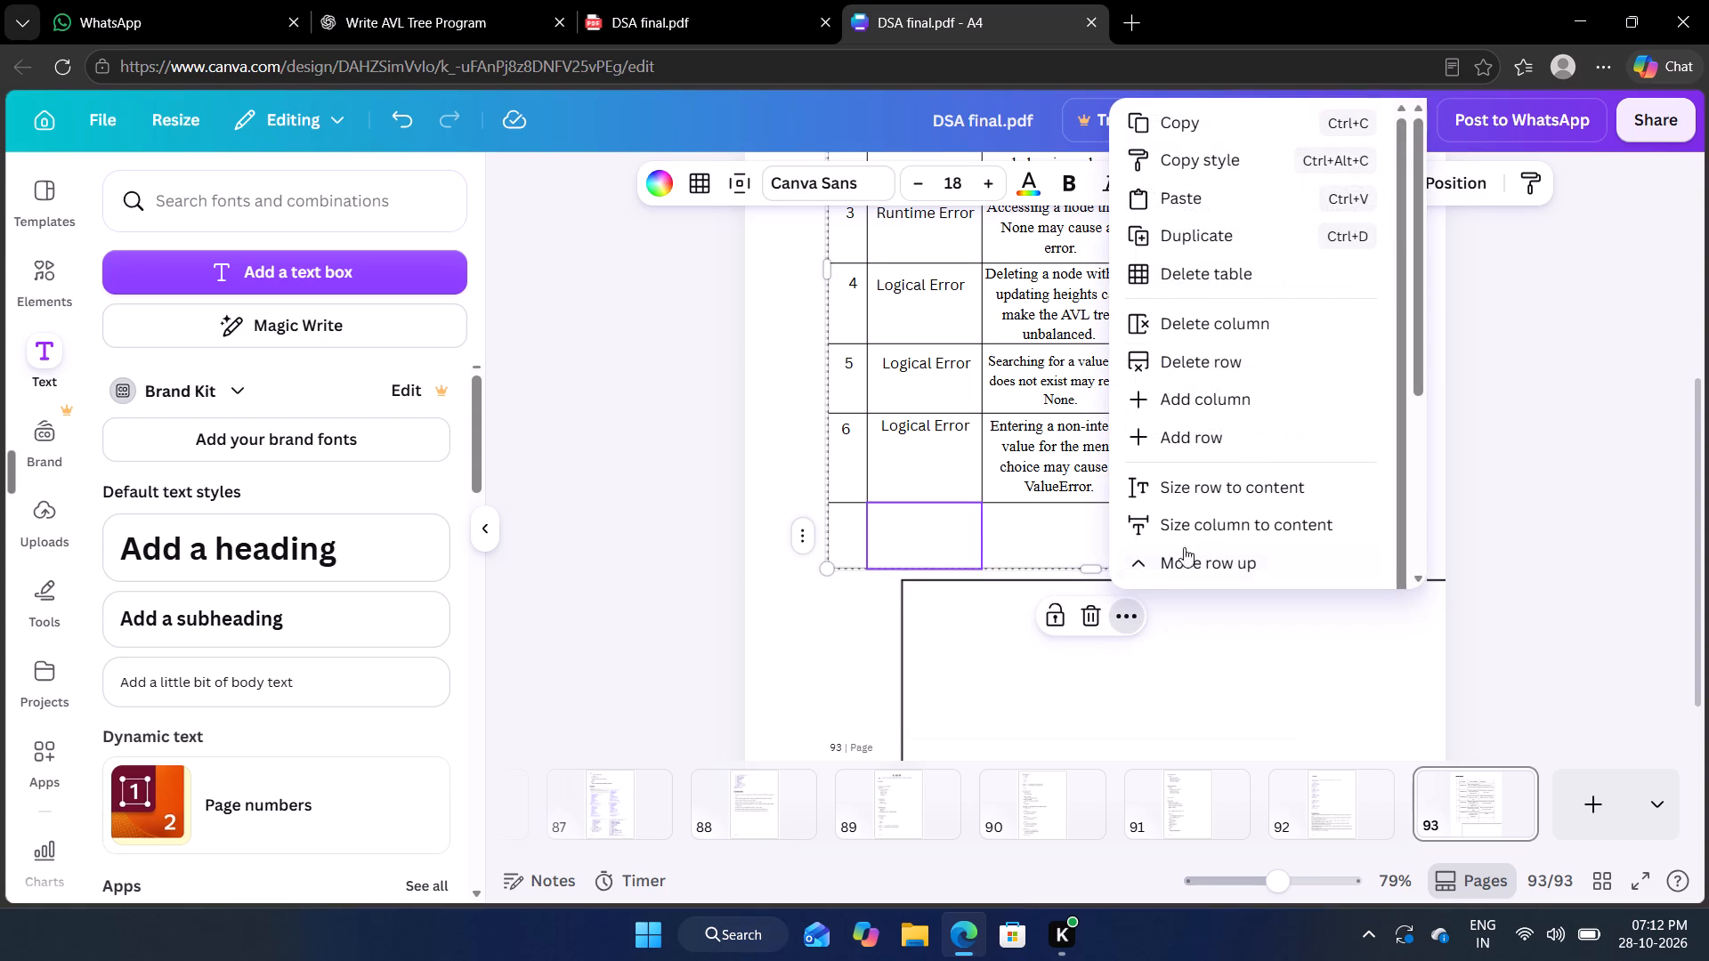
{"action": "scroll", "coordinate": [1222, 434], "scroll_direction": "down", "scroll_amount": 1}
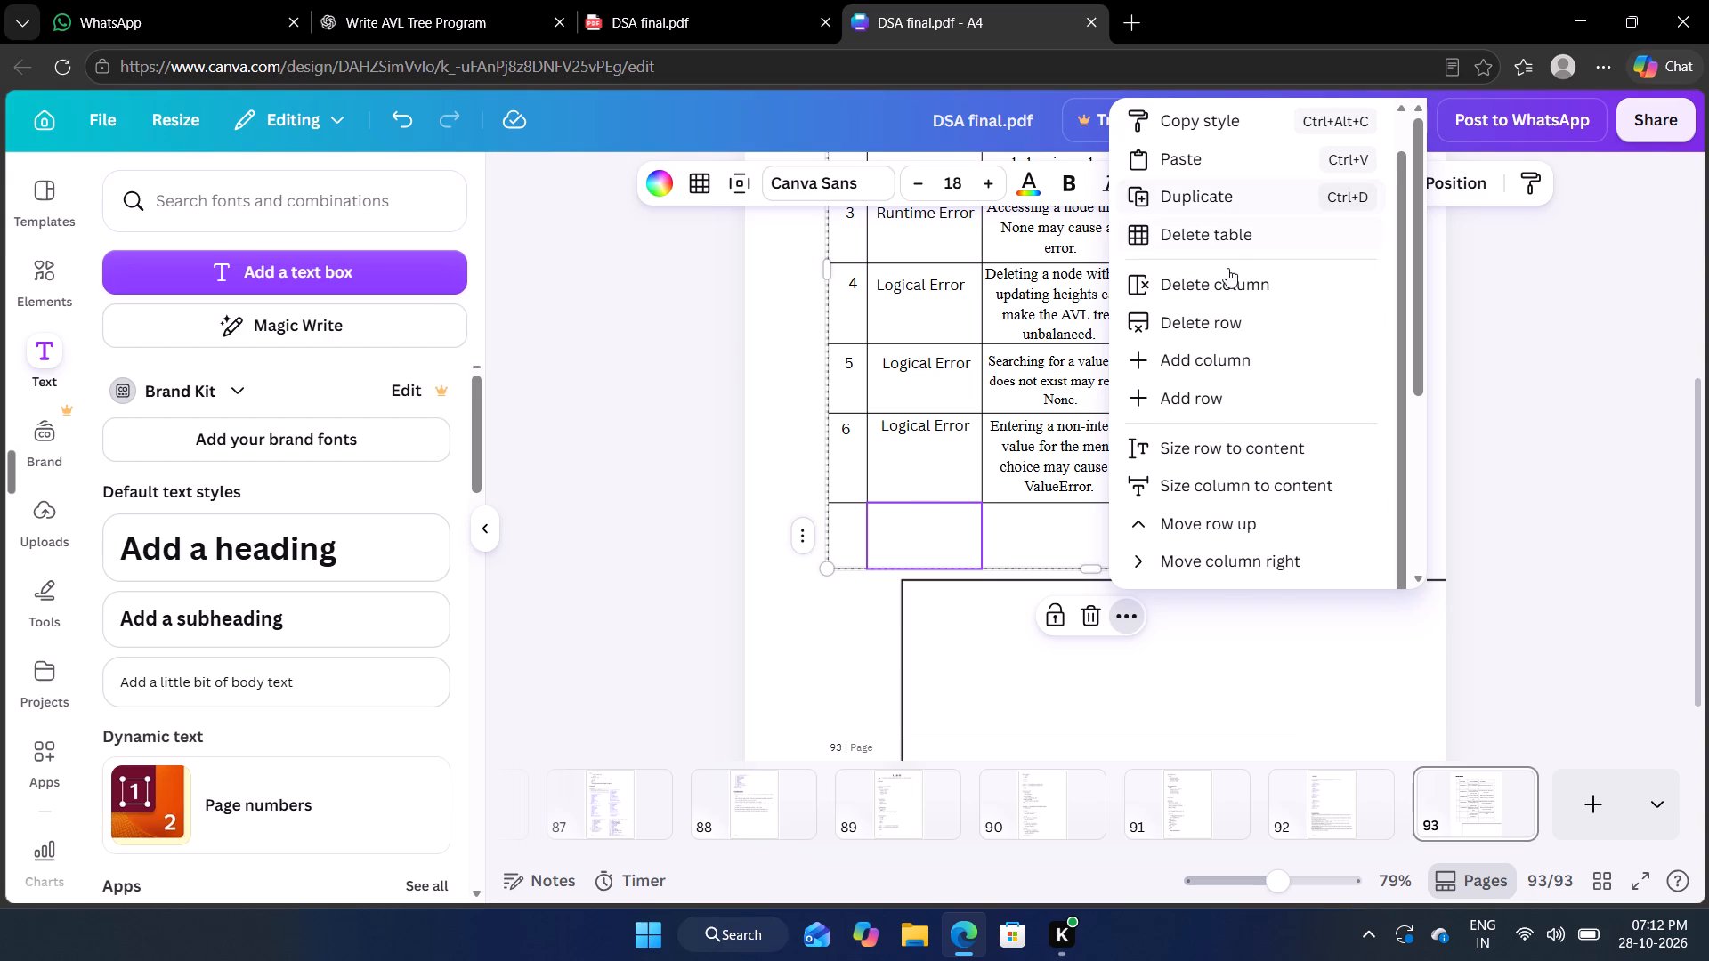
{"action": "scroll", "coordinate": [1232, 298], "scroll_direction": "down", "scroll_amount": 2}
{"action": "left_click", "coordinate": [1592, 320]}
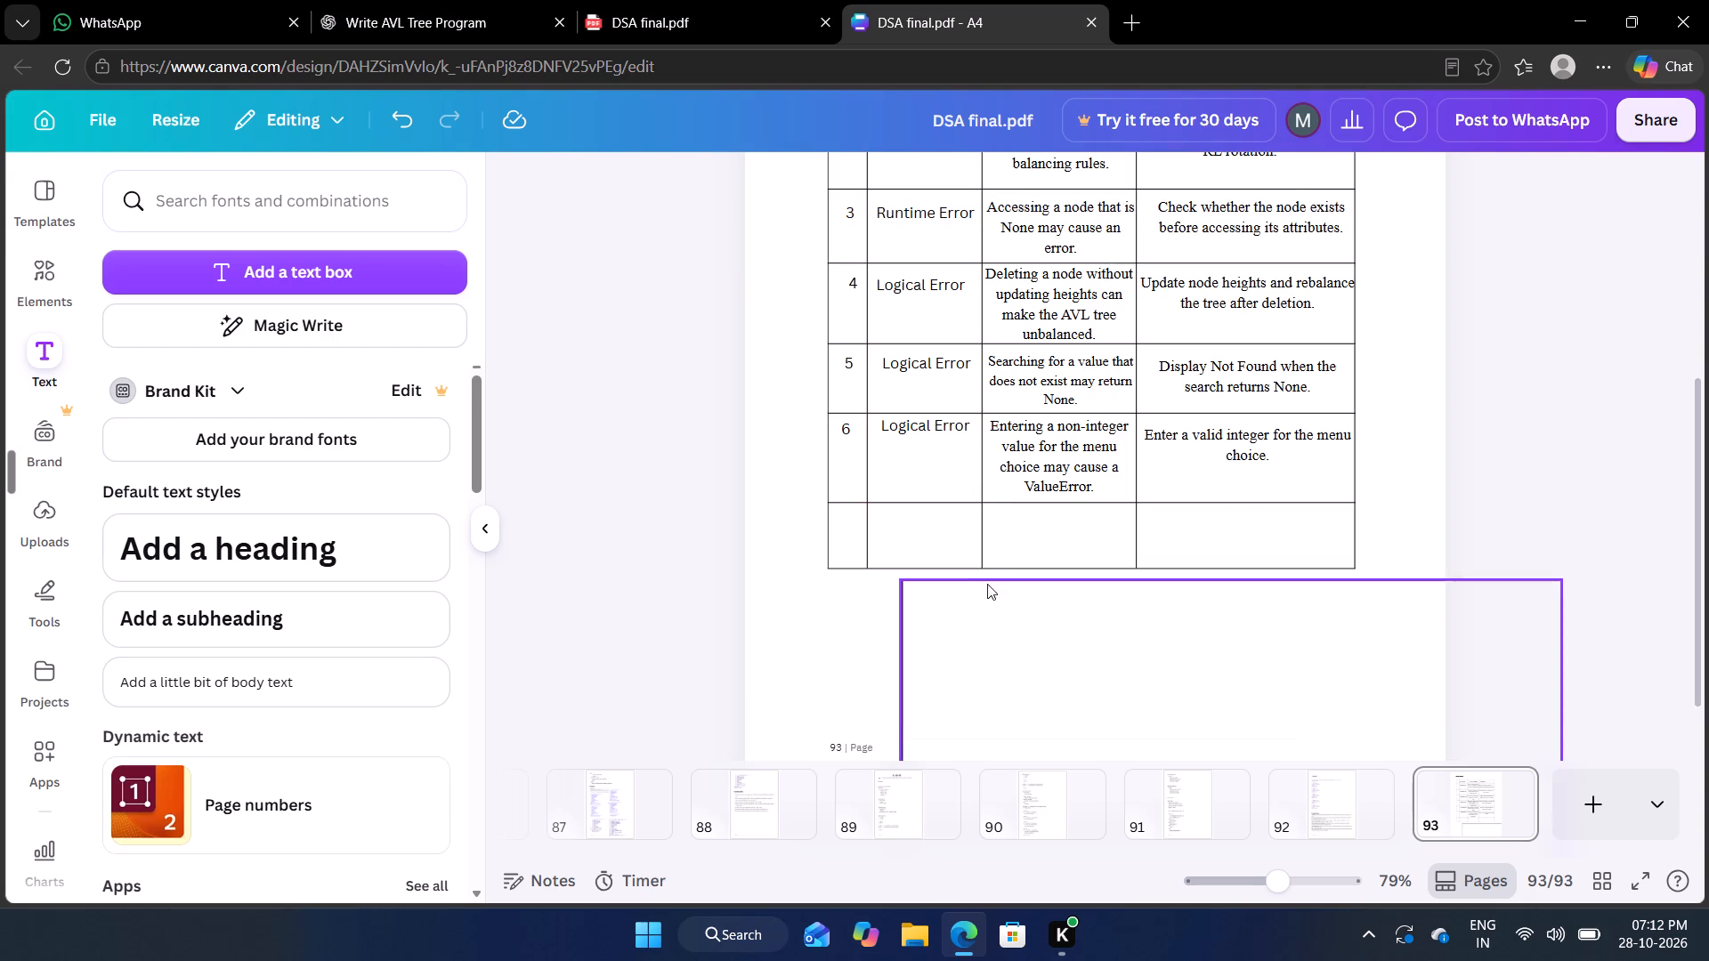
Delete the empty last row of the Error Table.
{"action": "left_click", "coordinate": [944, 538]}
{"action": "left_click", "coordinate": [1096, 623]}
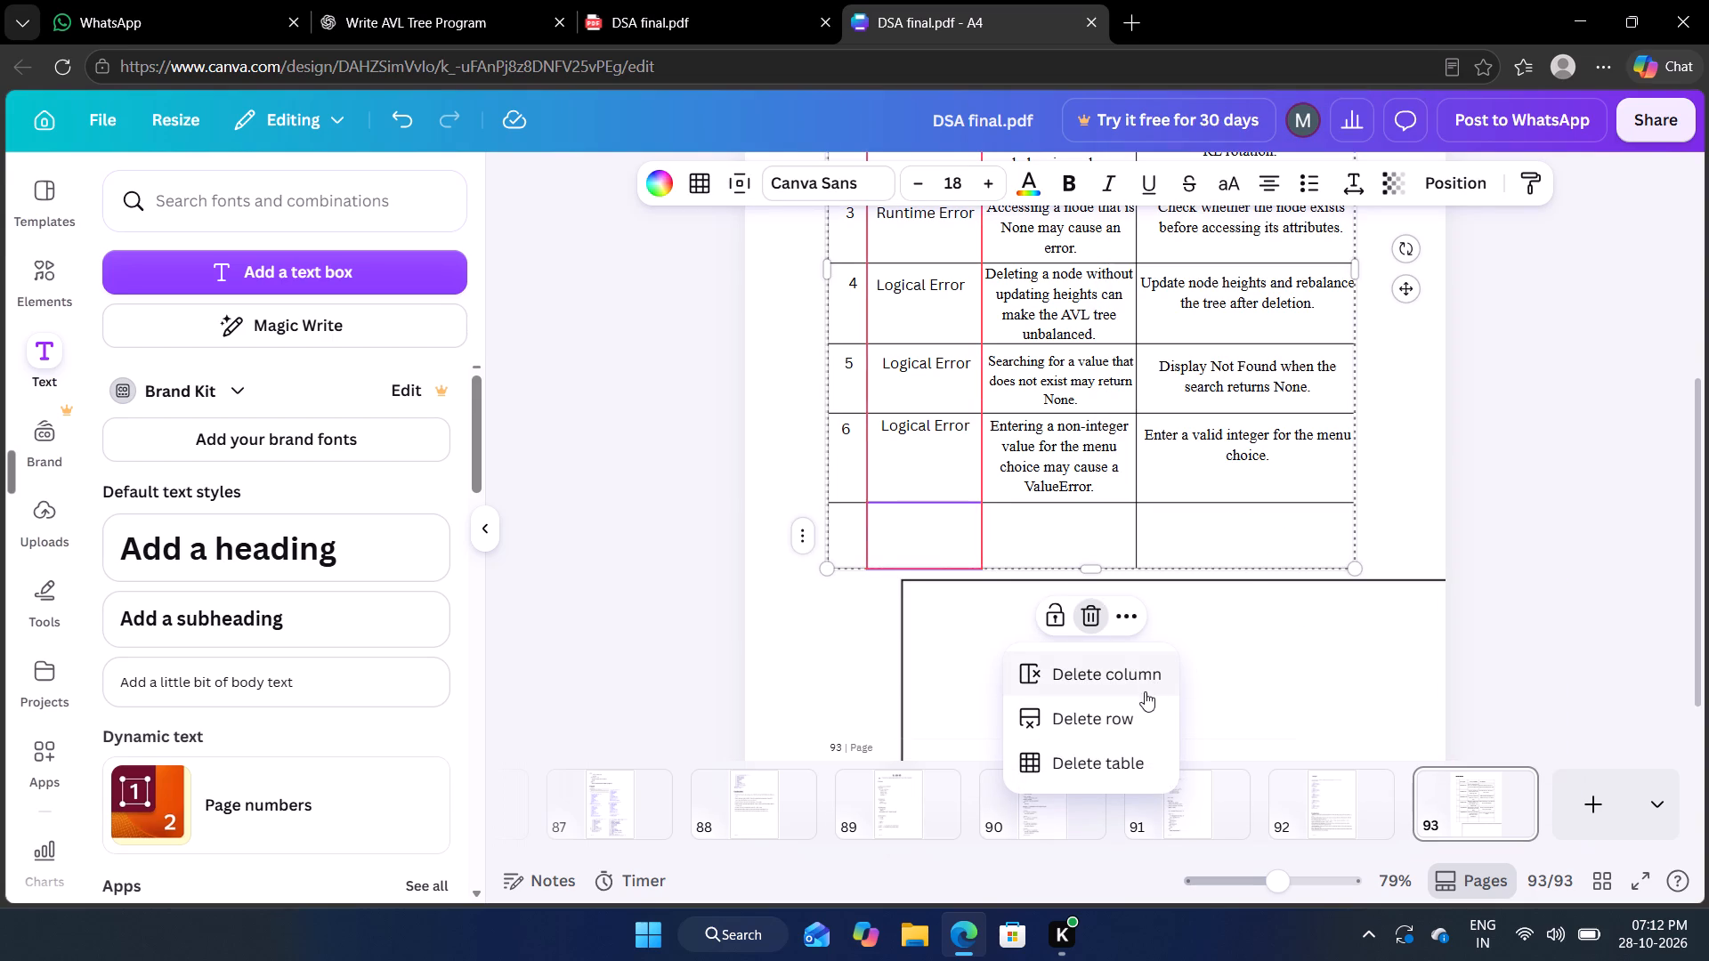
{"action": "left_click", "coordinate": [1138, 731]}
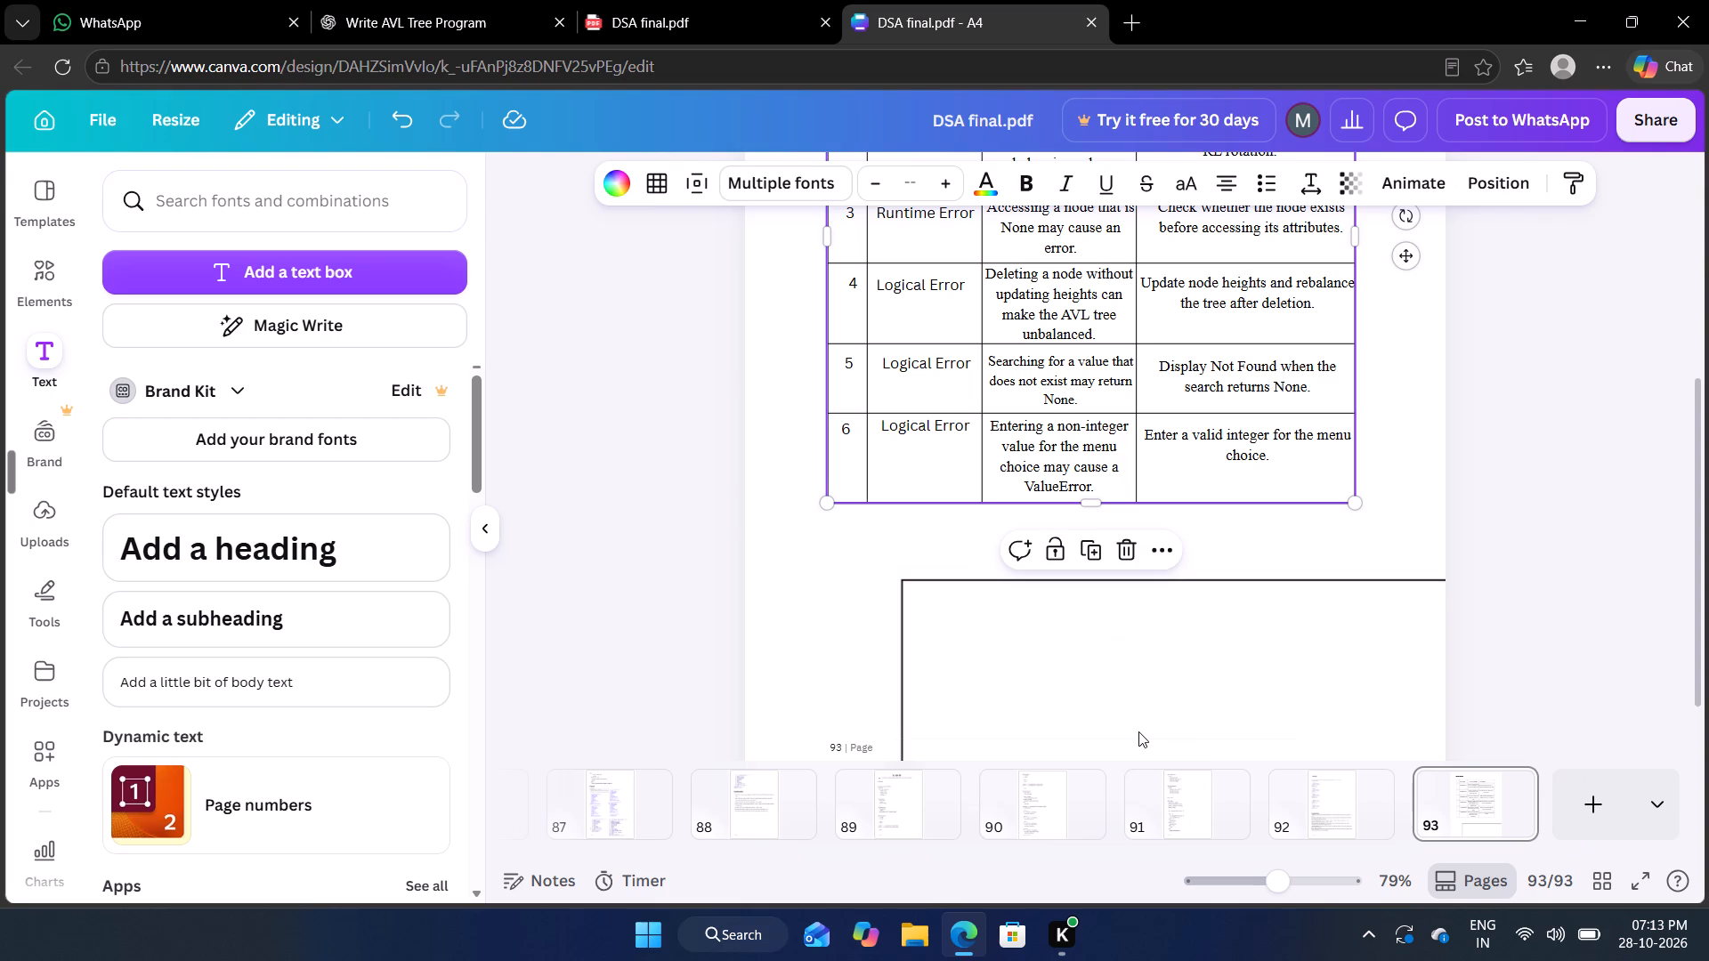
{"action": "left_click", "coordinate": [1596, 592]}
Move the rectangular border frame up over page 93 and centre it on the page around the Error Table.
{"action": "scroll", "coordinate": [1596, 592], "scroll_direction": "up", "scroll_amount": 2}
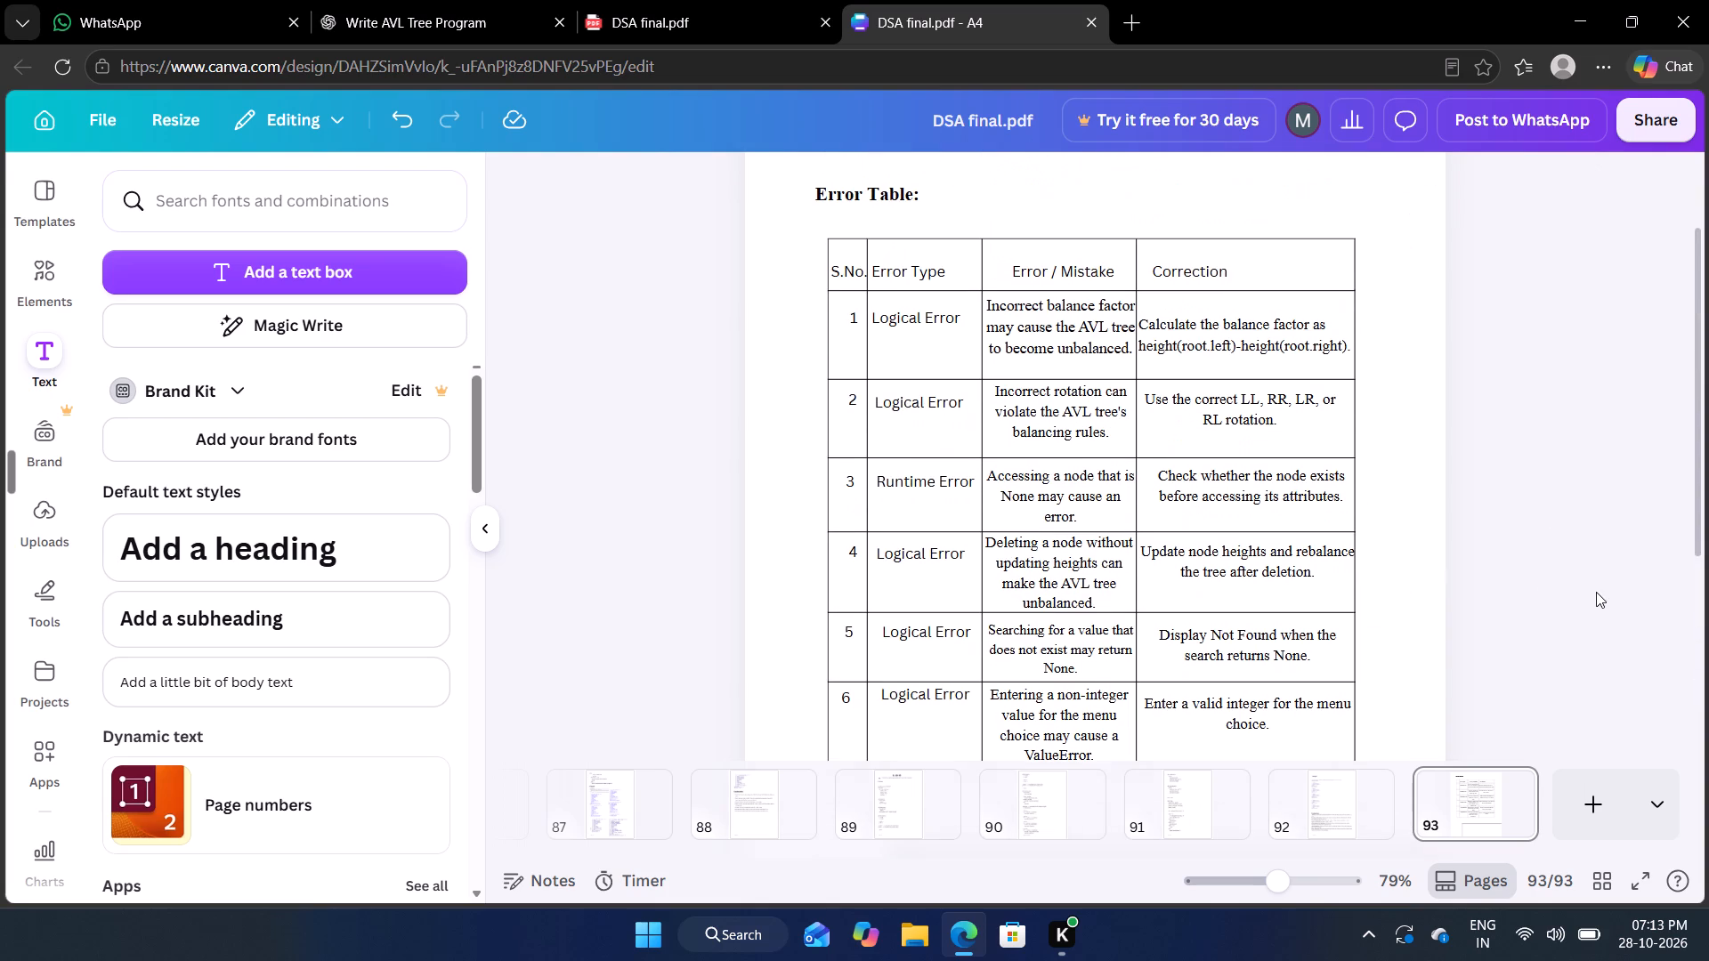
{"action": "scroll", "coordinate": [1596, 592], "scroll_direction": "down", "scroll_amount": 2}
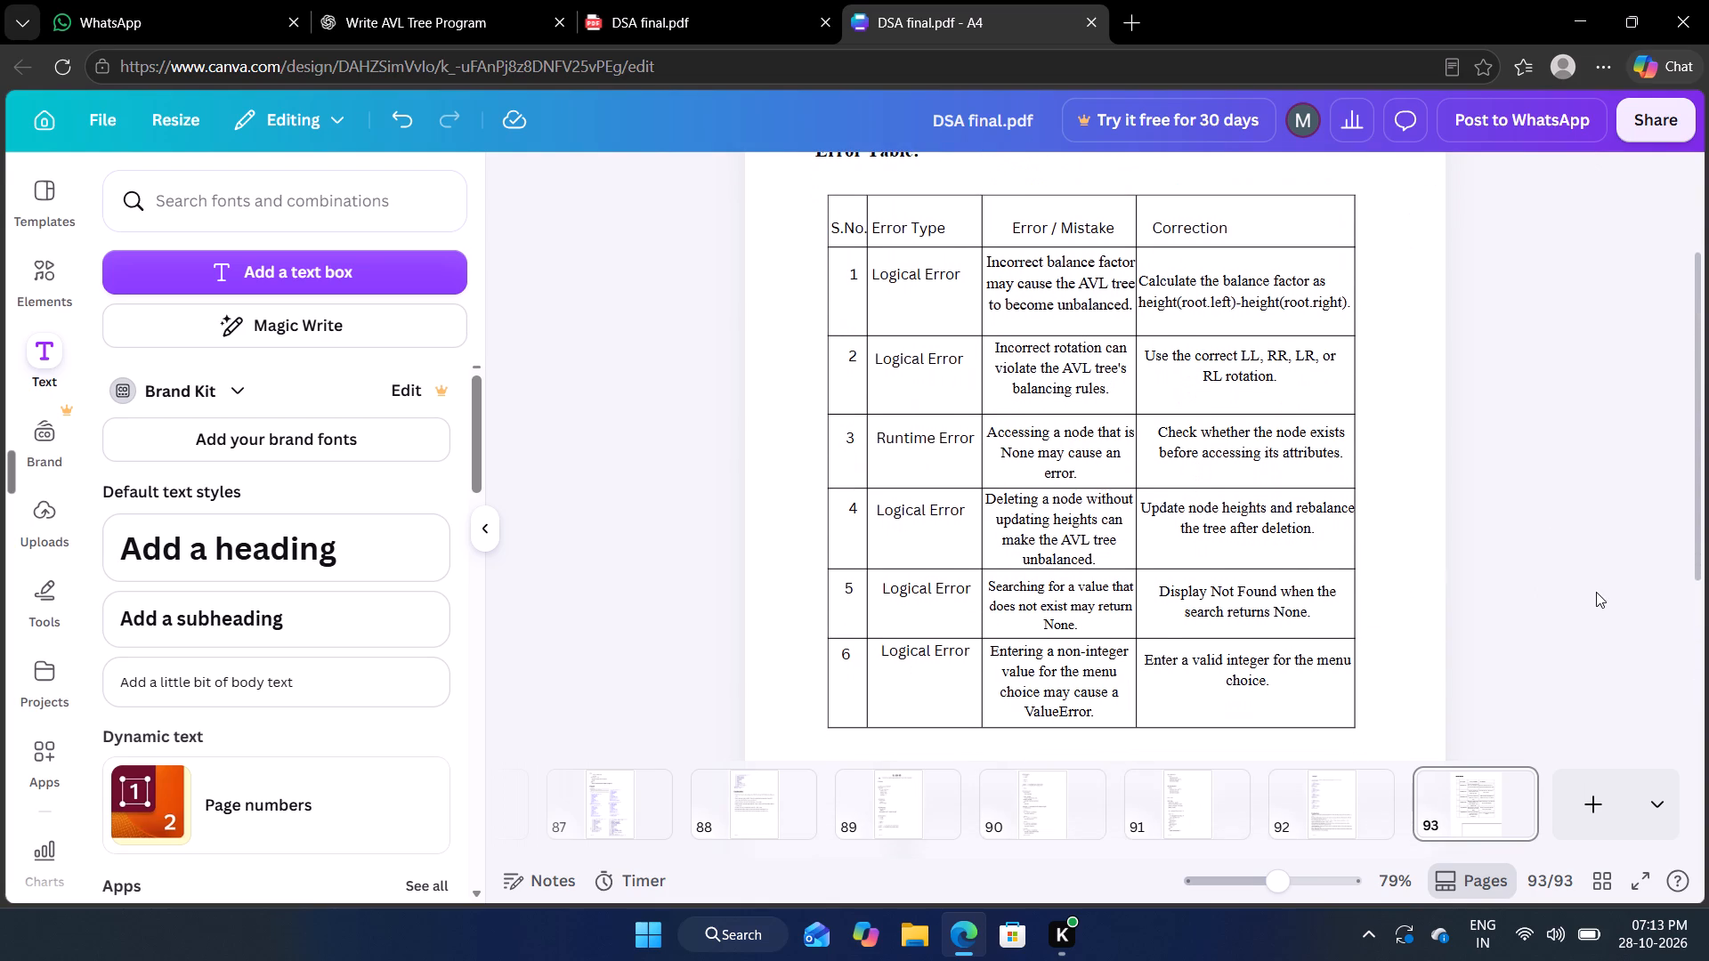
{"action": "scroll", "coordinate": [1596, 592], "scroll_direction": "down", "scroll_amount": 1}
{"action": "scroll", "coordinate": [1596, 592], "scroll_direction": "up", "scroll_amount": 1}
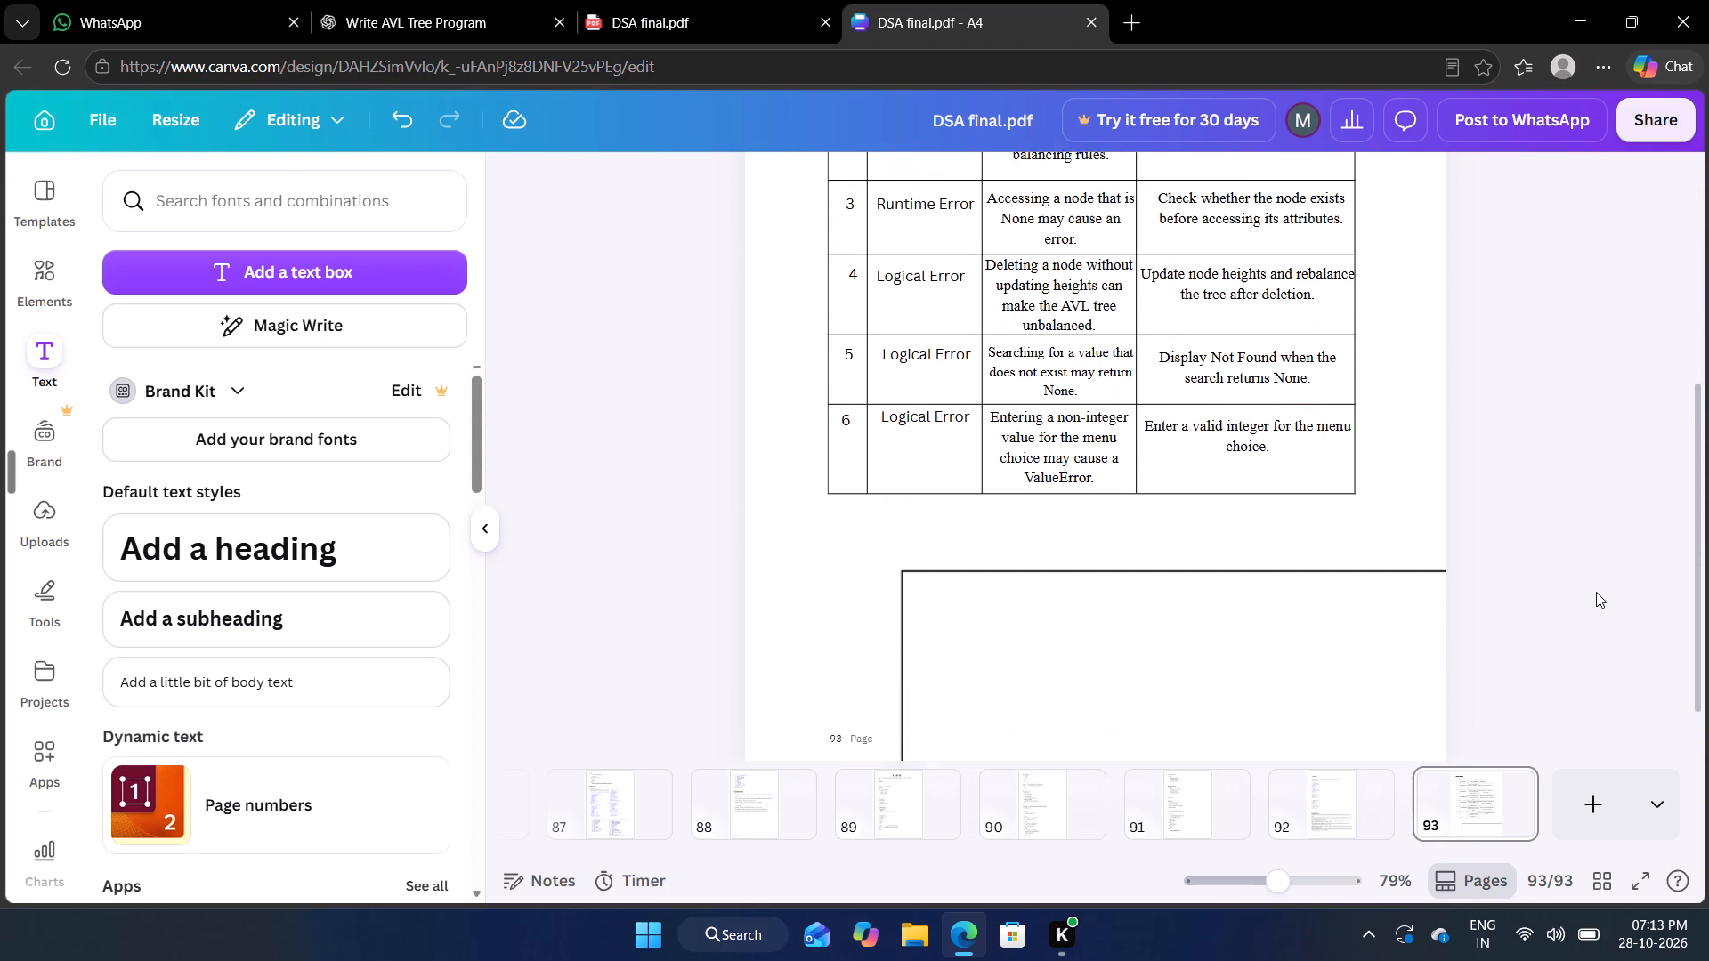
{"action": "scroll", "coordinate": [1596, 592], "scroll_direction": "up", "scroll_amount": 1}
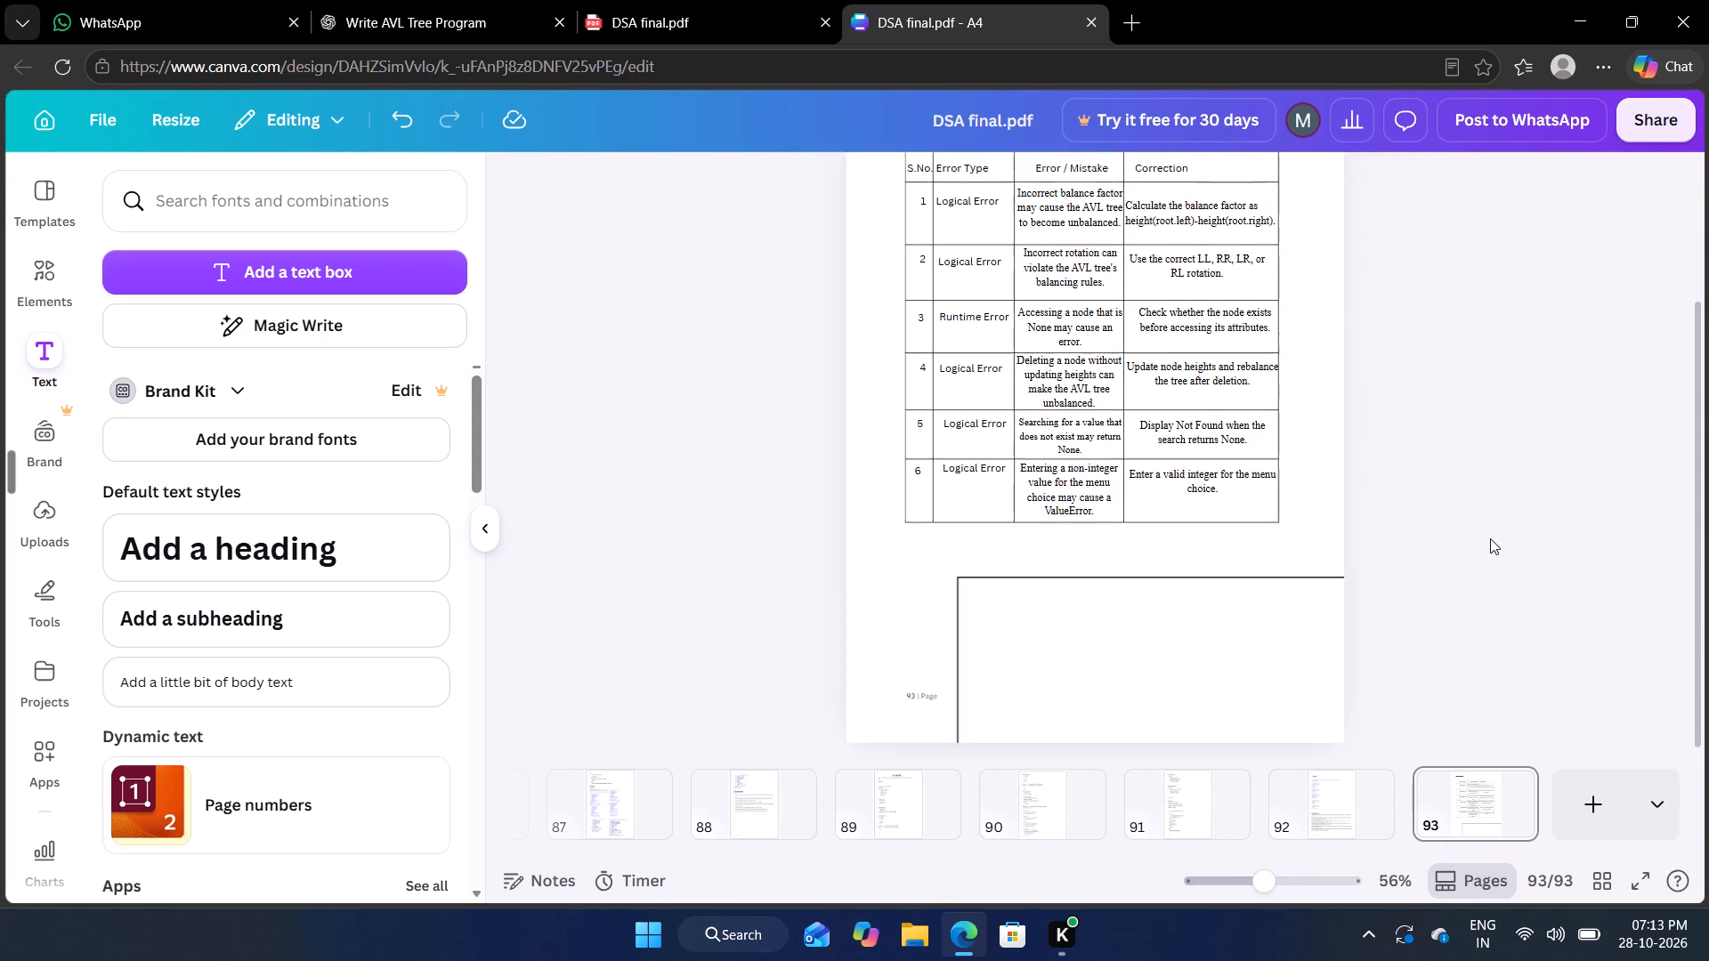
{"action": "left_click_drag", "start_coordinate": [1116, 682], "coordinate": [1046, 425]}
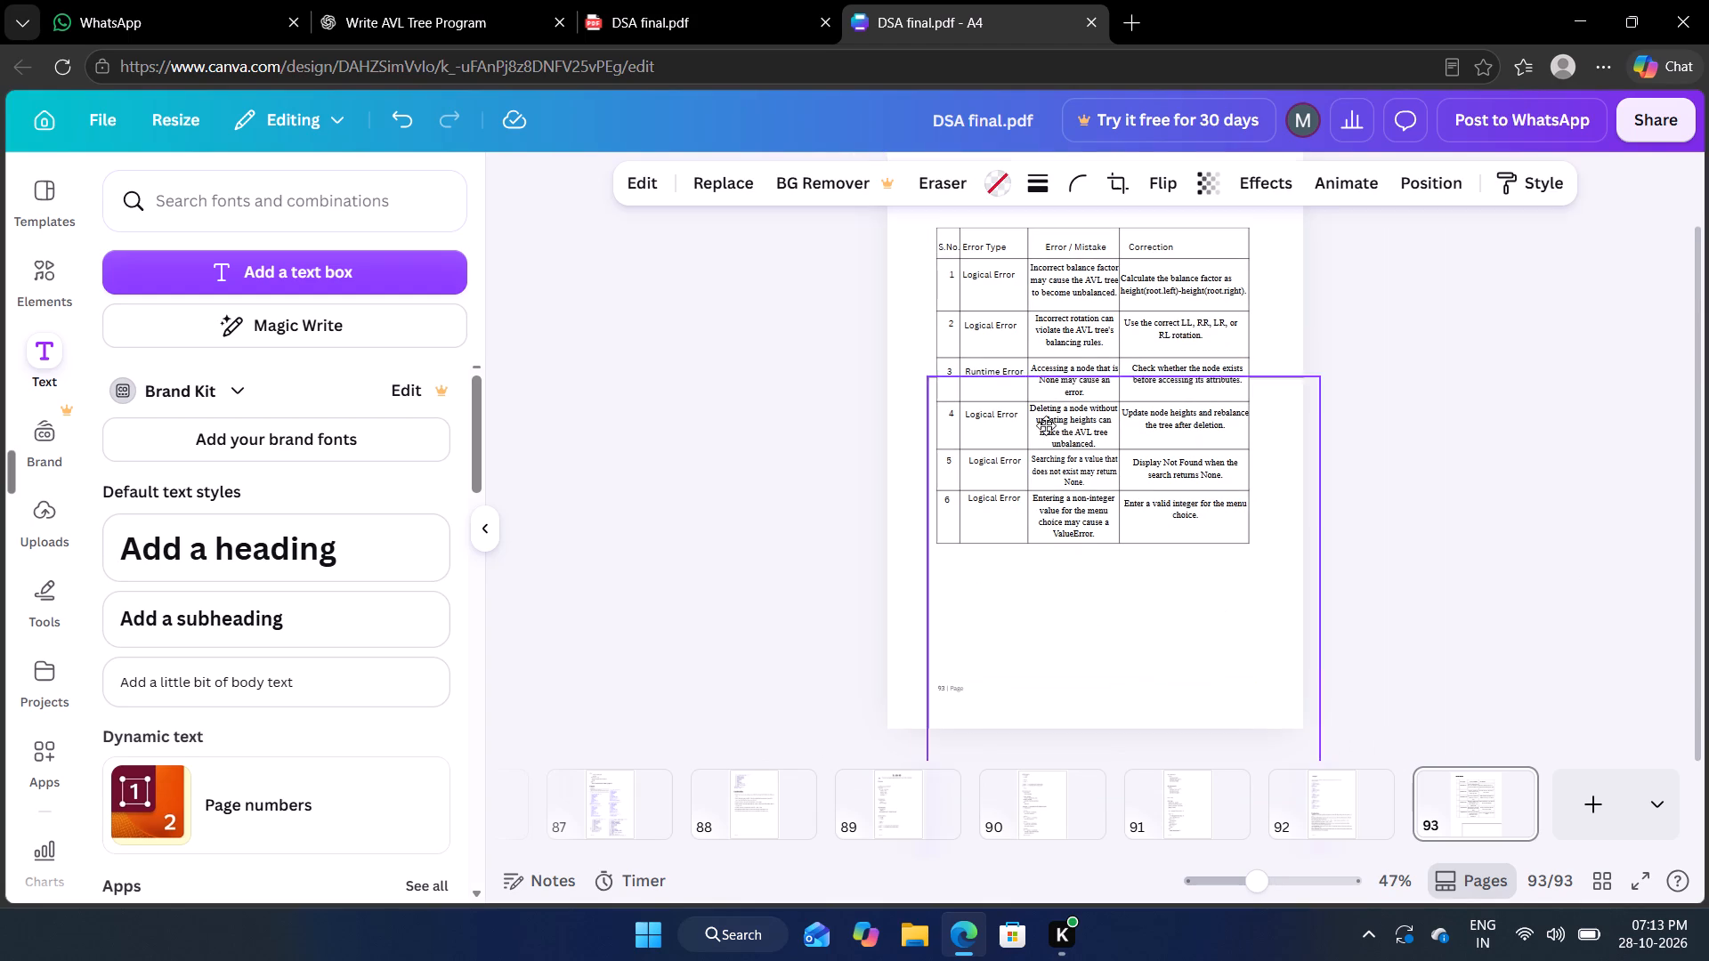
{"action": "left_click_drag", "start_coordinate": [1046, 425], "coordinate": [1040, 253]}
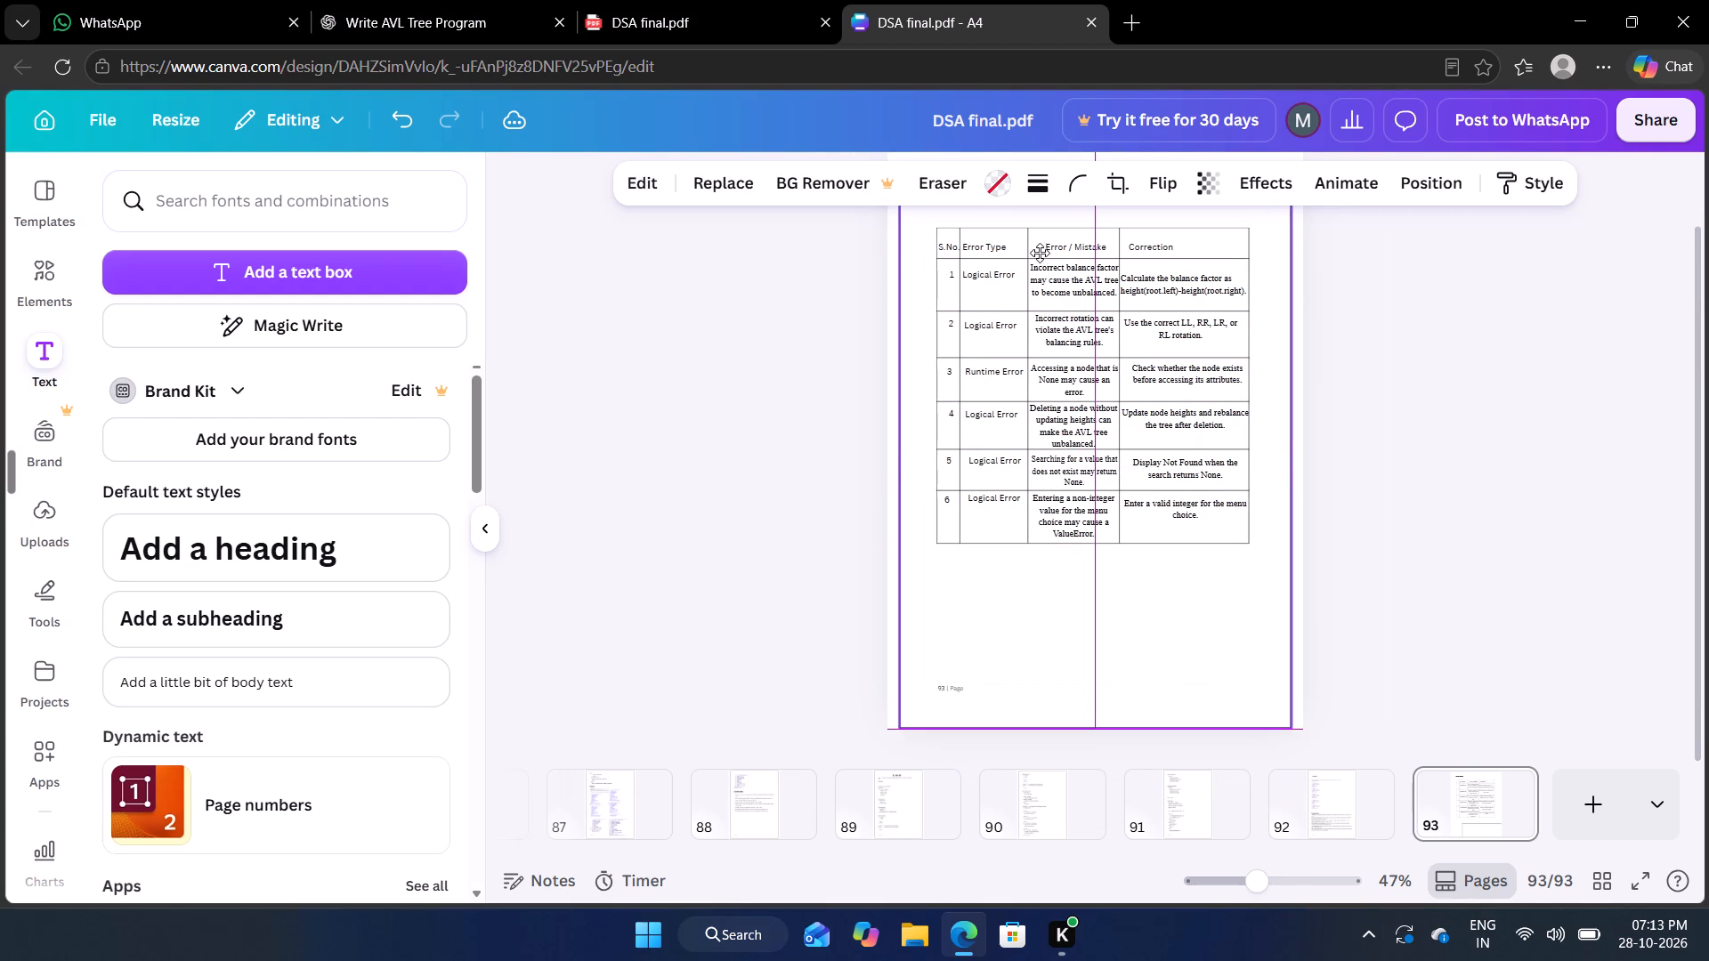
{"action": "left_click_drag", "start_coordinate": [1040, 253], "coordinate": [1036, 238]}
{"action": "scroll", "coordinate": [1446, 439], "scroll_direction": "up", "scroll_amount": 1}
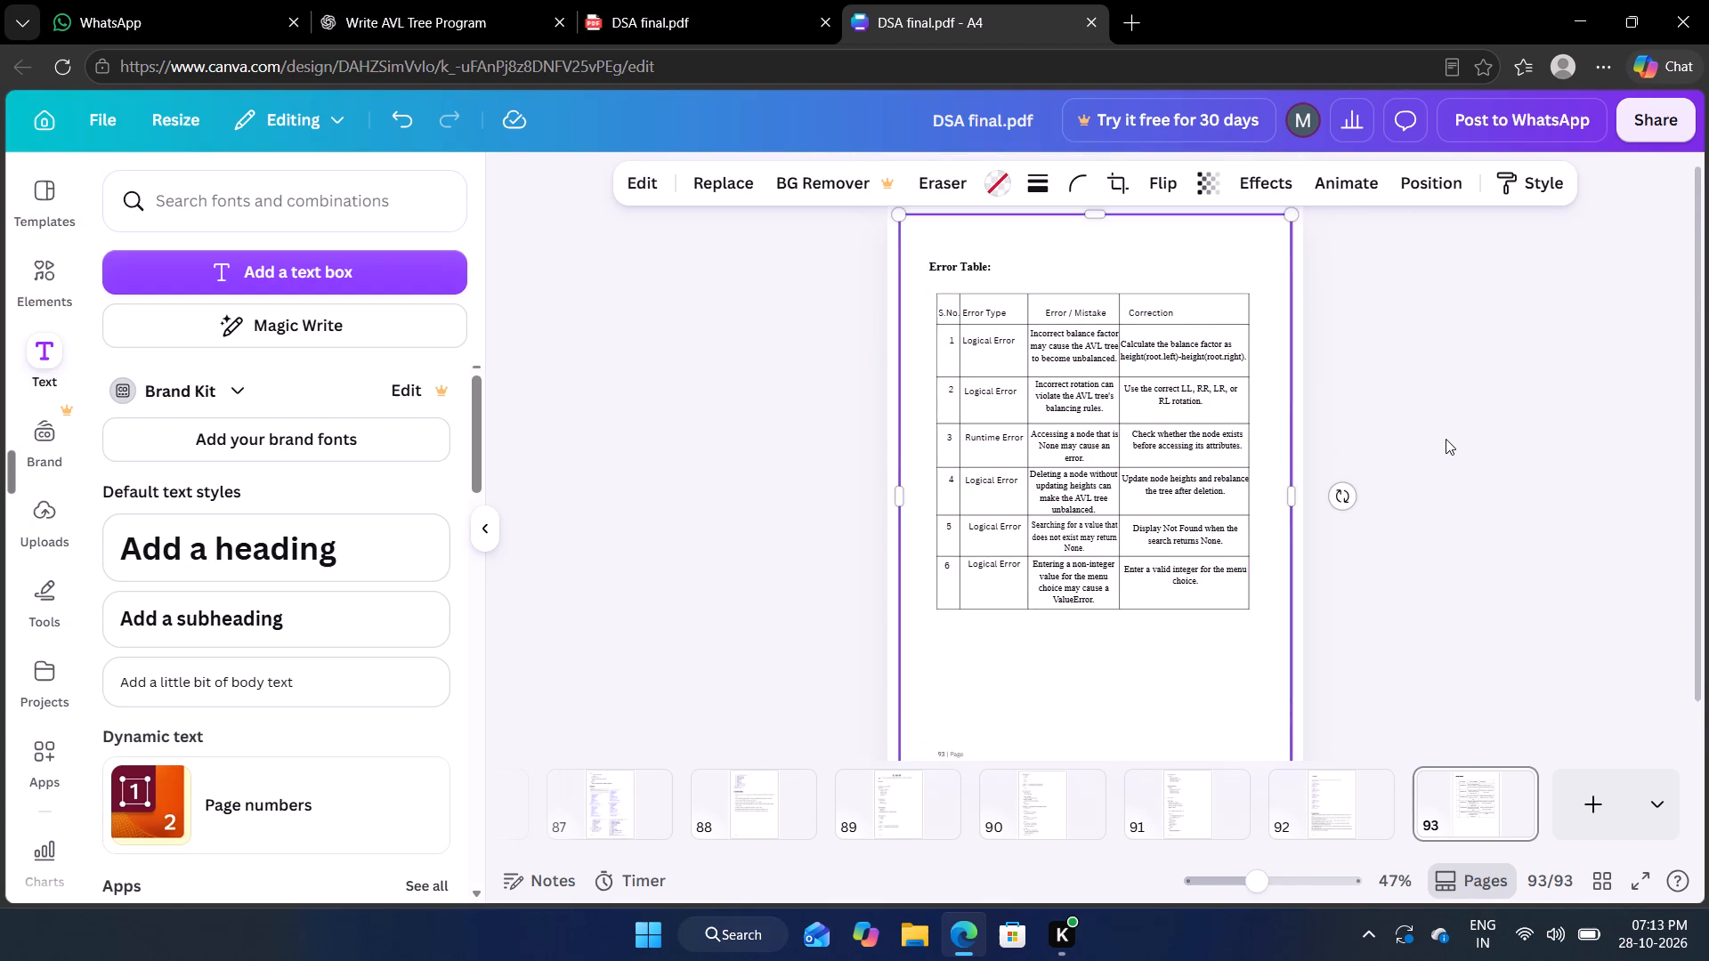
{"action": "scroll", "coordinate": [1446, 439], "scroll_direction": "up", "scroll_amount": 1}
{"action": "scroll", "coordinate": [1446, 439], "scroll_direction": "down", "scroll_amount": 1}
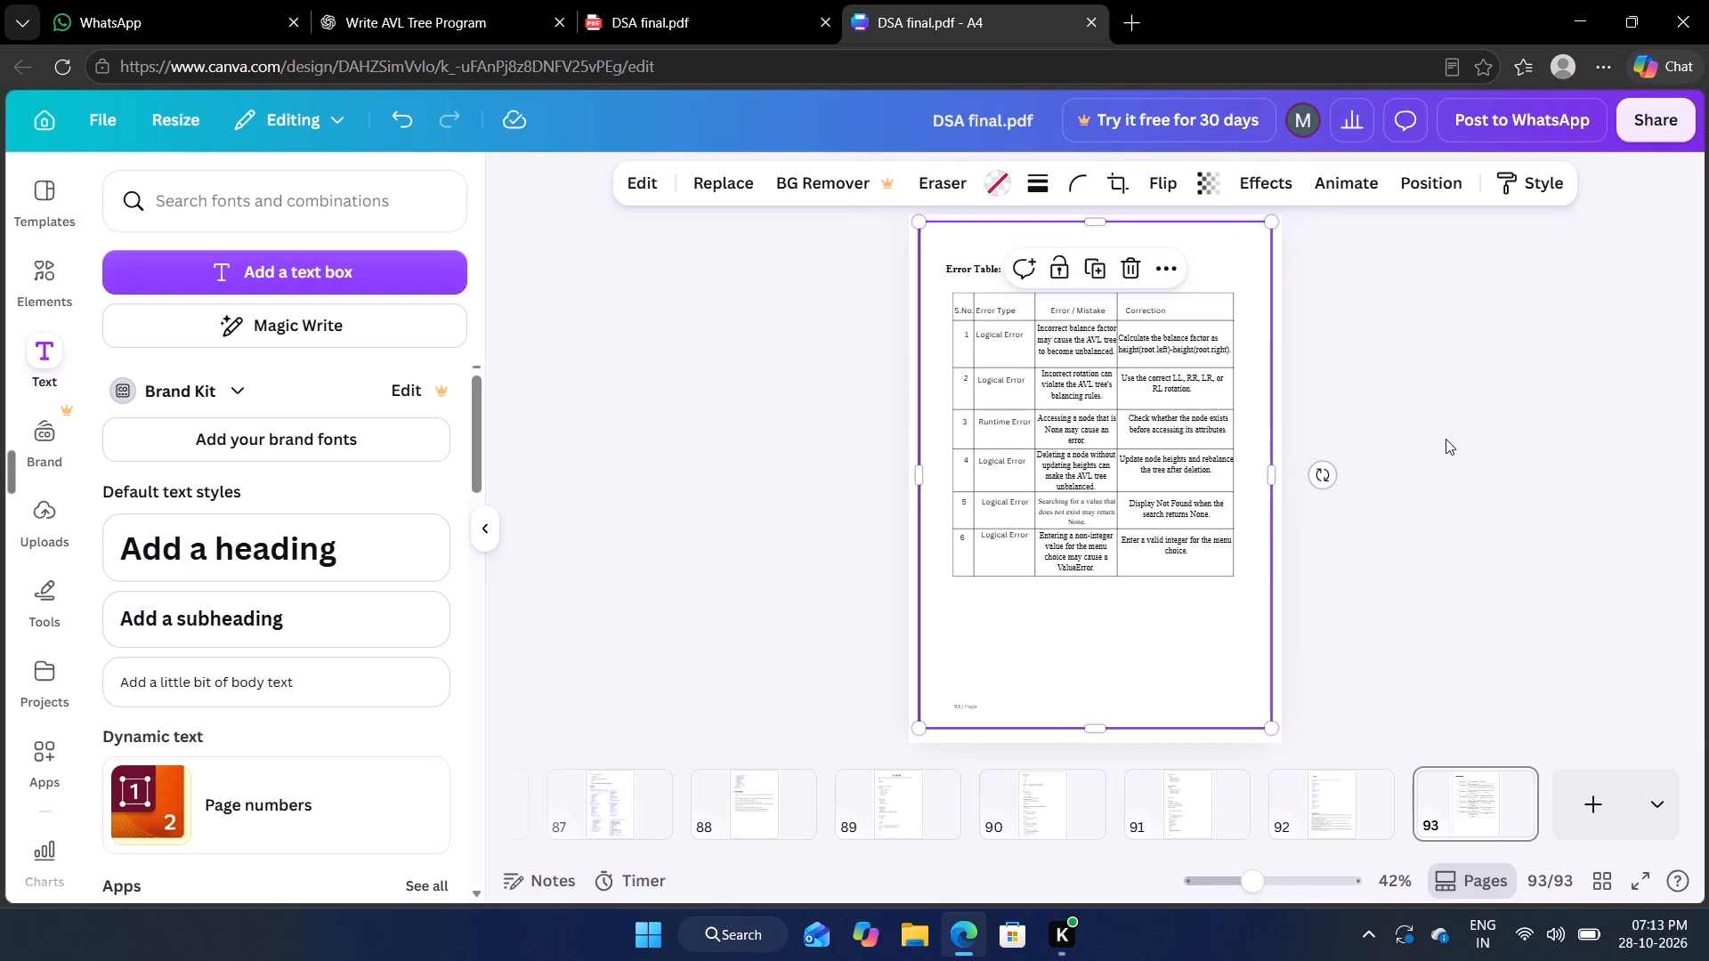
{"action": "left_click_drag", "start_coordinate": [1112, 635], "coordinate": [1114, 643]}
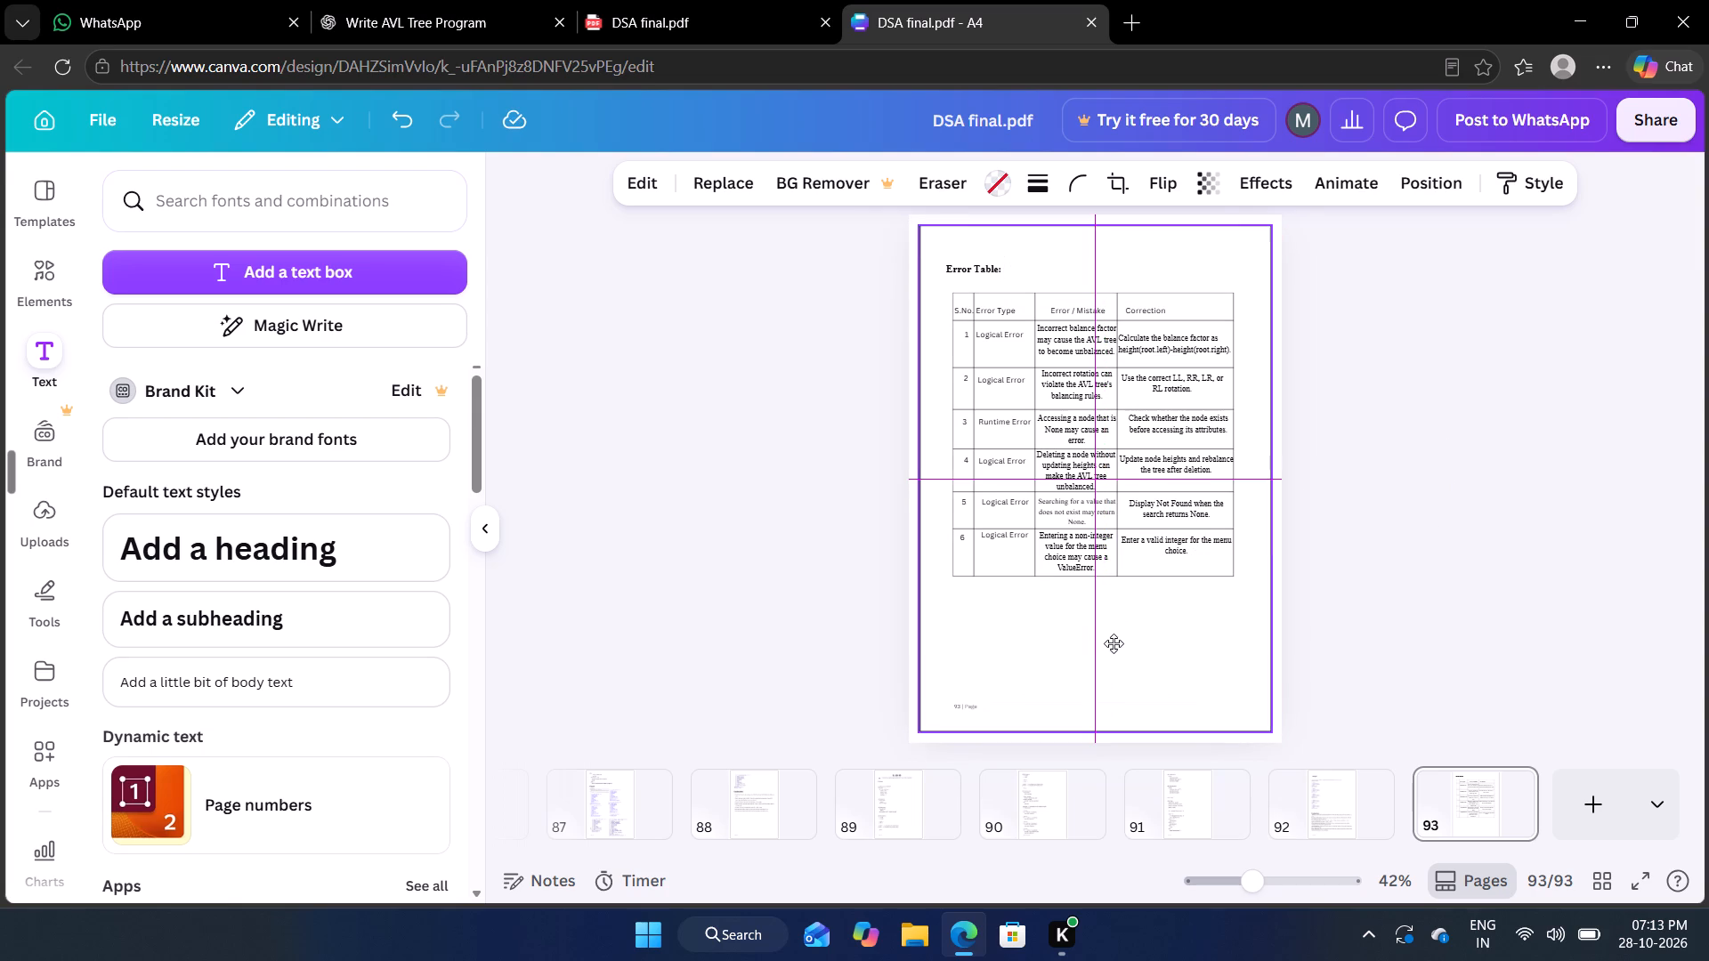
{"action": "left_click_drag", "start_coordinate": [1114, 643], "coordinate": [1114, 643]}
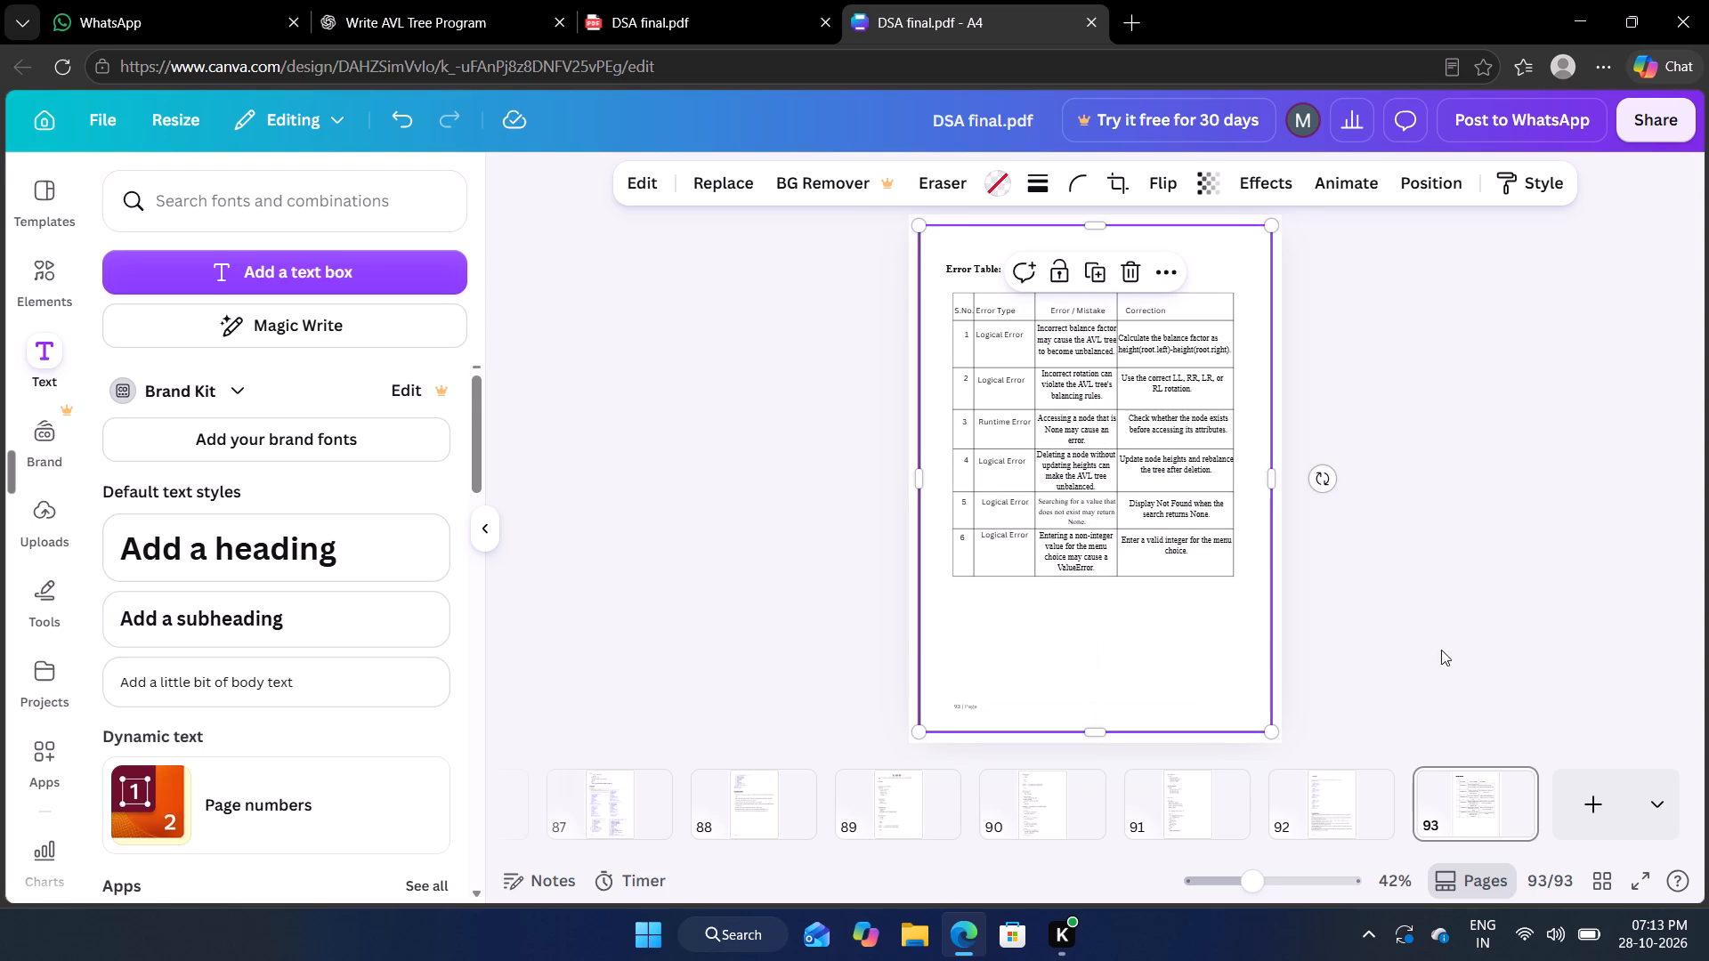
{"action": "left_click", "coordinate": [1451, 610]}
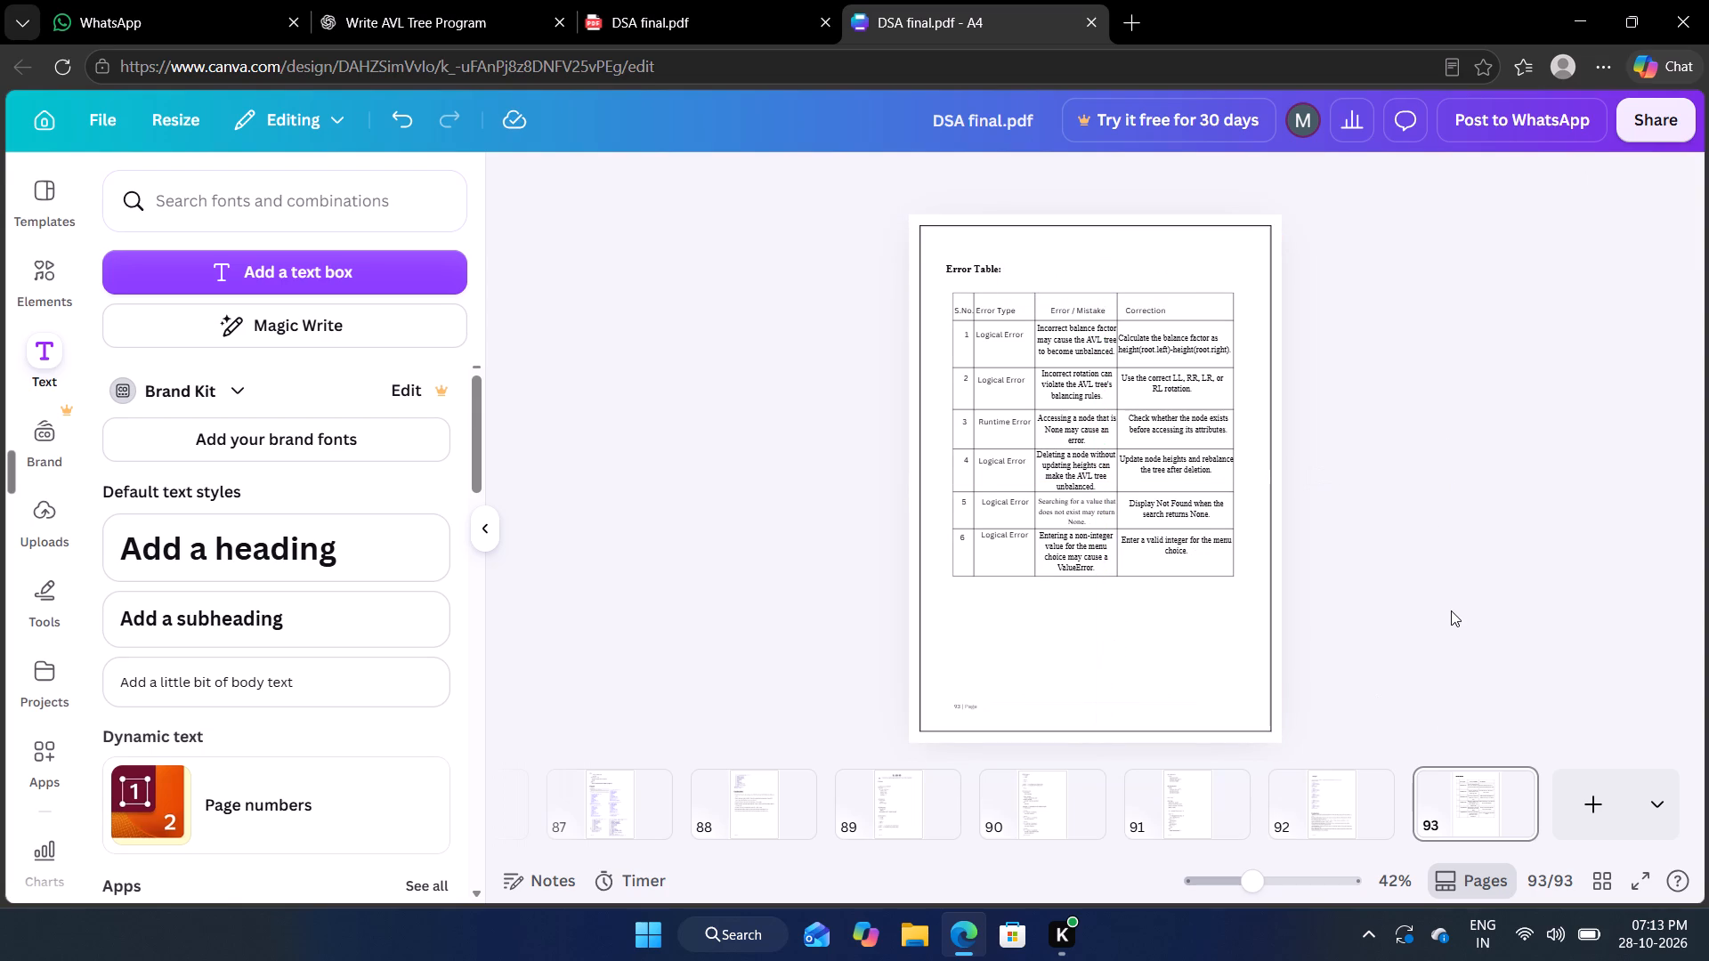
Check the AVL tree pages 92, 91 and 90 and look through the page thumbnails back to page 1.
{"action": "scroll", "coordinate": [1451, 610], "scroll_direction": "down", "scroll_amount": 1}
{"action": "left_click", "coordinate": [1340, 809]}
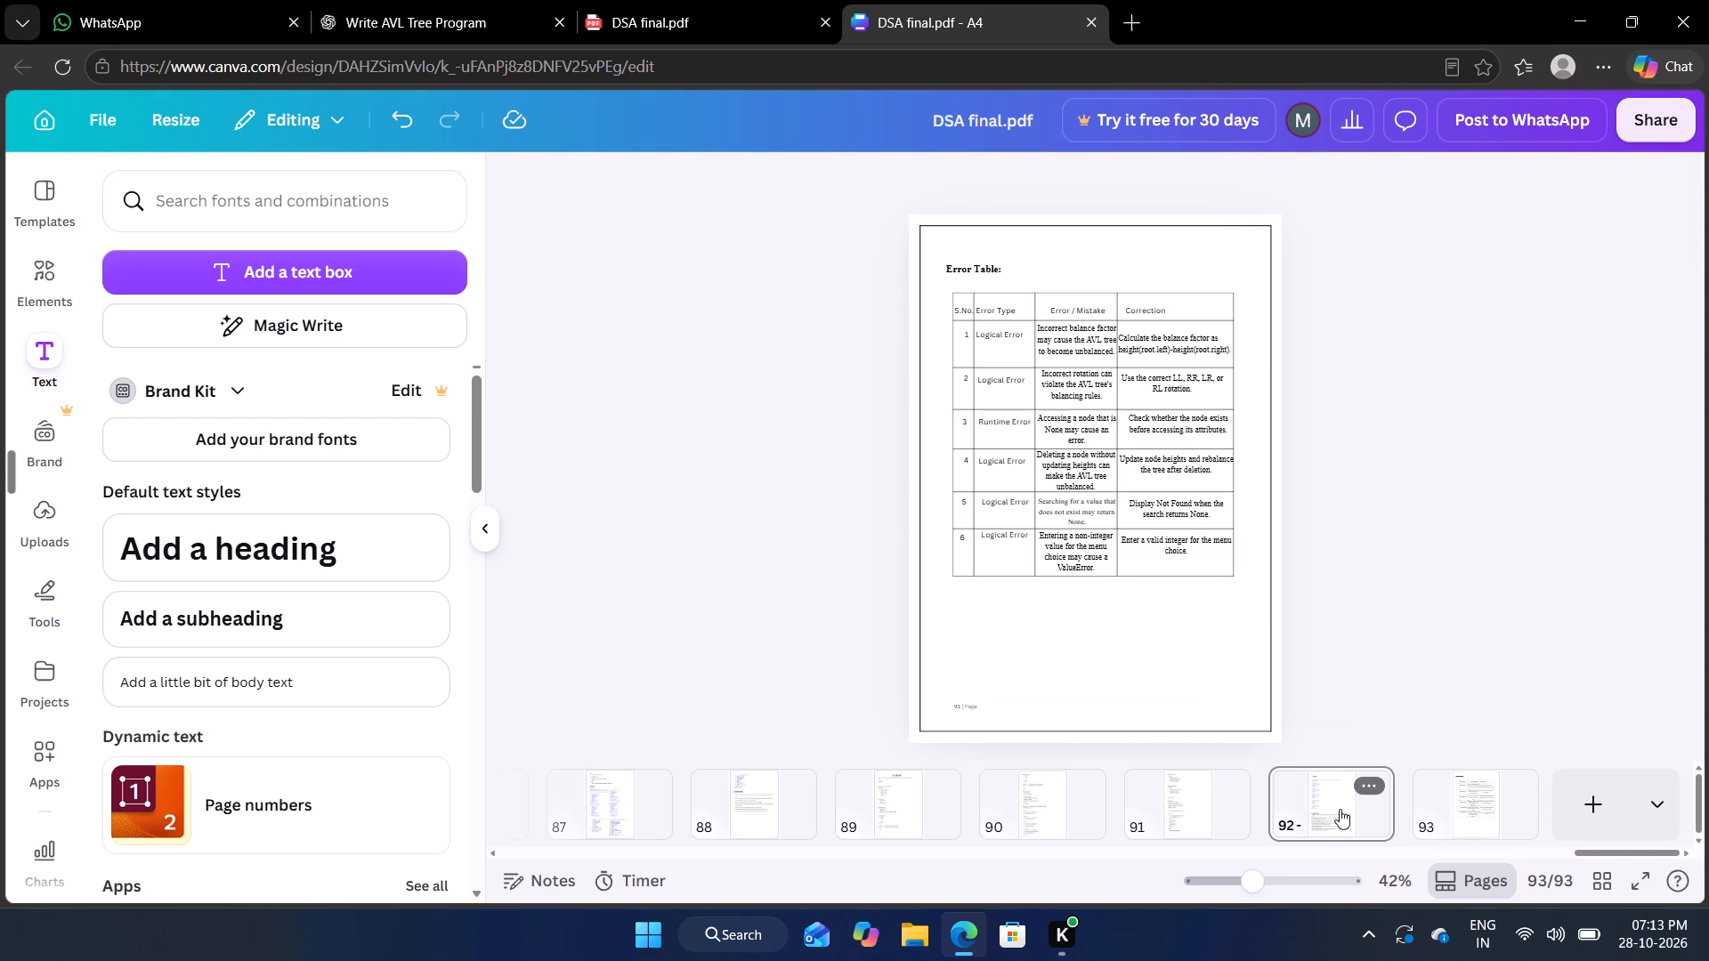
{"action": "left_click", "coordinate": [1216, 795]}
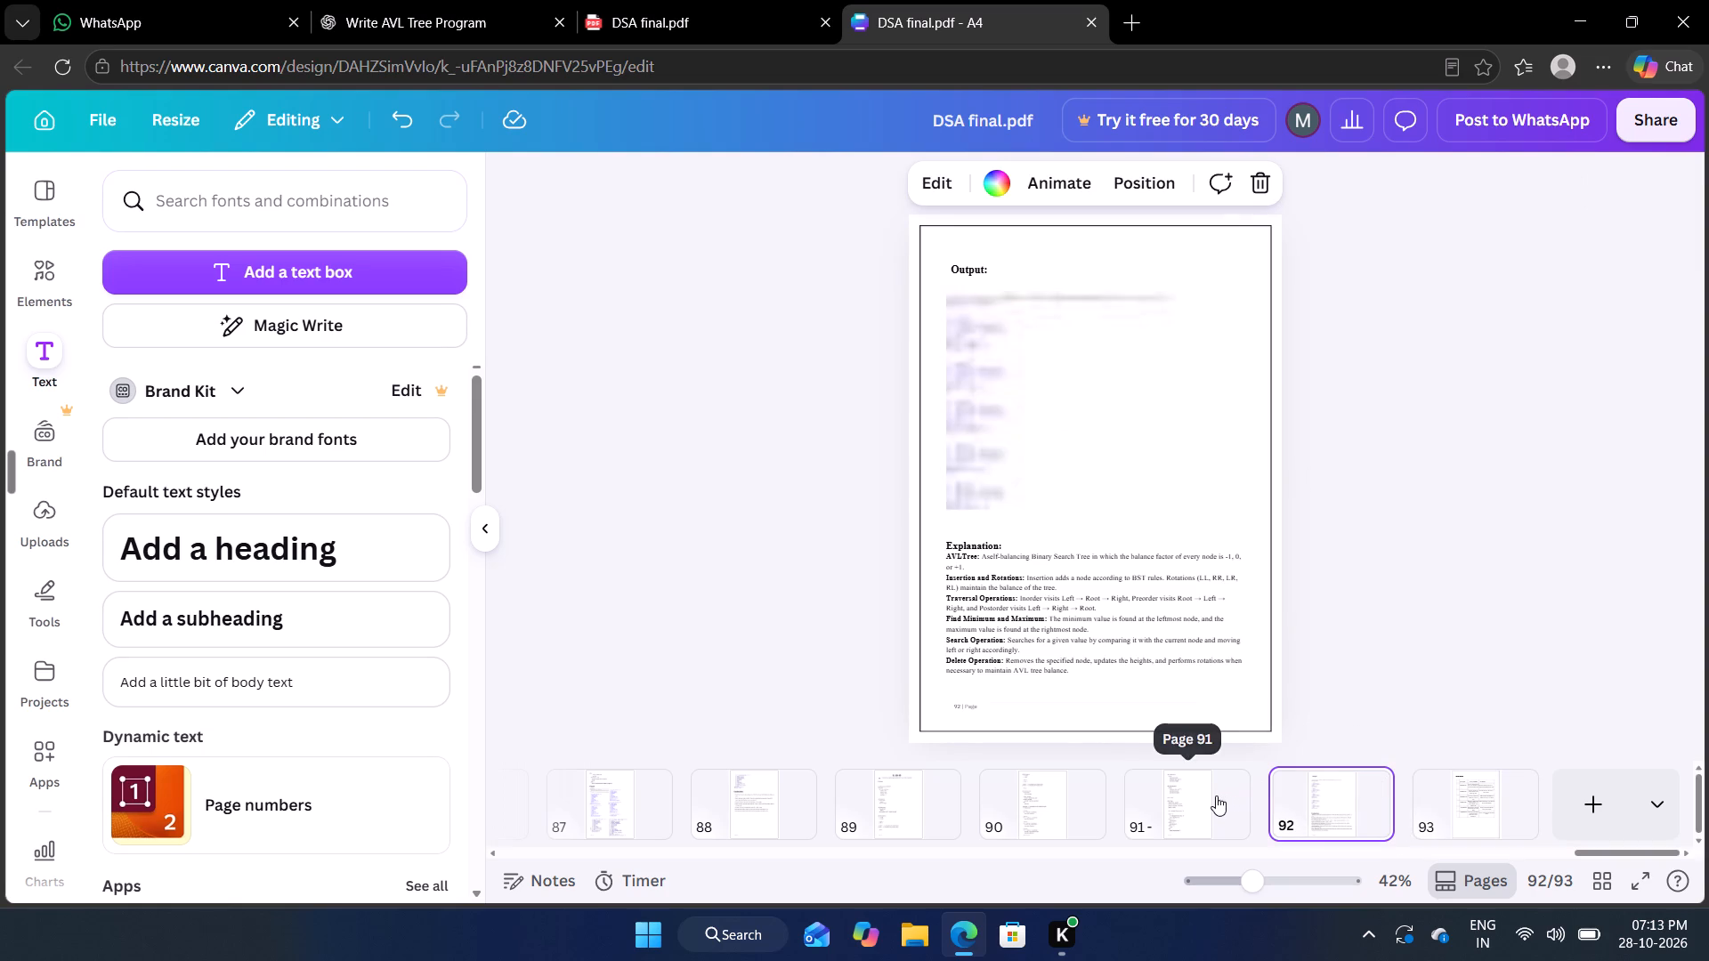
{"action": "left_click", "coordinate": [1047, 799]}
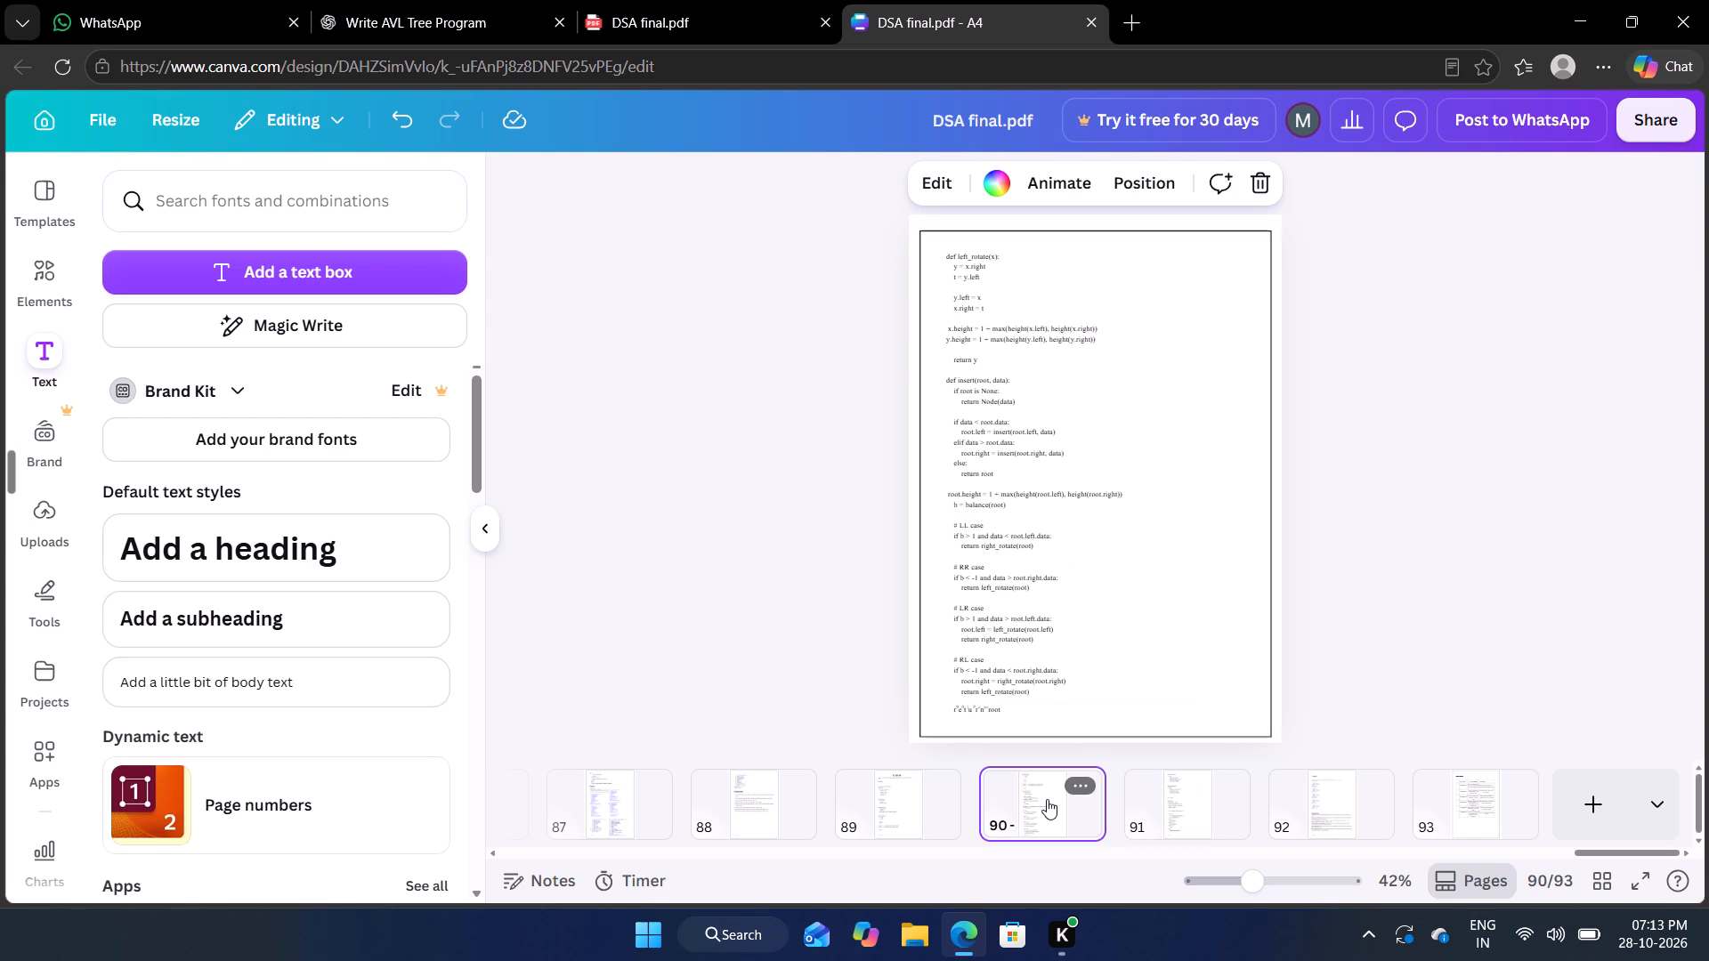
{"action": "left_click", "coordinate": [1535, 551]}
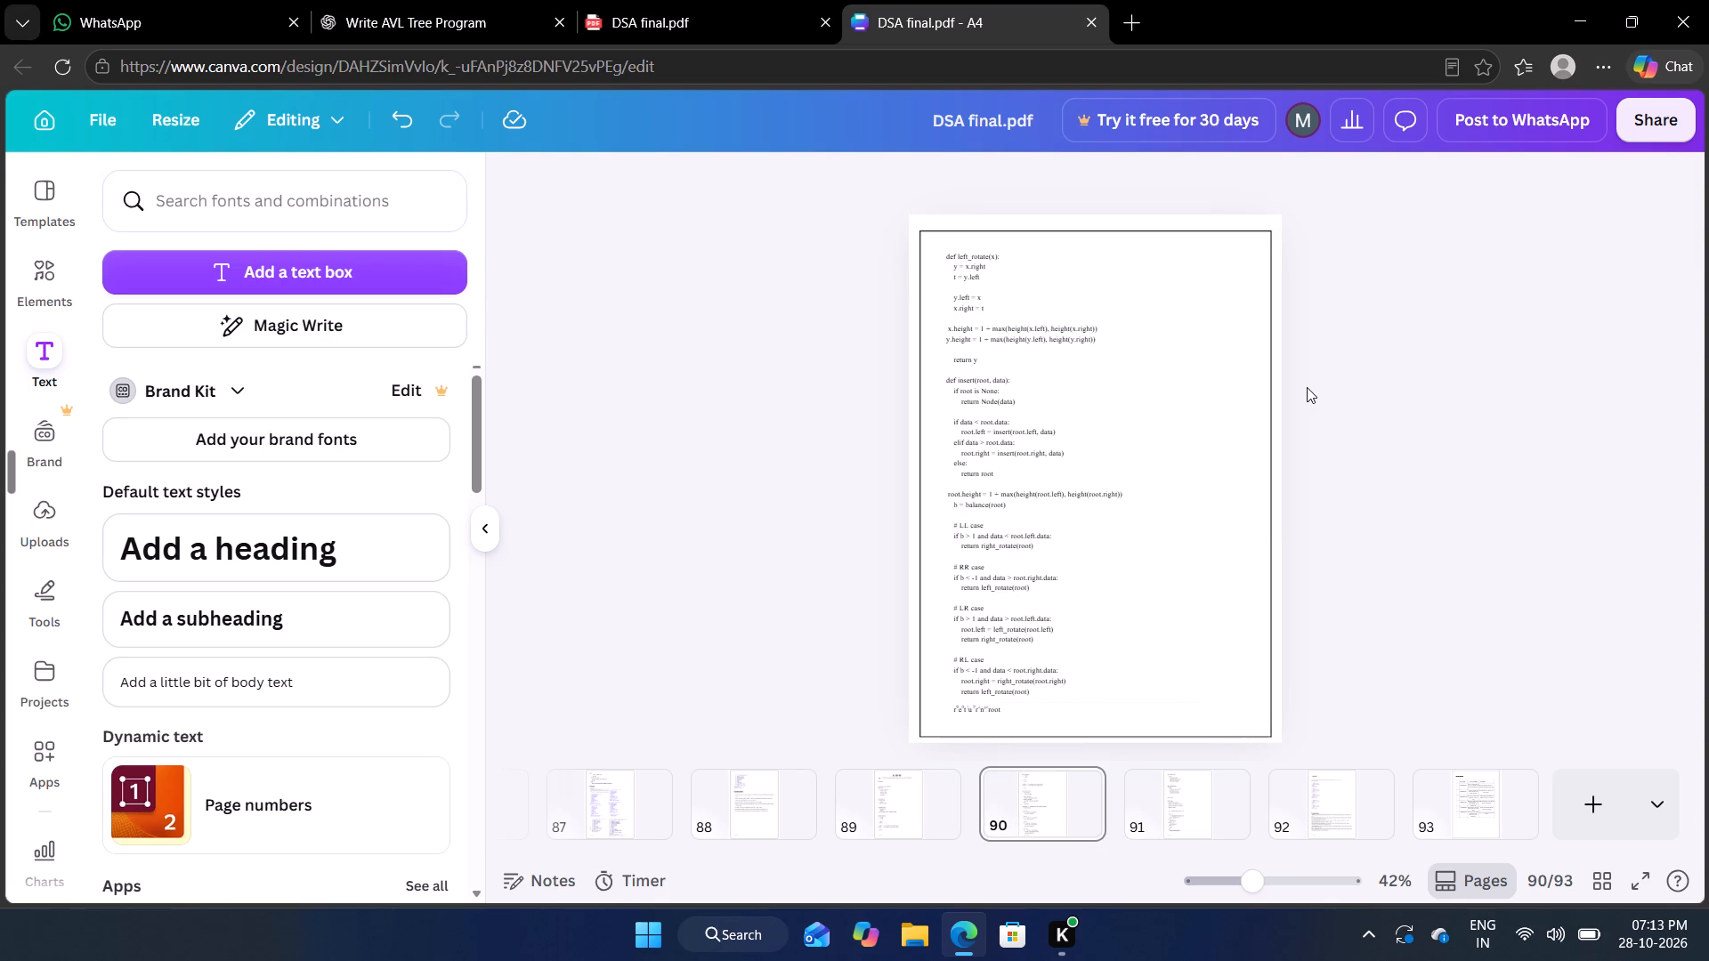
{"action": "scroll", "coordinate": [714, 789], "scroll_direction": "right", "scroll_amount": 3}
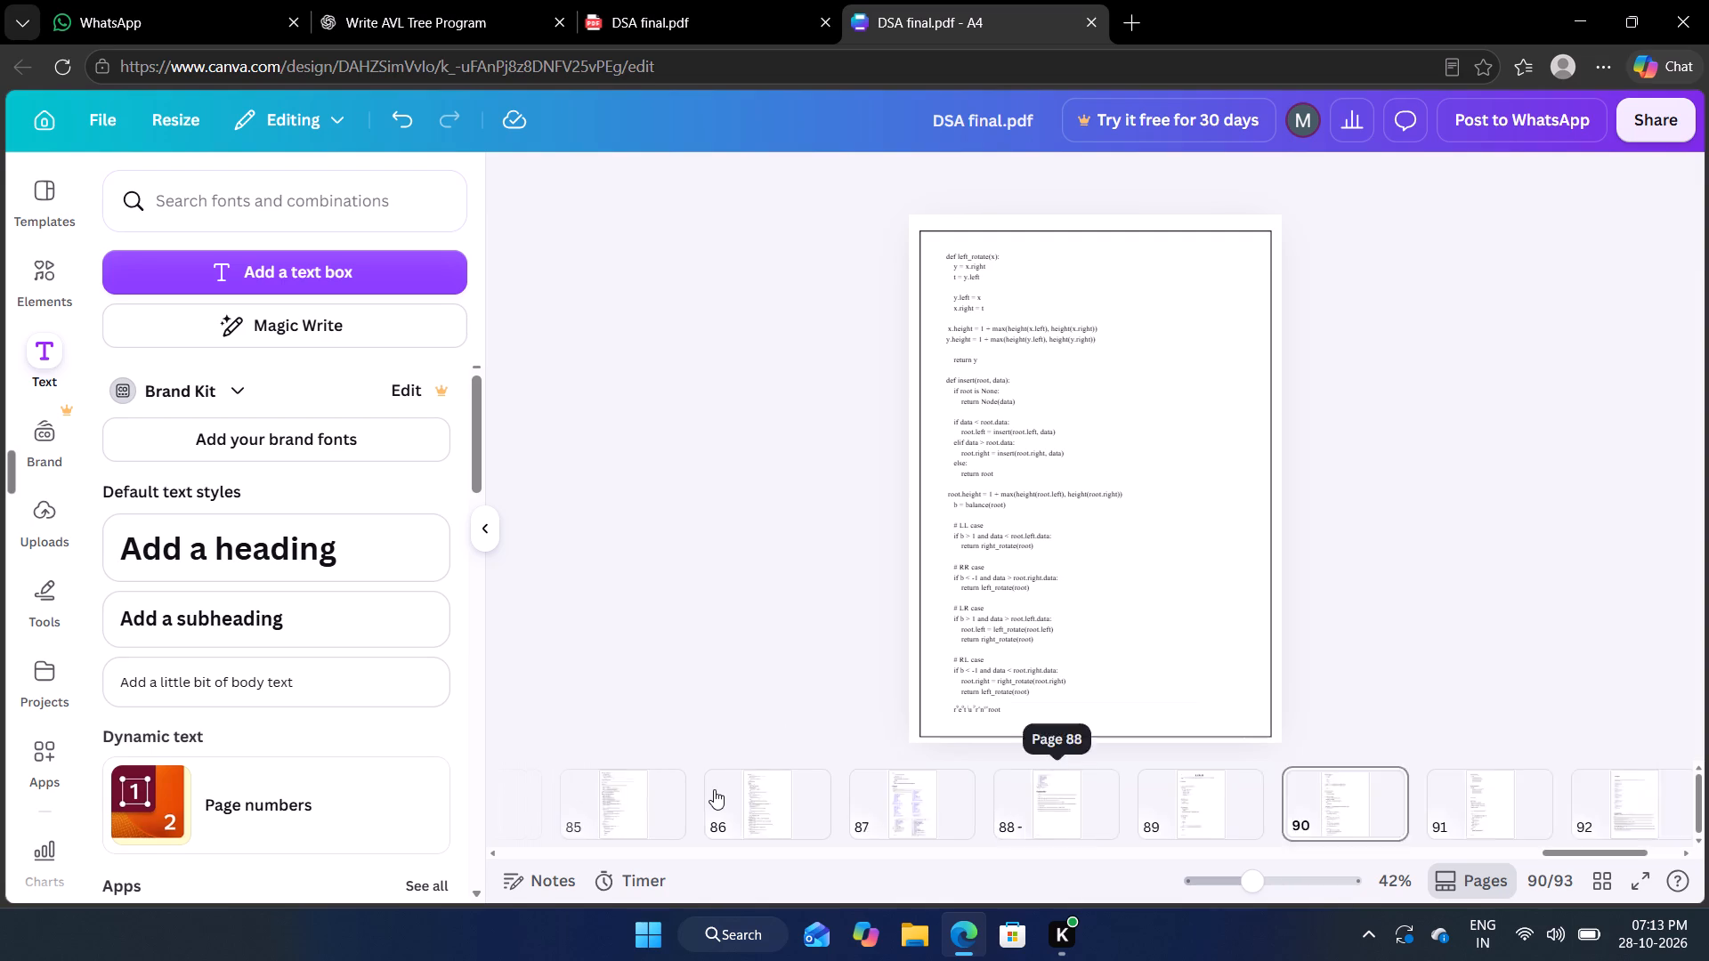
{"action": "scroll", "coordinate": [714, 789], "scroll_direction": "right", "scroll_amount": 13}
{"action": "scroll", "coordinate": [714, 789], "scroll_direction": "right", "scroll_amount": 15}
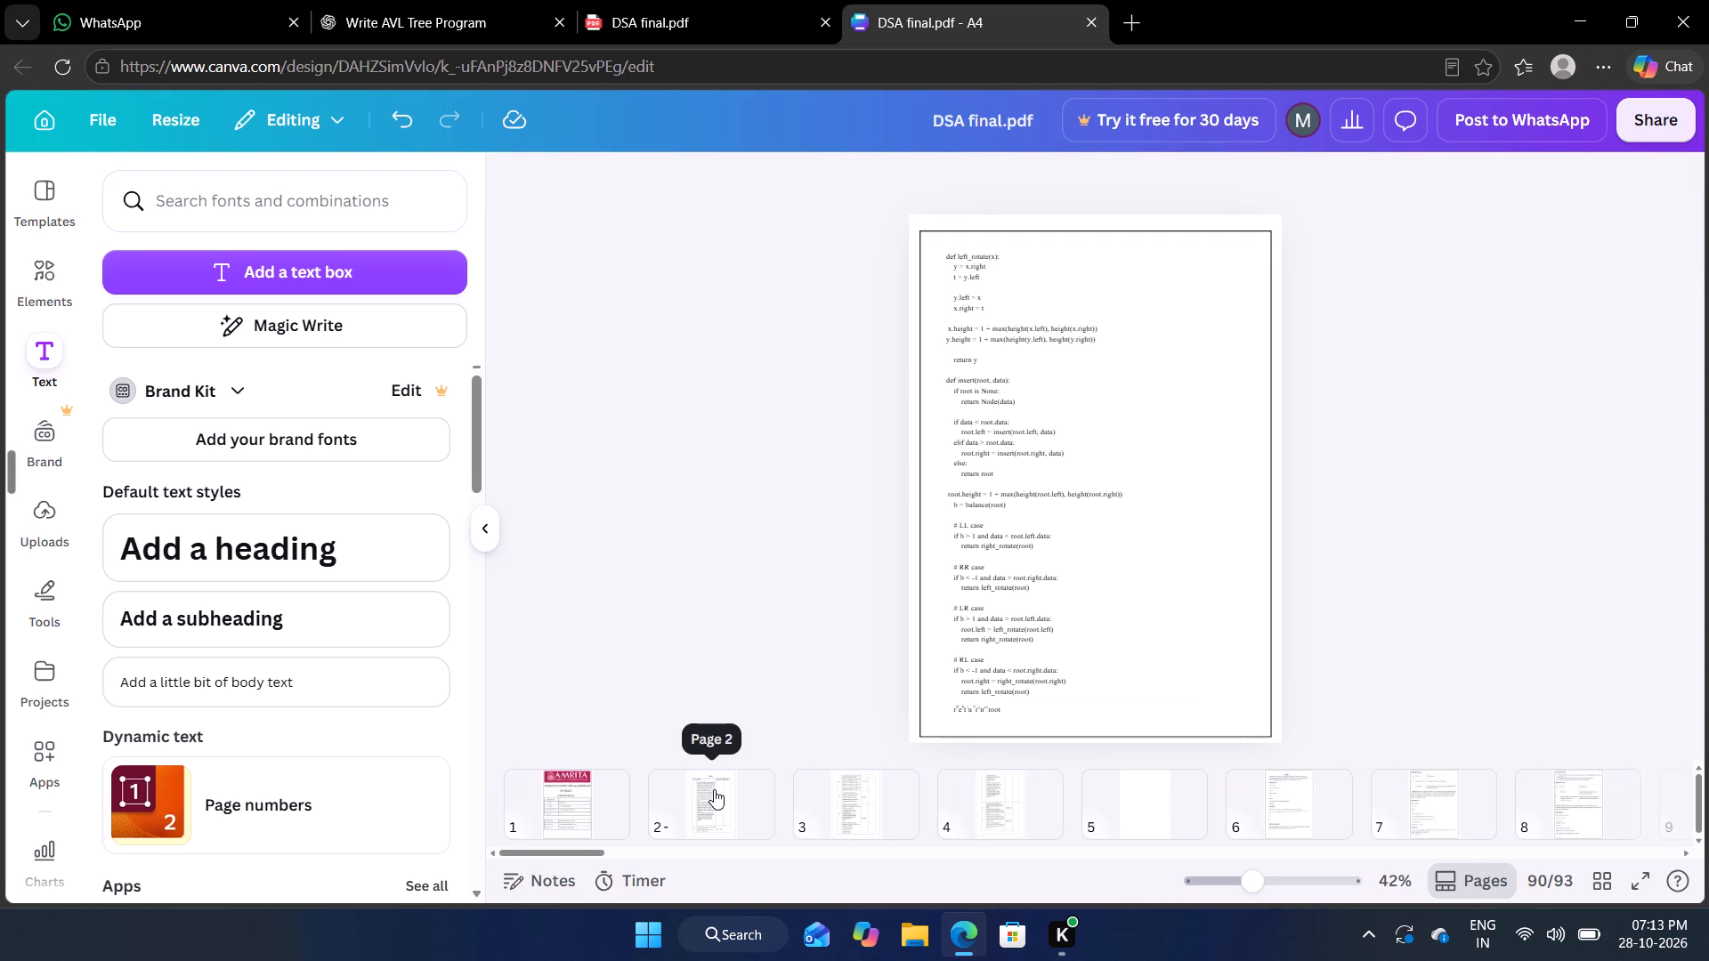
Download all pages of the design as a PDF with the Digital preset.
{"action": "left_click", "coordinate": [1652, 131]}
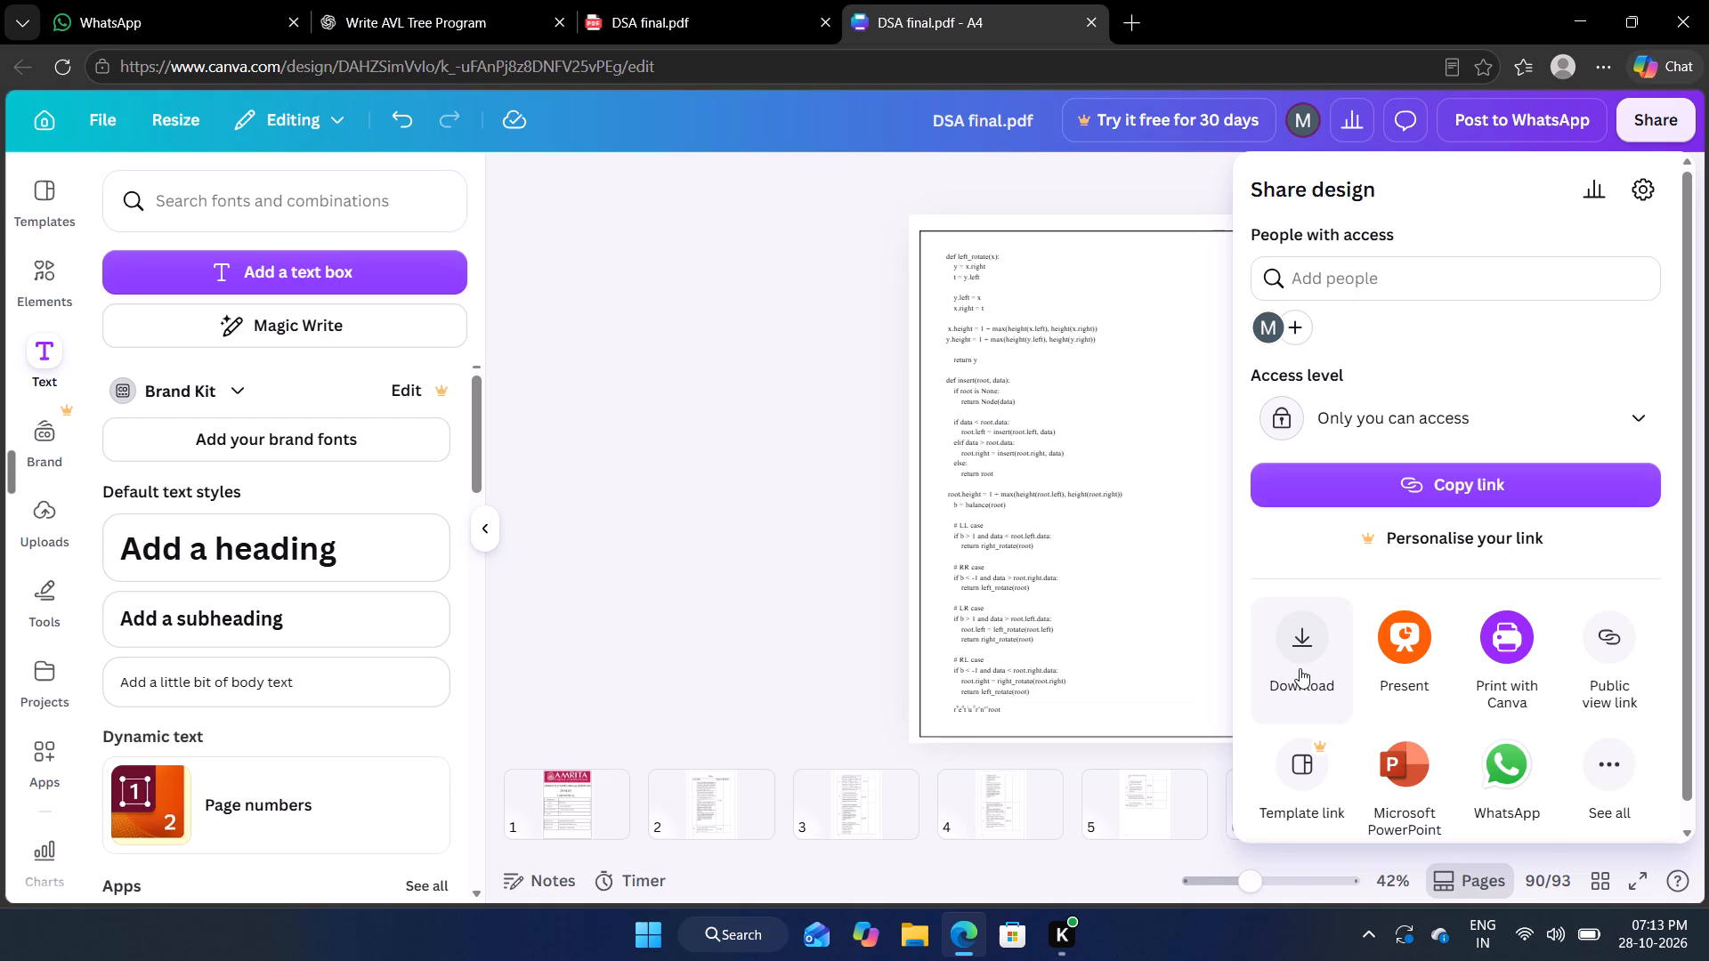
{"action": "left_click", "coordinate": [1300, 668]}
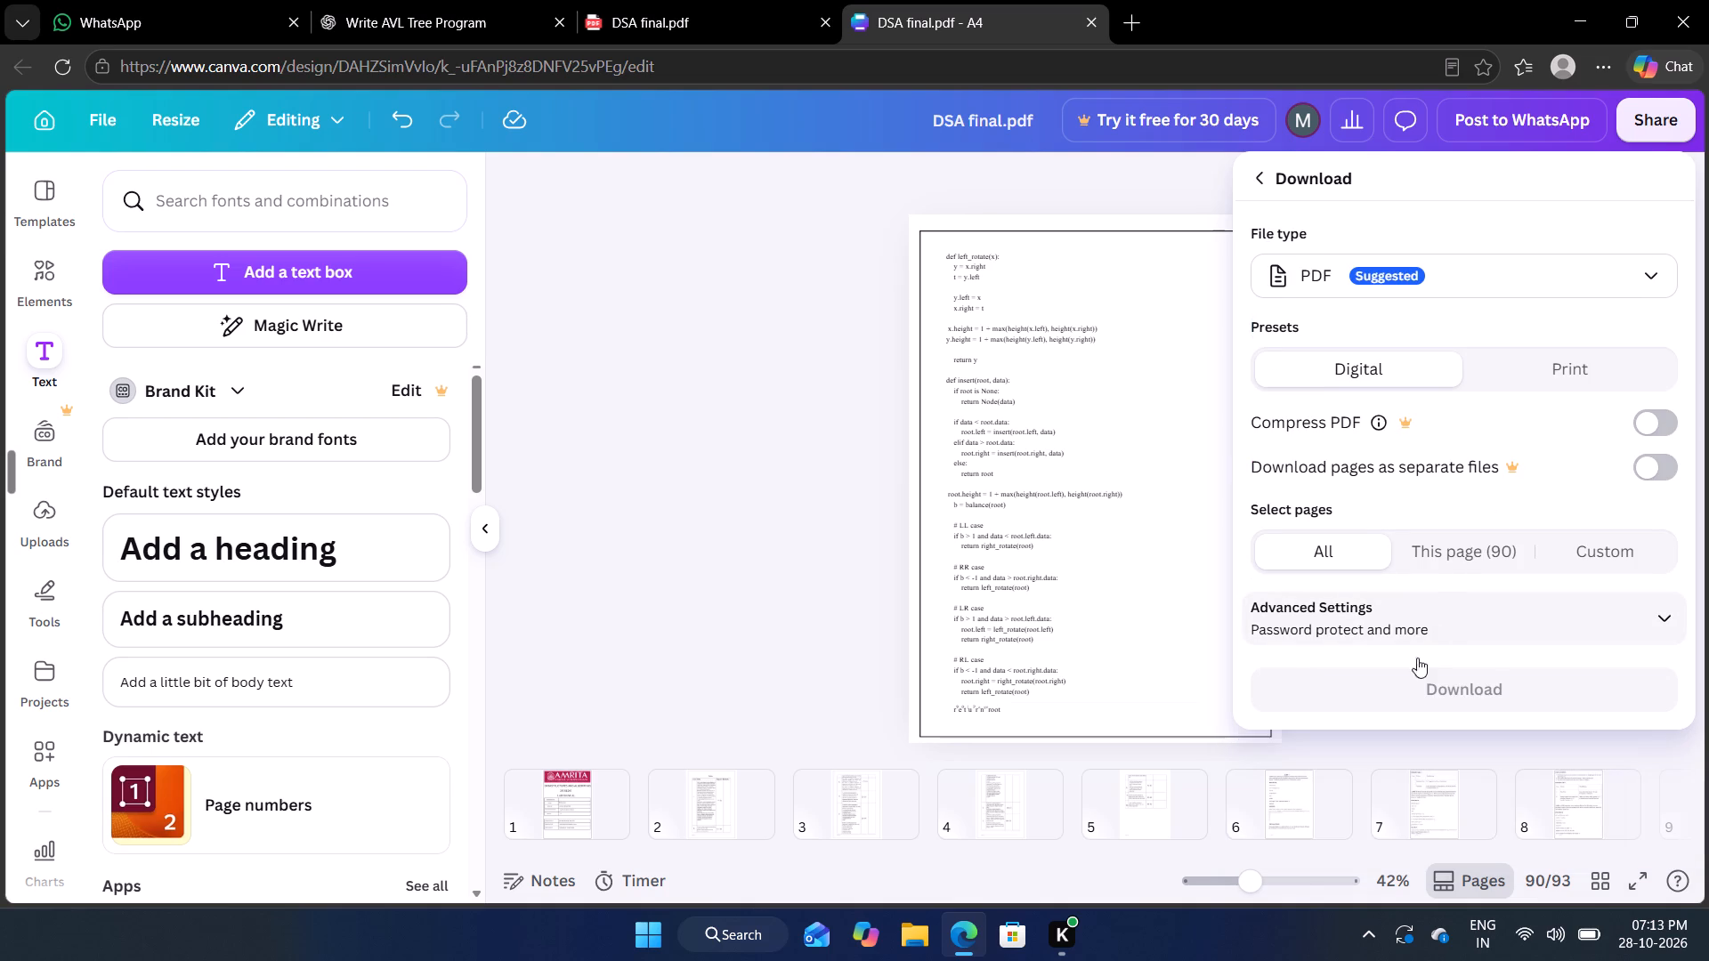
{"action": "scroll", "coordinate": [1433, 522], "scroll_direction": "down", "scroll_amount": 1}
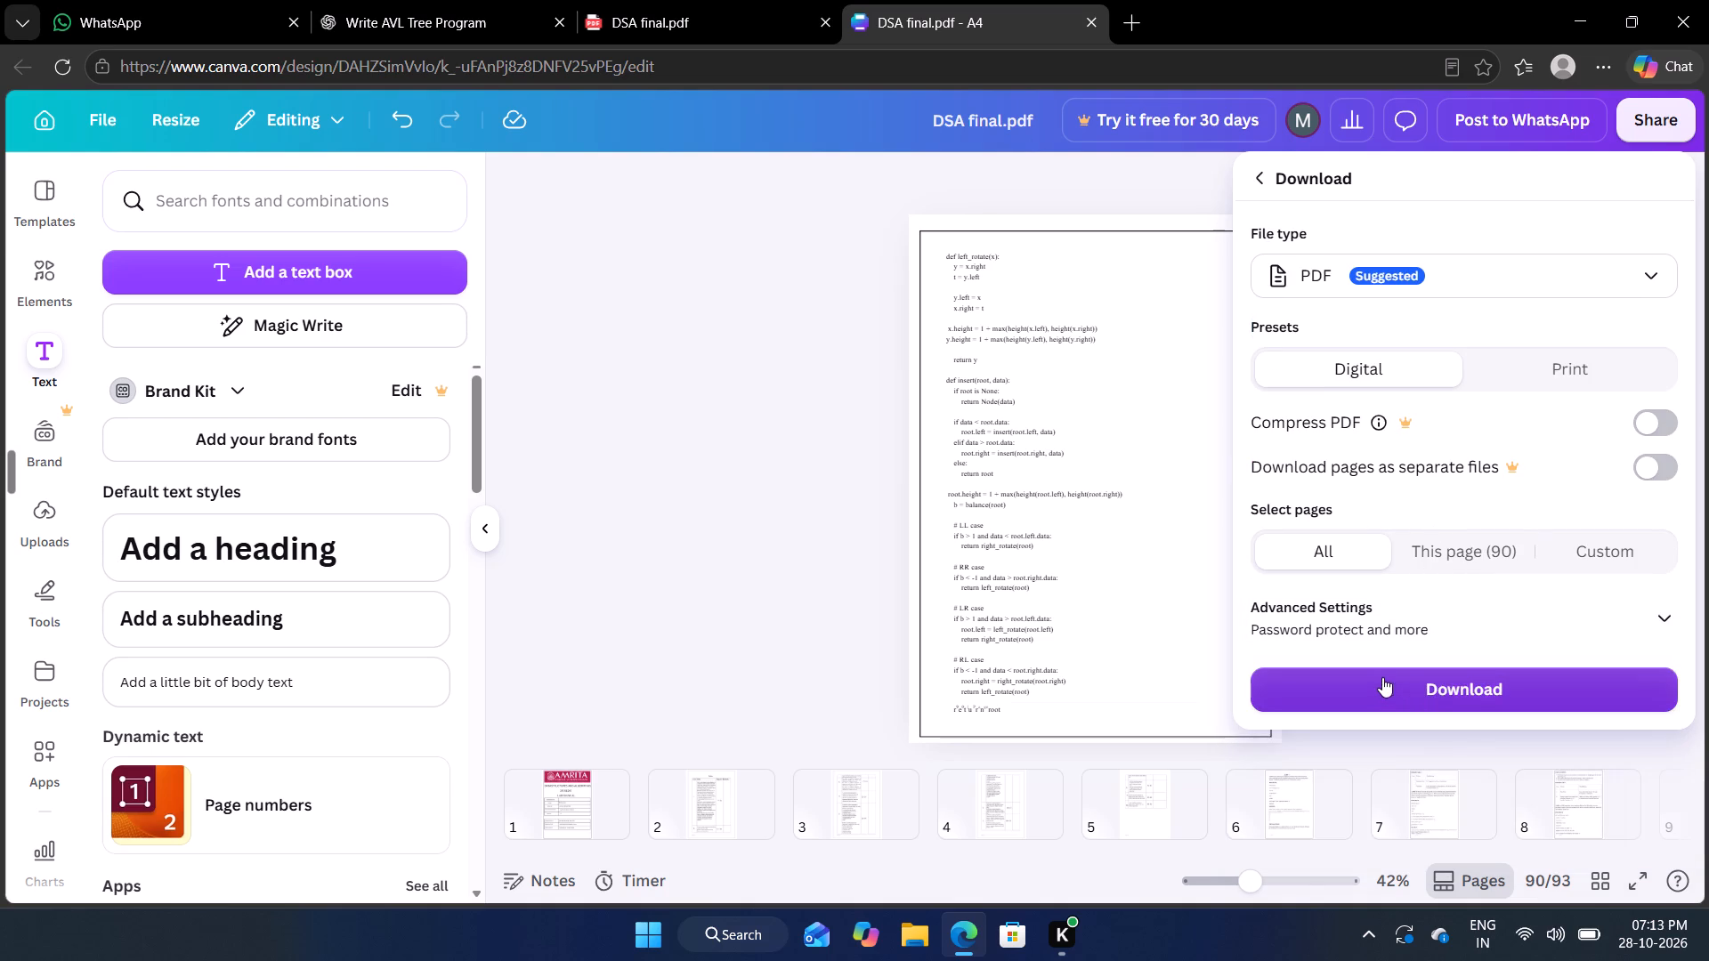
{"action": "left_click", "coordinate": [1430, 699]}
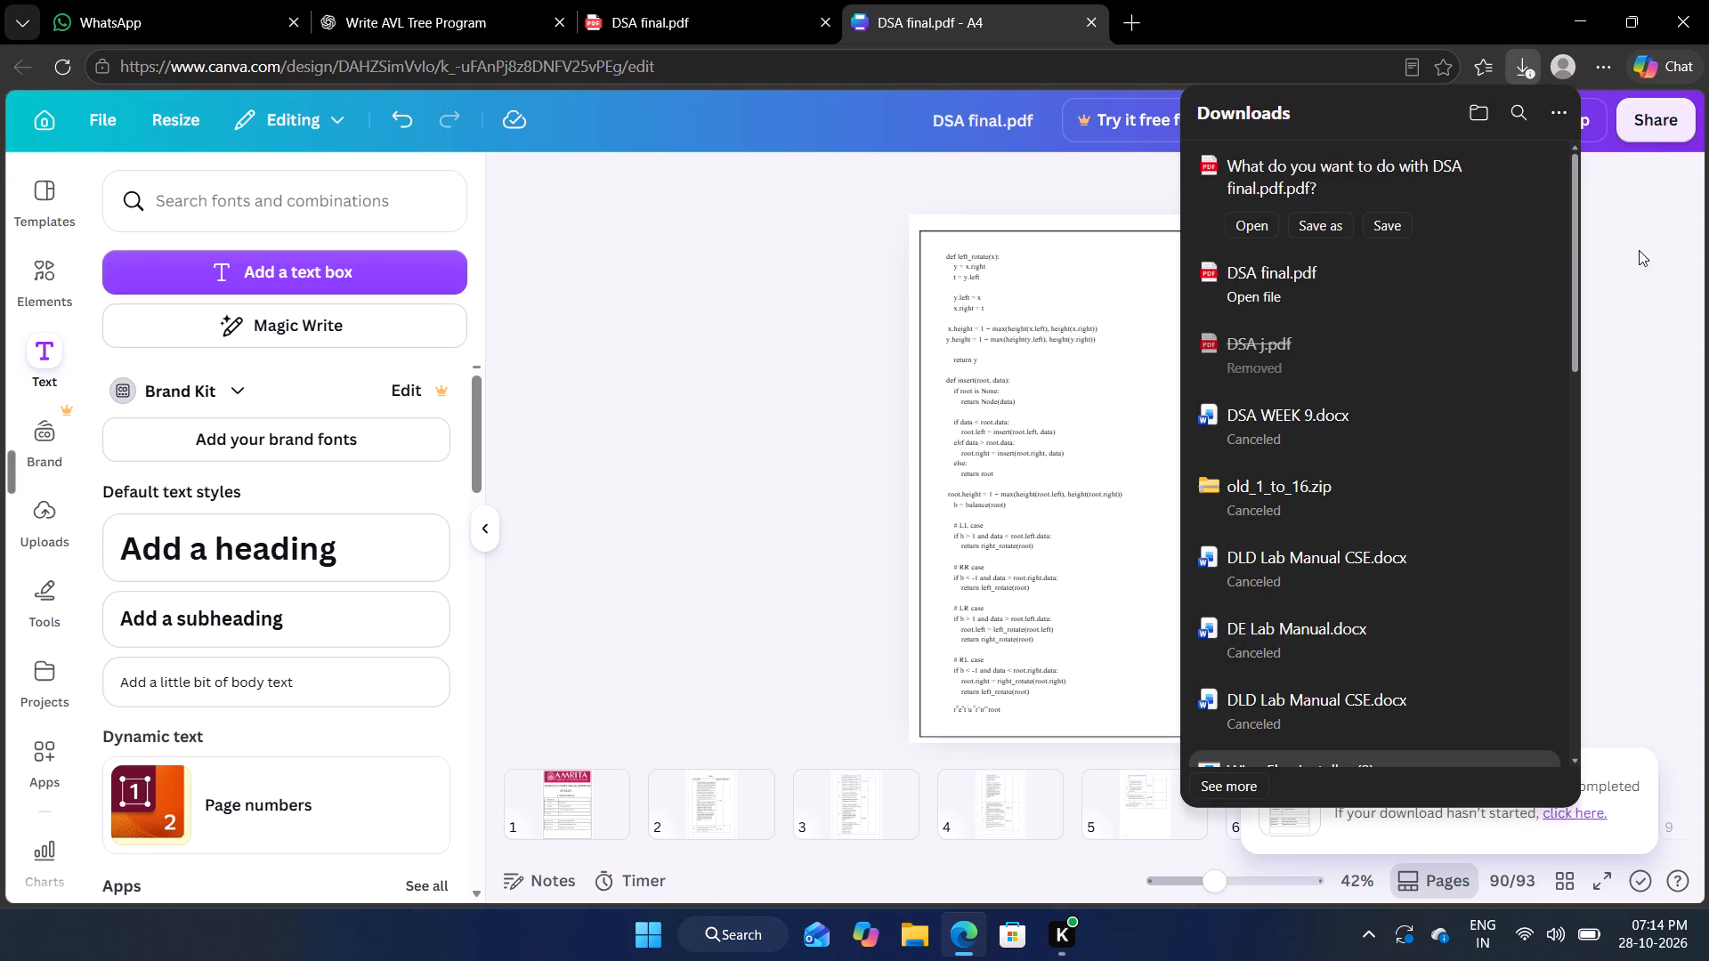
Save the downloaded PDF under the file name DSA in New folder on the DATA (D:) drive.
{"action": "left_click", "coordinate": [1317, 220]}
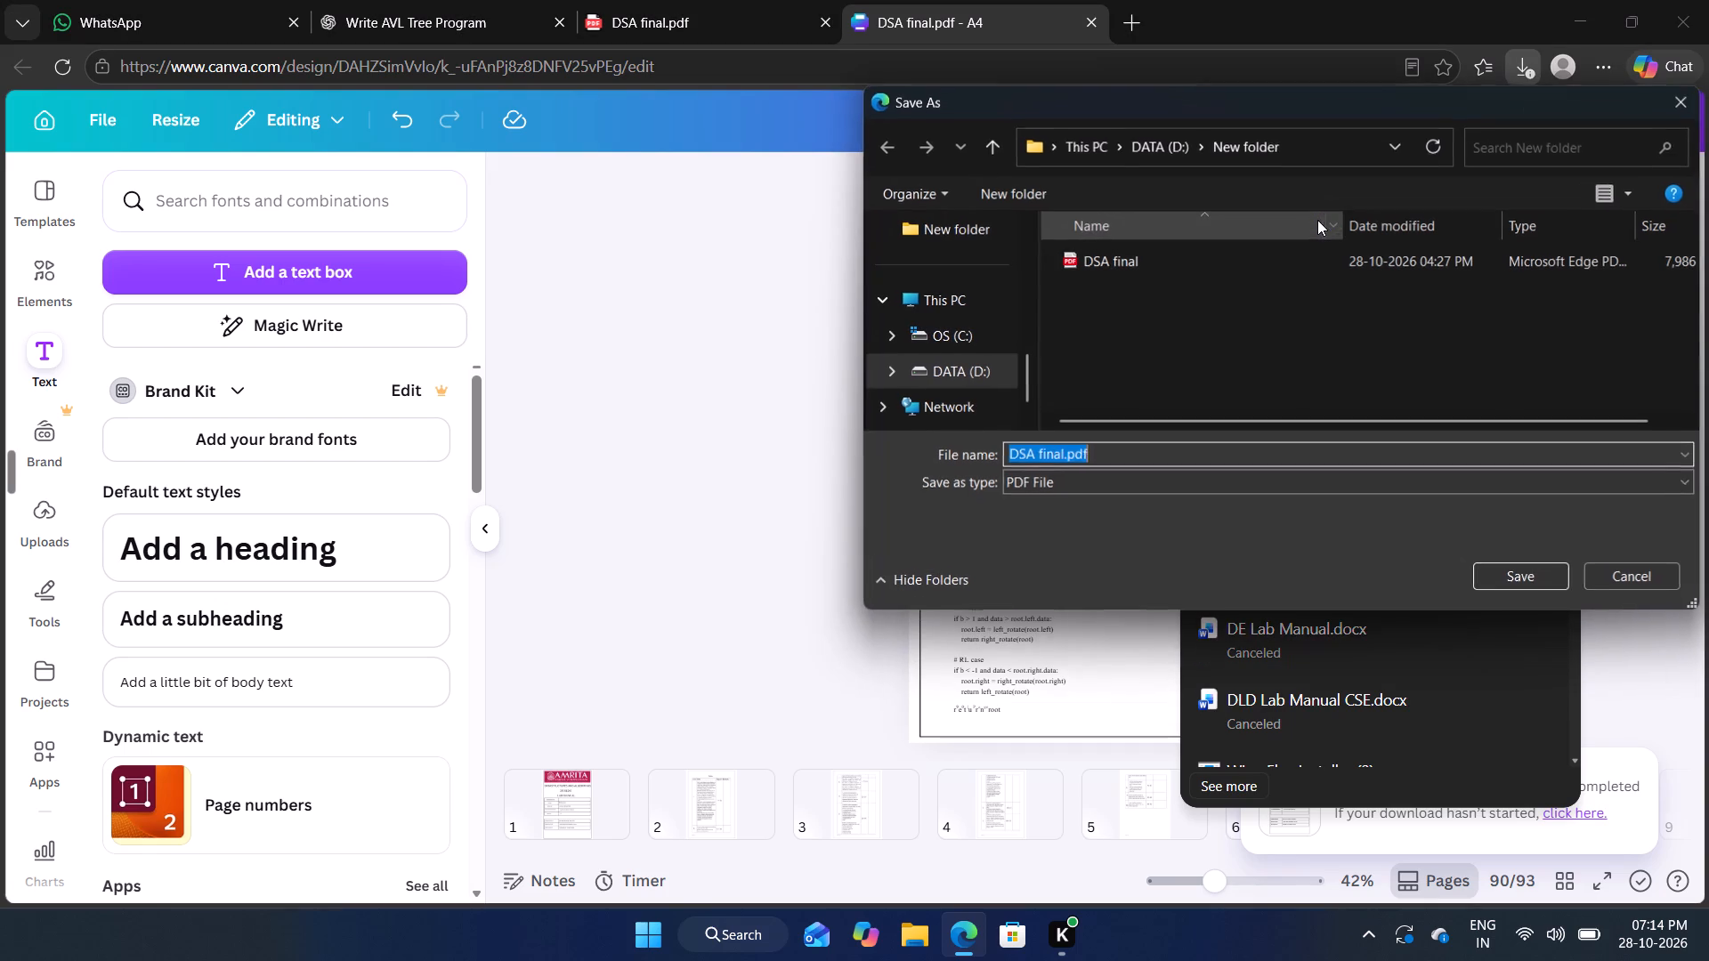
{"action": "left_click", "coordinate": [1071, 455]}
{"action": "left_click", "coordinate": [1102, 452]}
{"action": "key", "text": "BackSpace"}
{"action": "key", "text": "BackSpace"}
{"action": "key", "text": "BackSpace"}
{"action": "key", "text": "BackSpace"}
{"action": "key", "text": "BackSpace"}
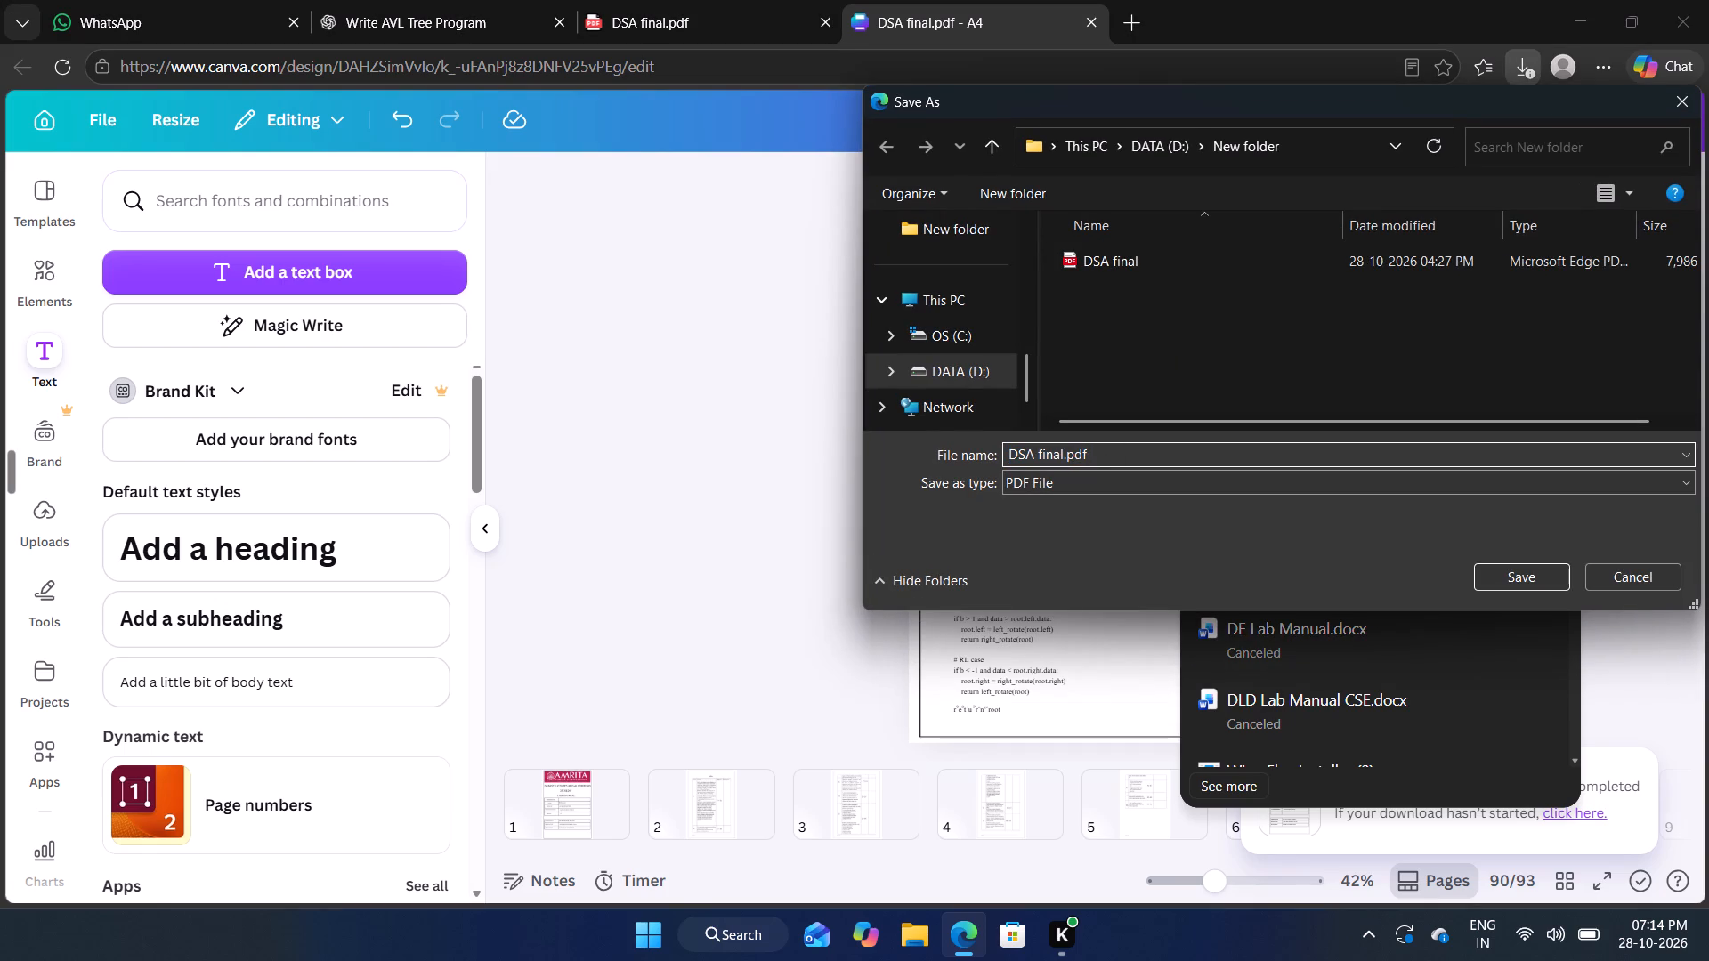
{"action": "key", "text": "BackSpace"}
{"action": "key", "text": "BackSpace"}
{"action": "key", "text": "BackSpace"}
{"action": "key", "text": "BackSpace"}
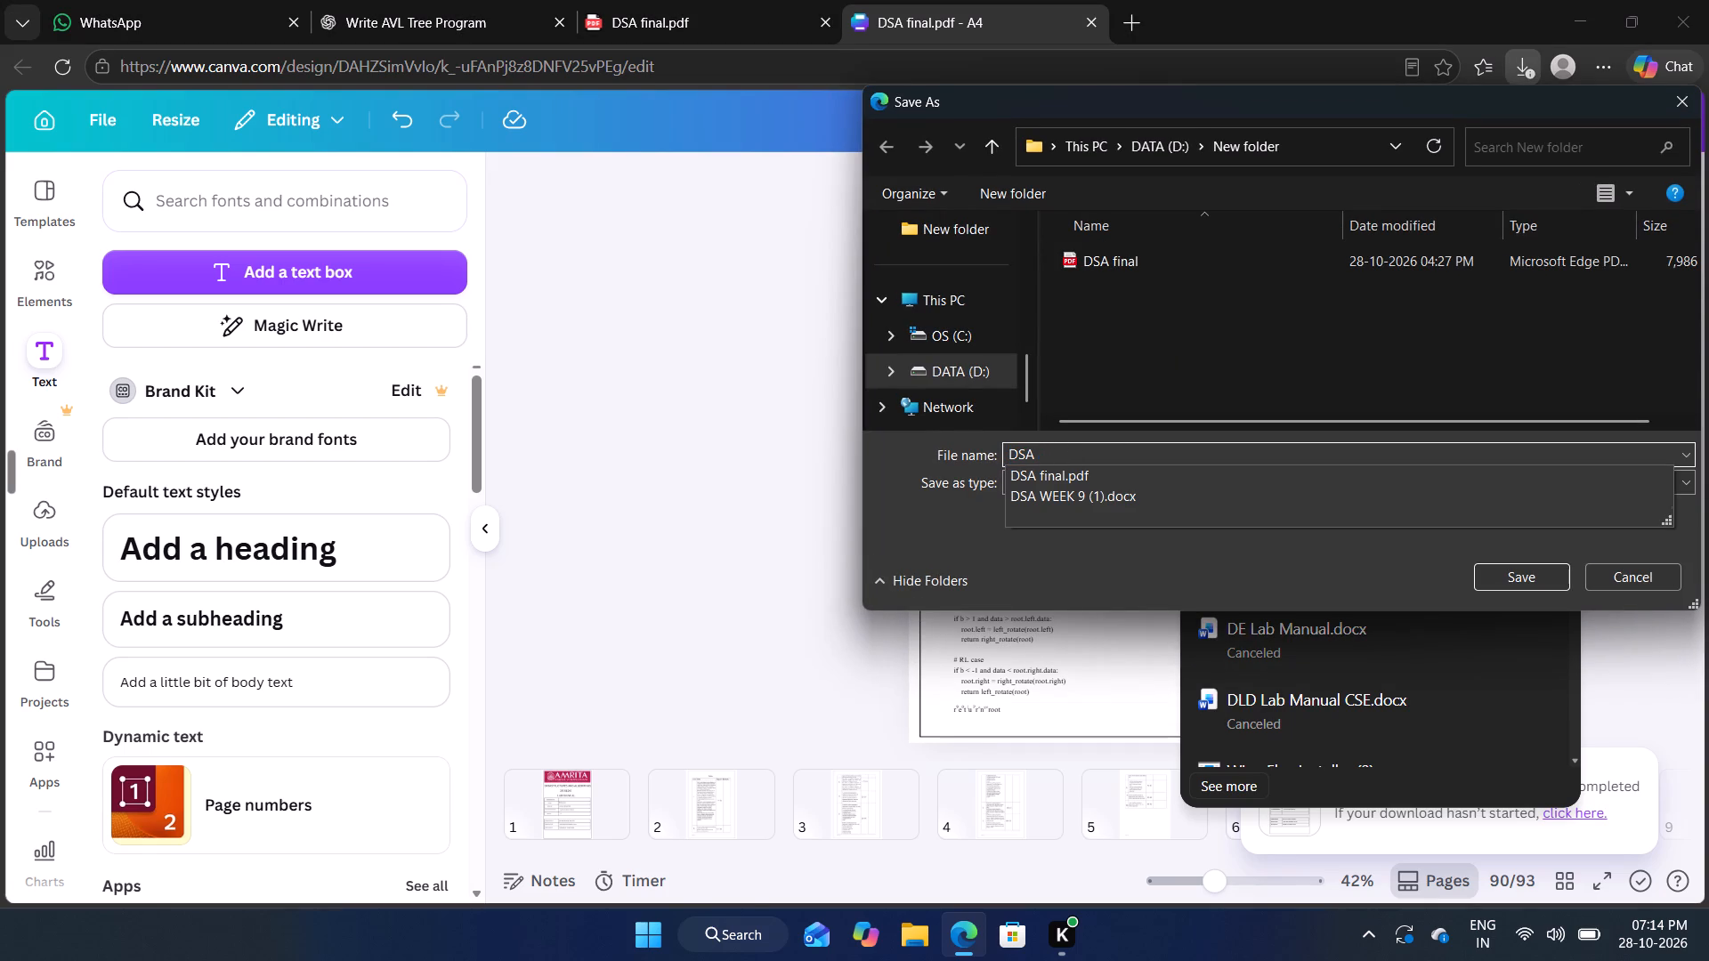
{"action": "key", "text": "Return"}
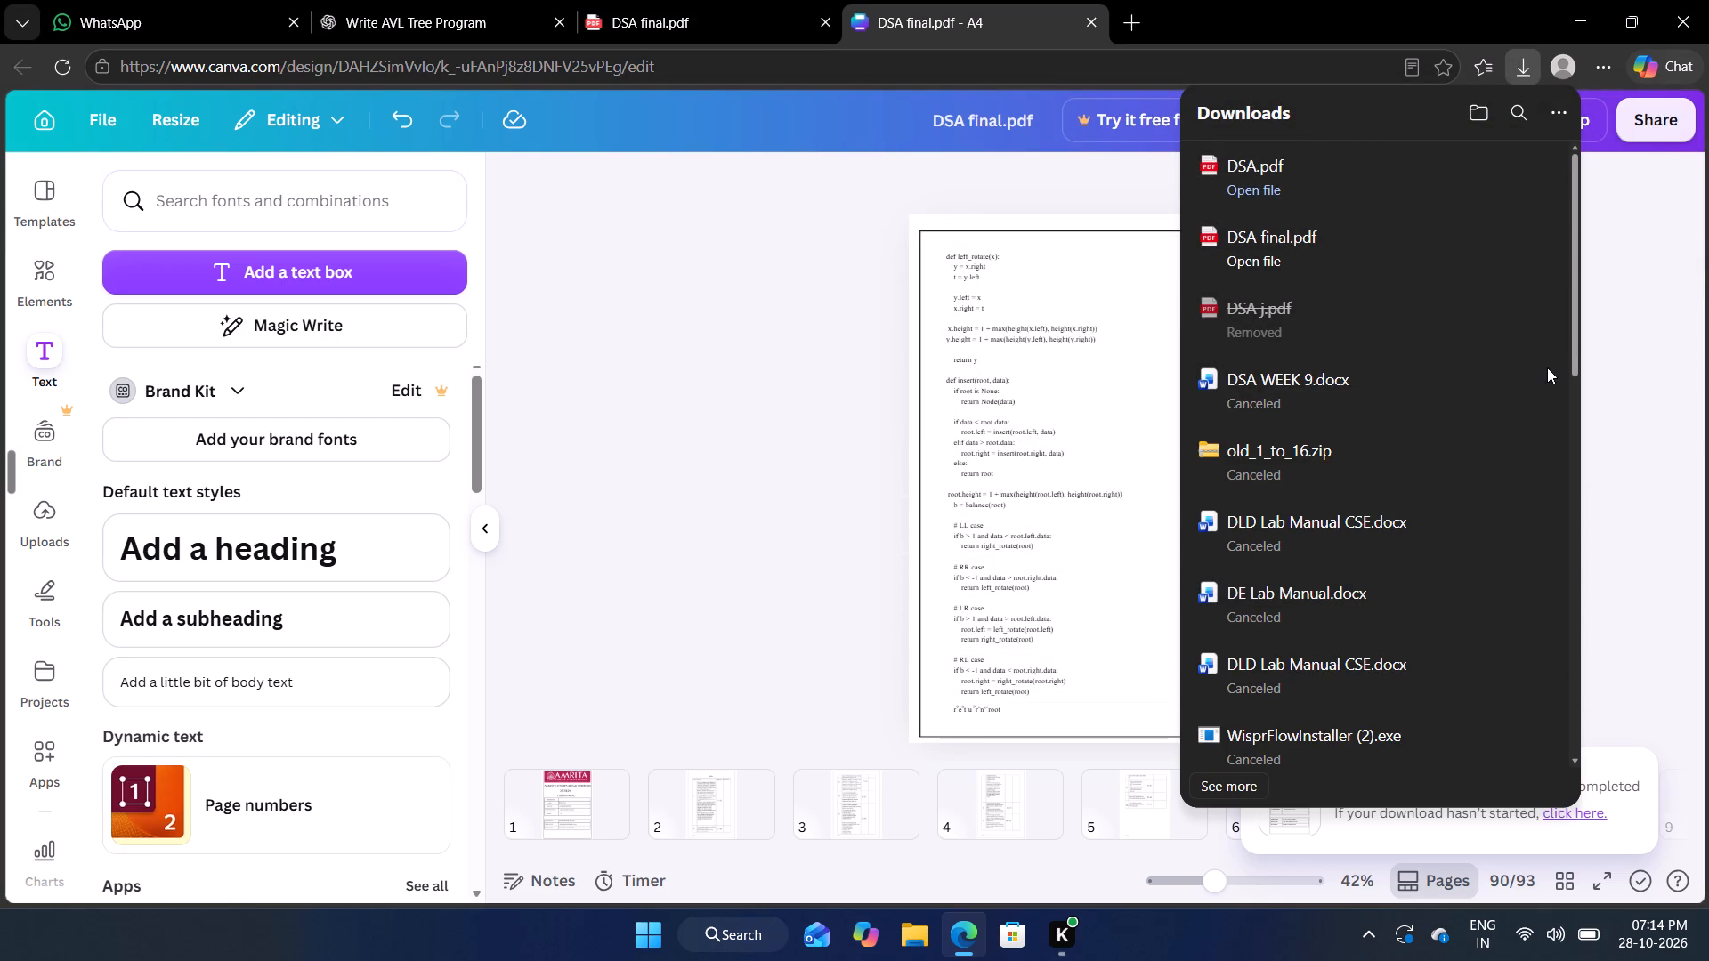
Open the saved DSA.pdf at its cover page and check the cover and the index on pages 1 to 5.
{"action": "left_click", "coordinate": [1260, 185]}
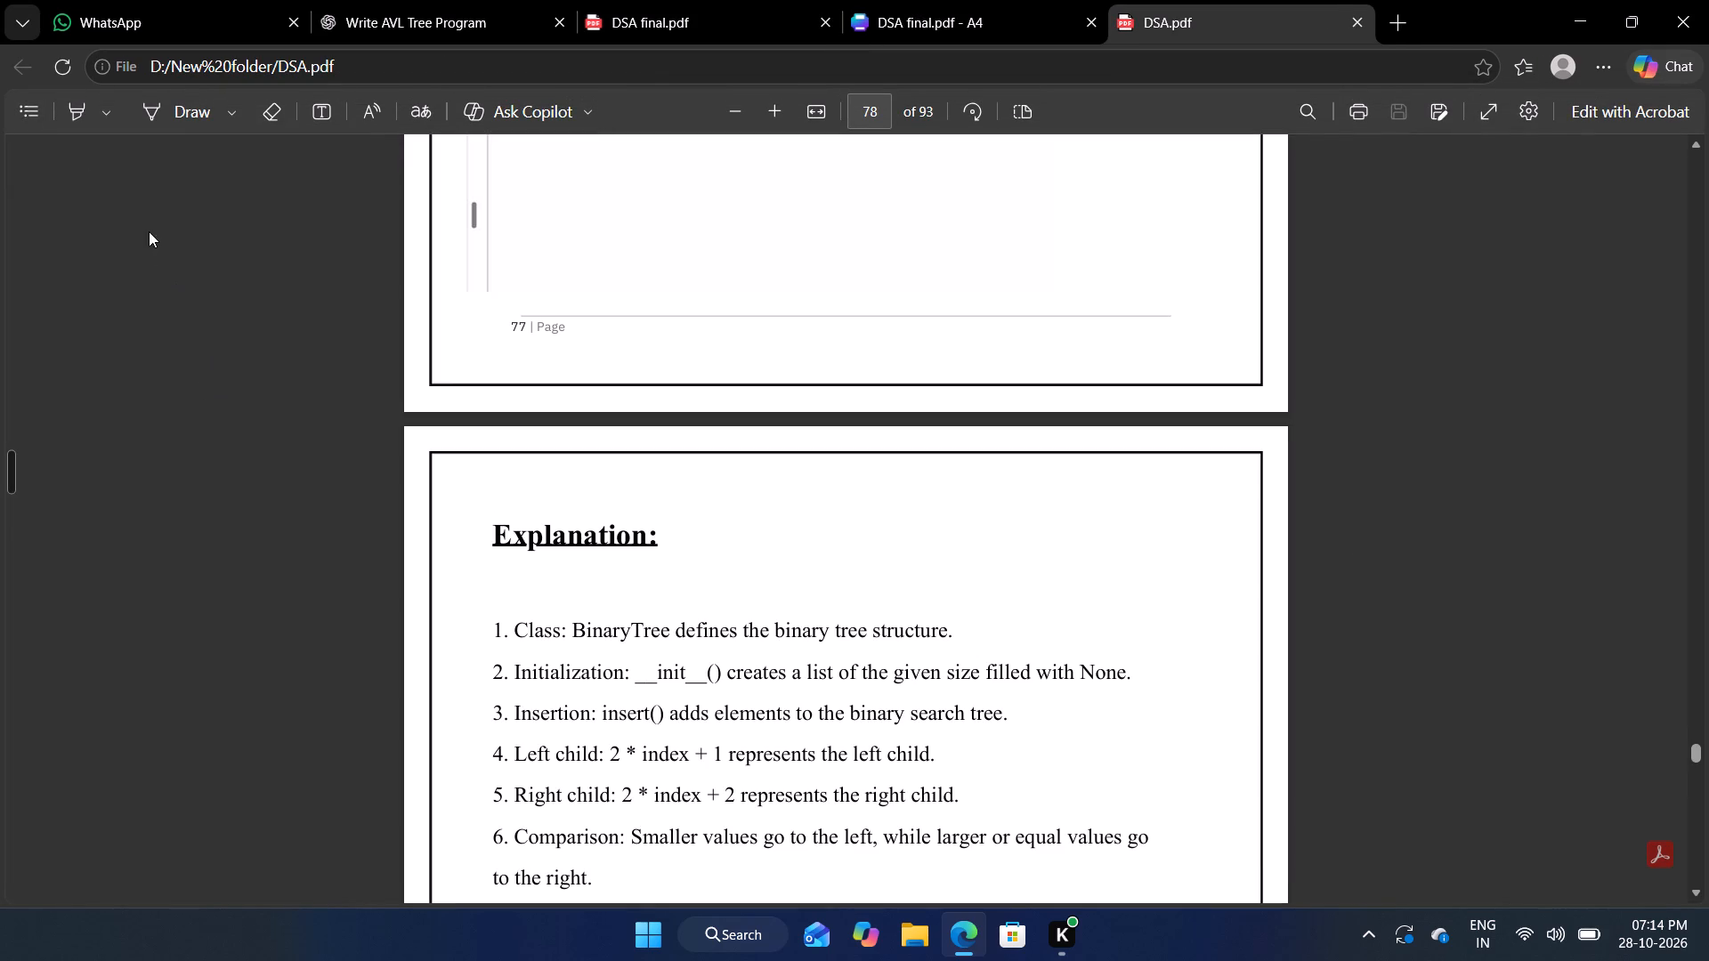
{"action": "left_click", "coordinate": [32, 99]}
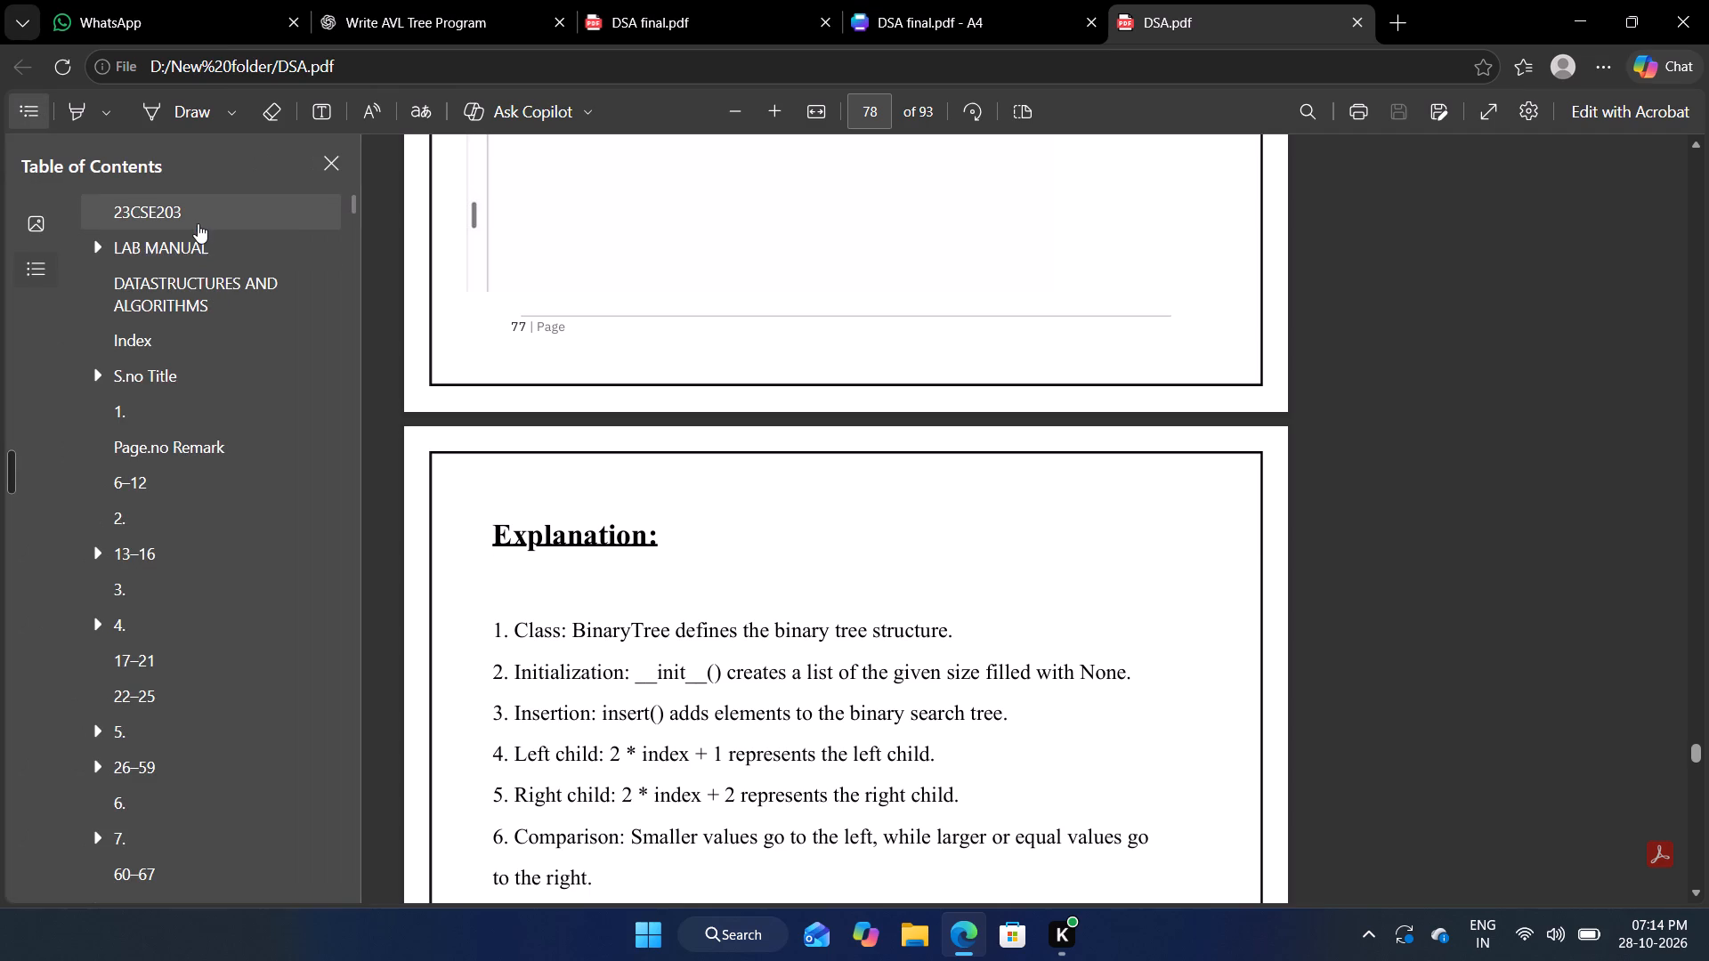
{"action": "left_click", "coordinate": [197, 221]}
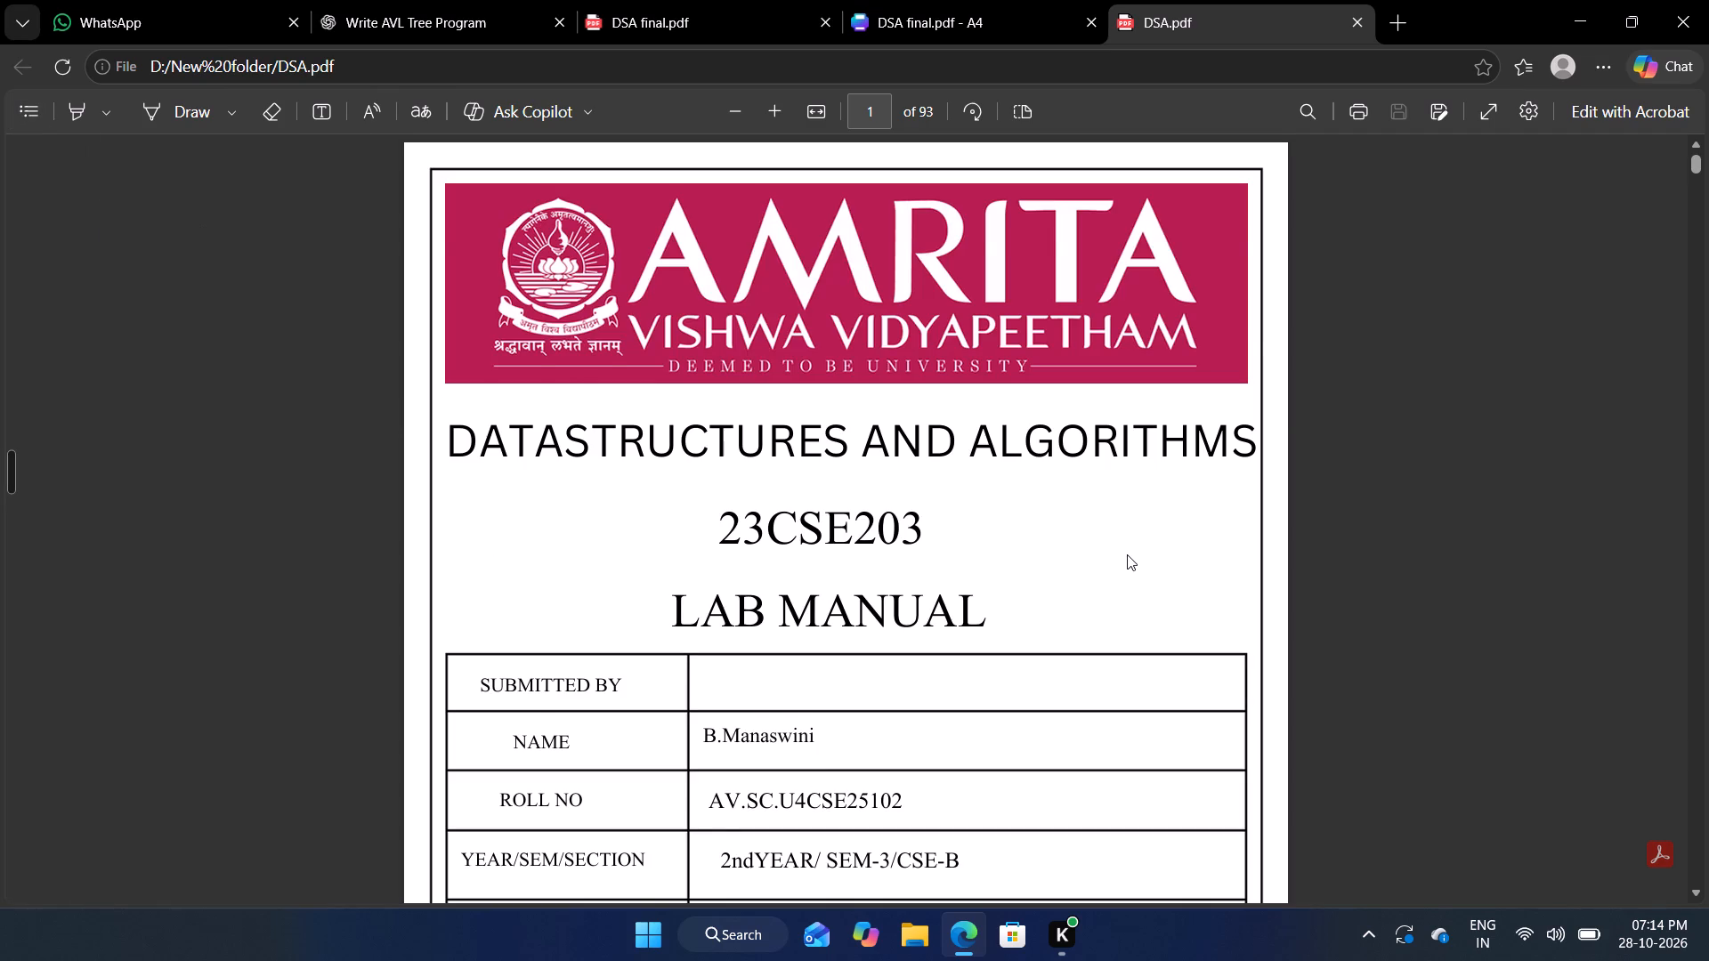
{"action": "scroll", "coordinate": [1127, 554], "scroll_direction": "down", "scroll_amount": 3}
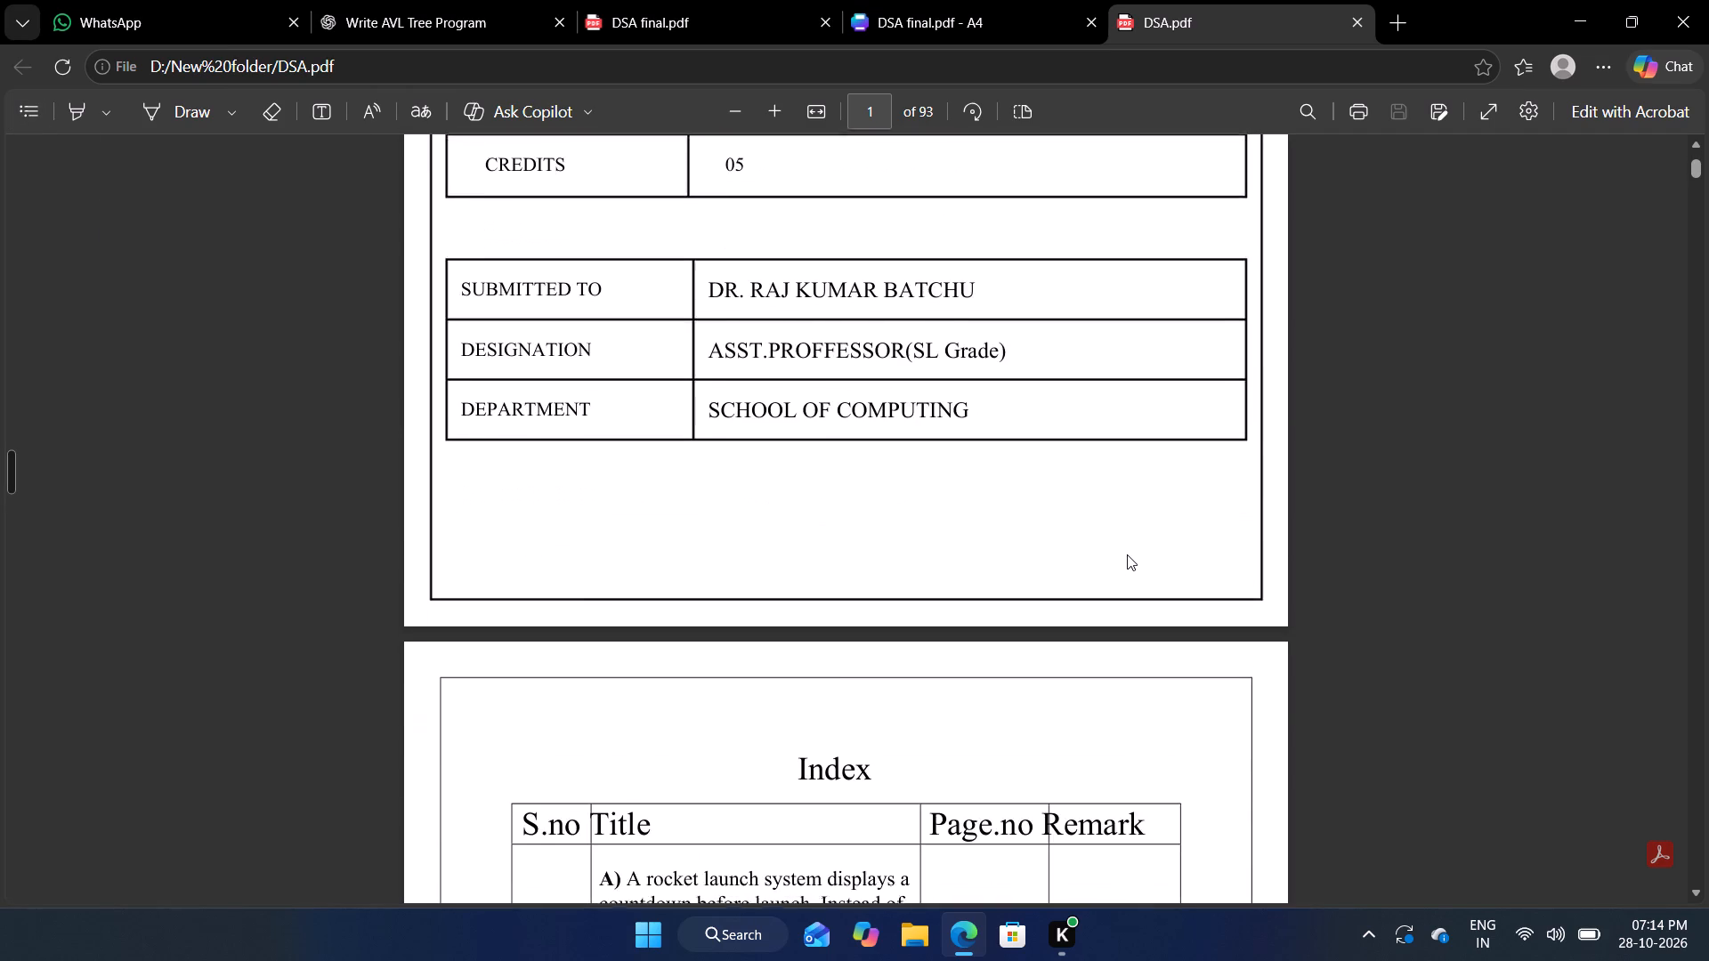
{"action": "scroll", "coordinate": [1127, 554], "scroll_direction": "down", "scroll_amount": 2}
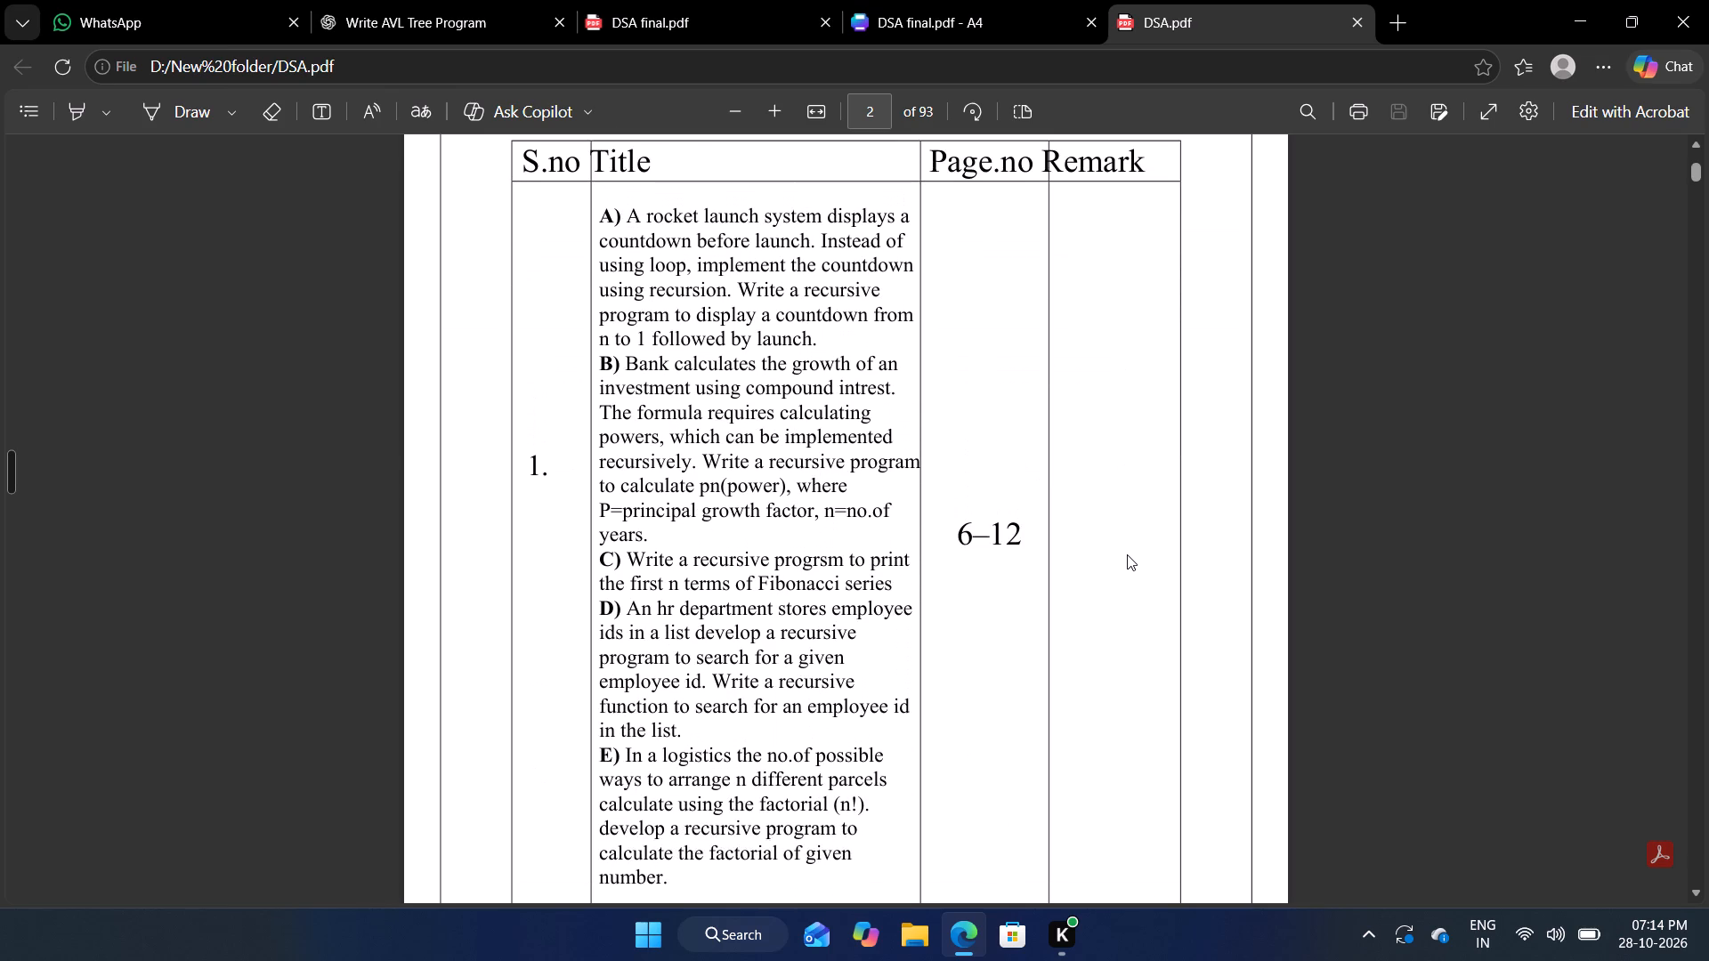
{"action": "scroll", "coordinate": [1127, 554], "scroll_direction": "down", "scroll_amount": 2}
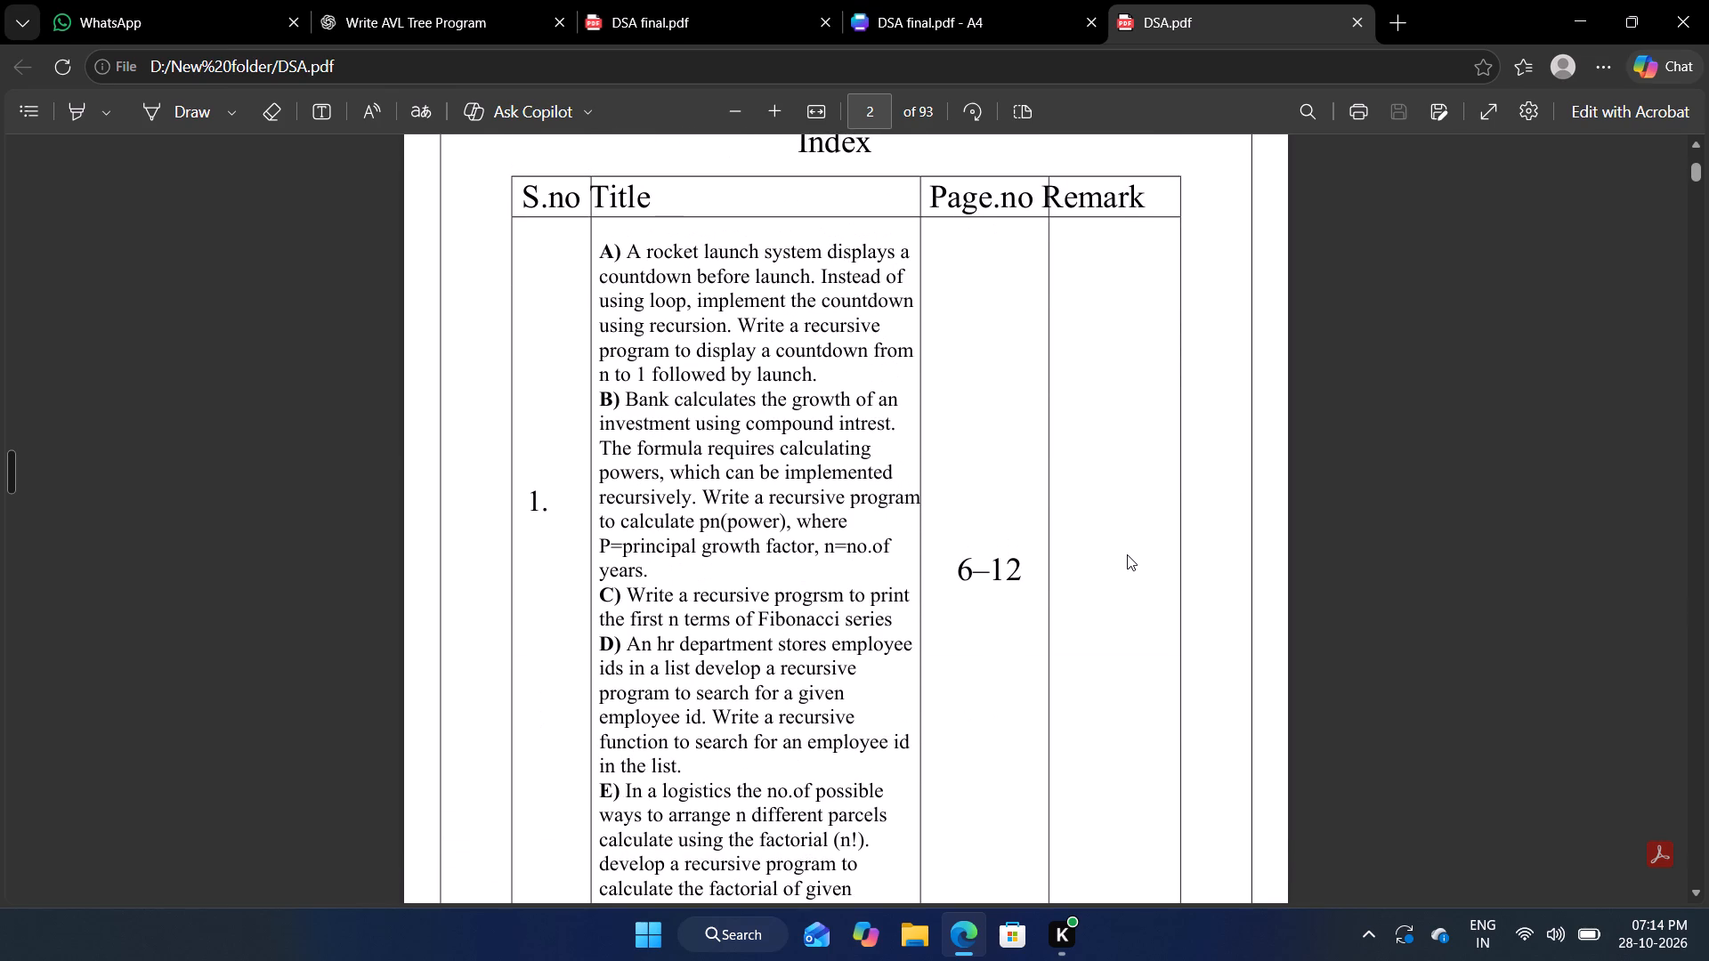
{"action": "scroll", "coordinate": [1127, 554], "scroll_direction": "down", "scroll_amount": 10}
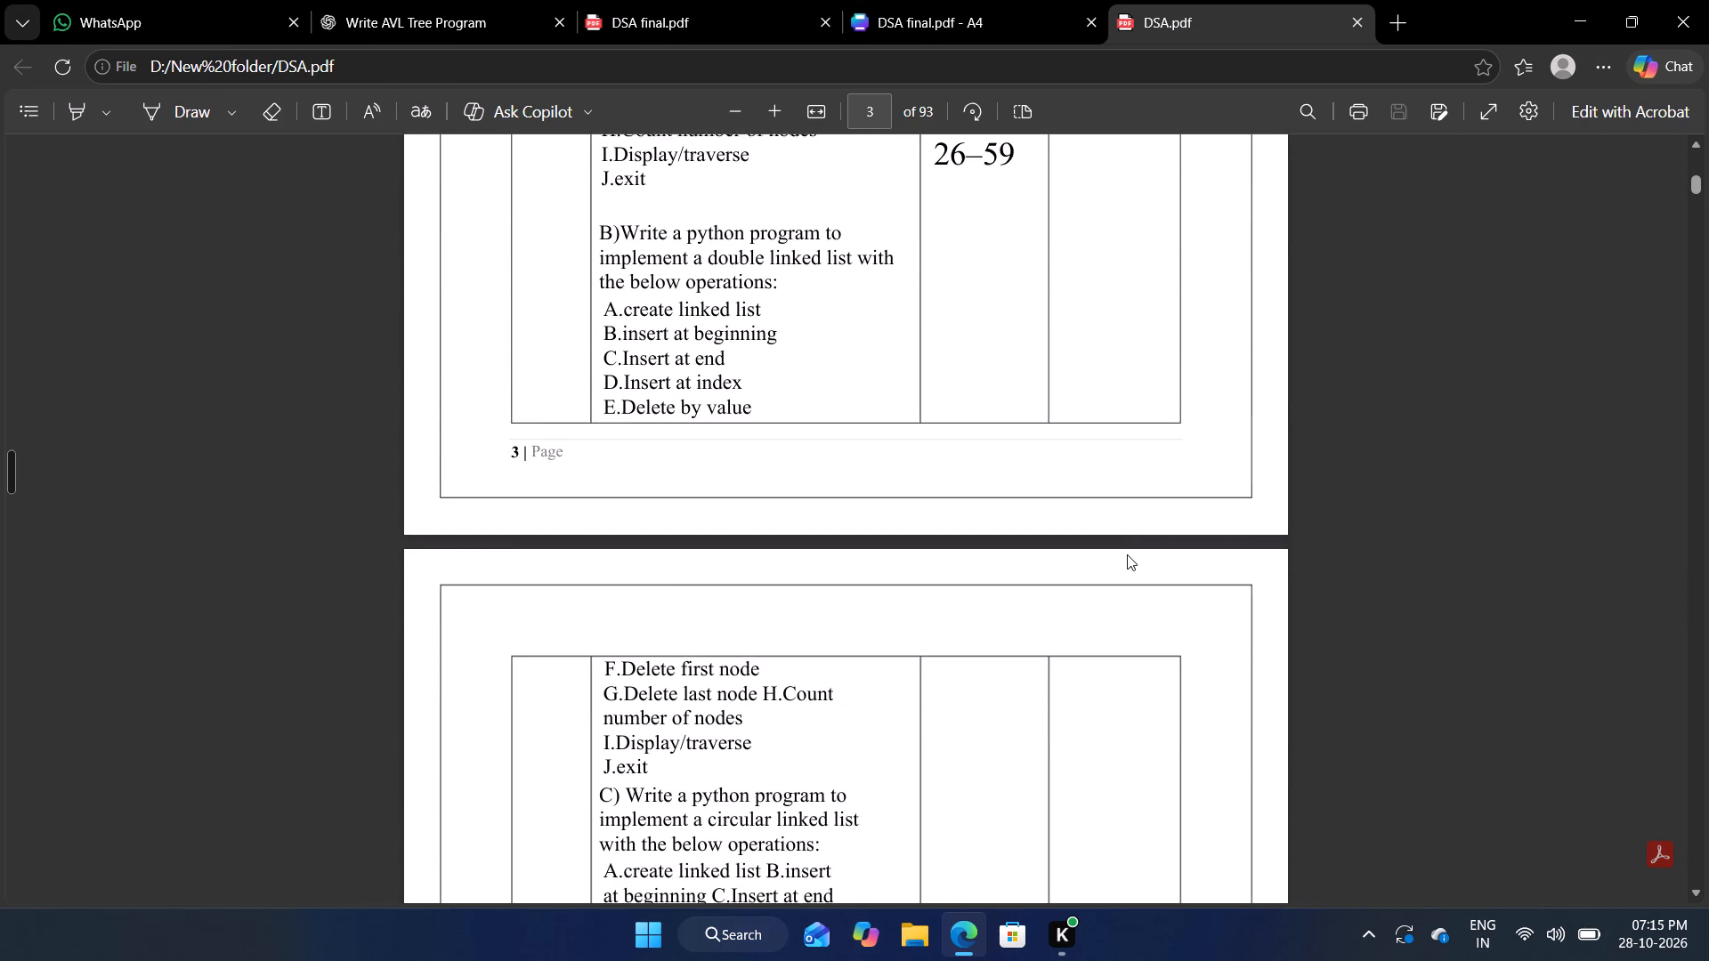
{"action": "scroll", "coordinate": [1127, 554], "scroll_direction": "down", "scroll_amount": 4}
{"action": "scroll", "coordinate": [1127, 554], "scroll_direction": "up", "scroll_amount": 4}
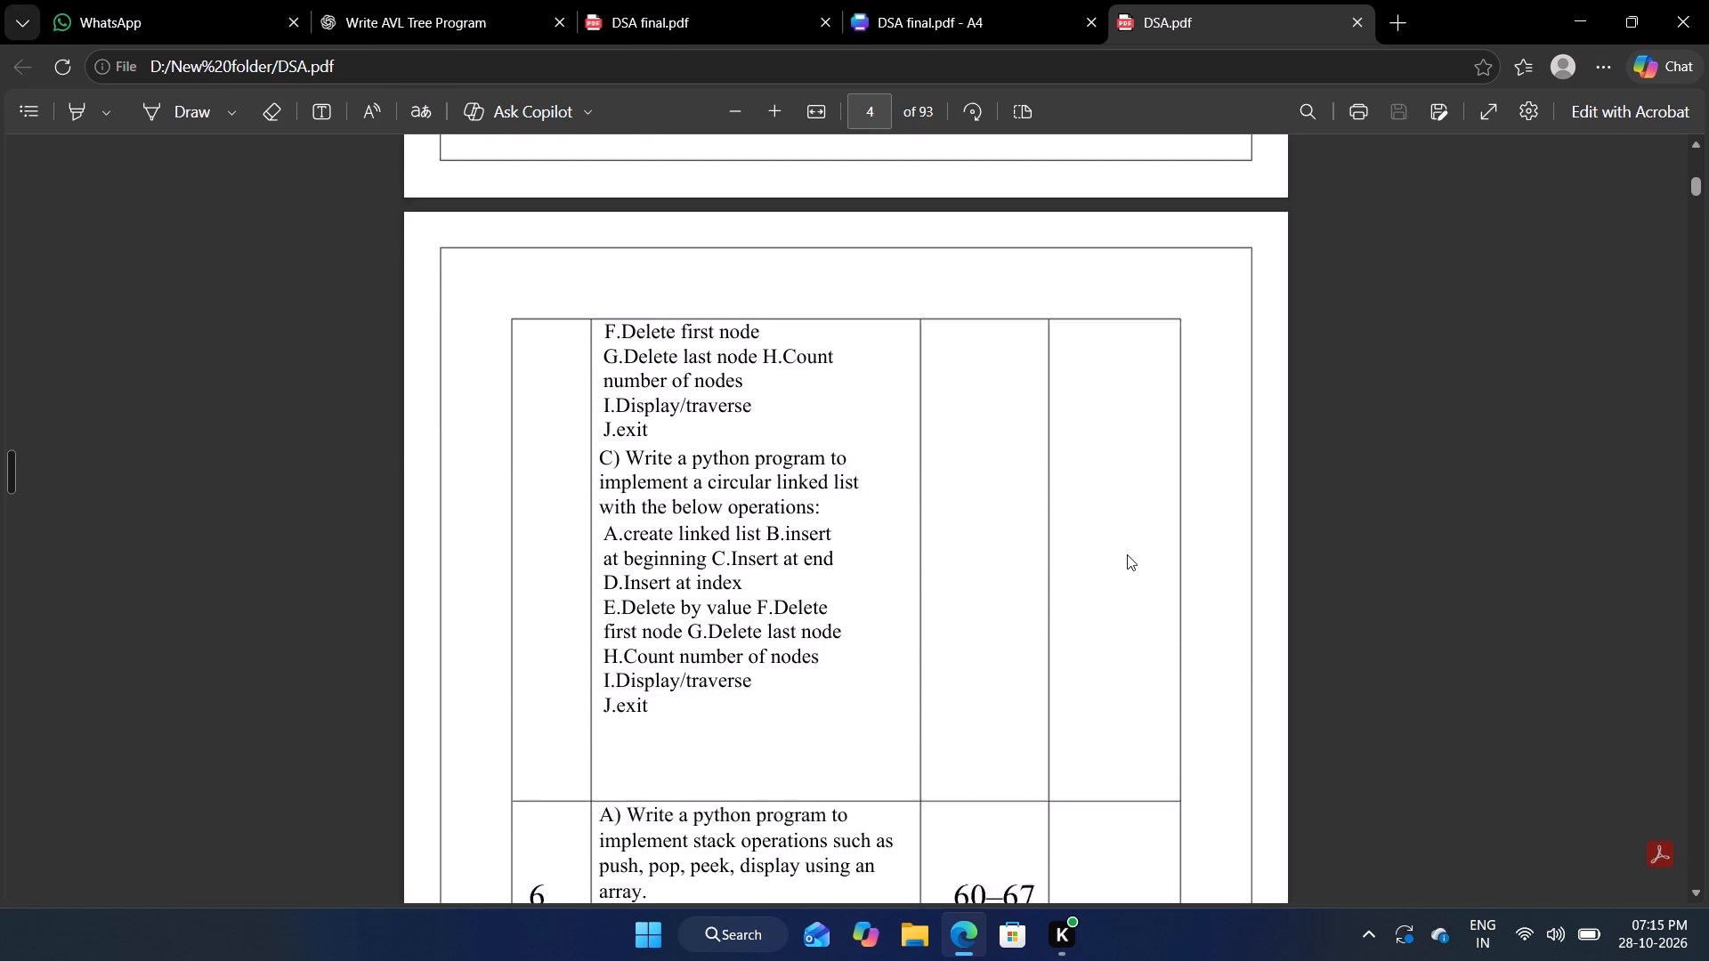
{"action": "scroll", "coordinate": [1127, 554], "scroll_direction": "down", "scroll_amount": 4}
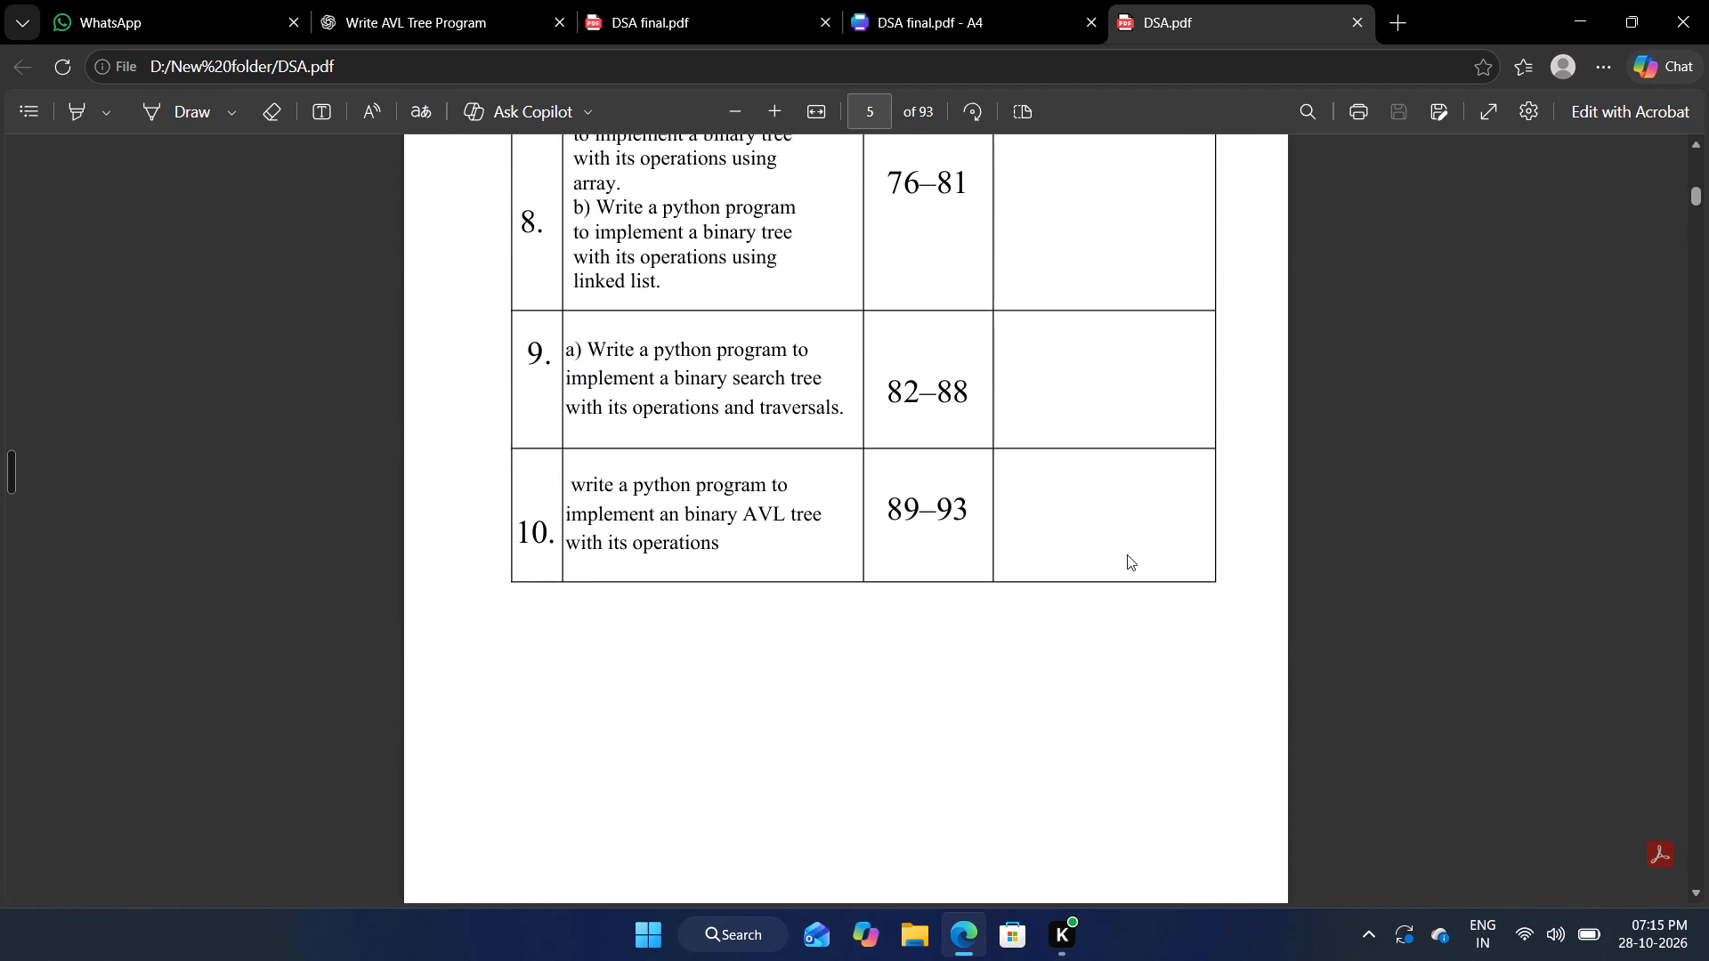
{"action": "scroll", "coordinate": [1127, 554], "scroll_direction": "up", "scroll_amount": 3}
{"action": "scroll", "coordinate": [1127, 554], "scroll_direction": "down", "scroll_amount": 1}
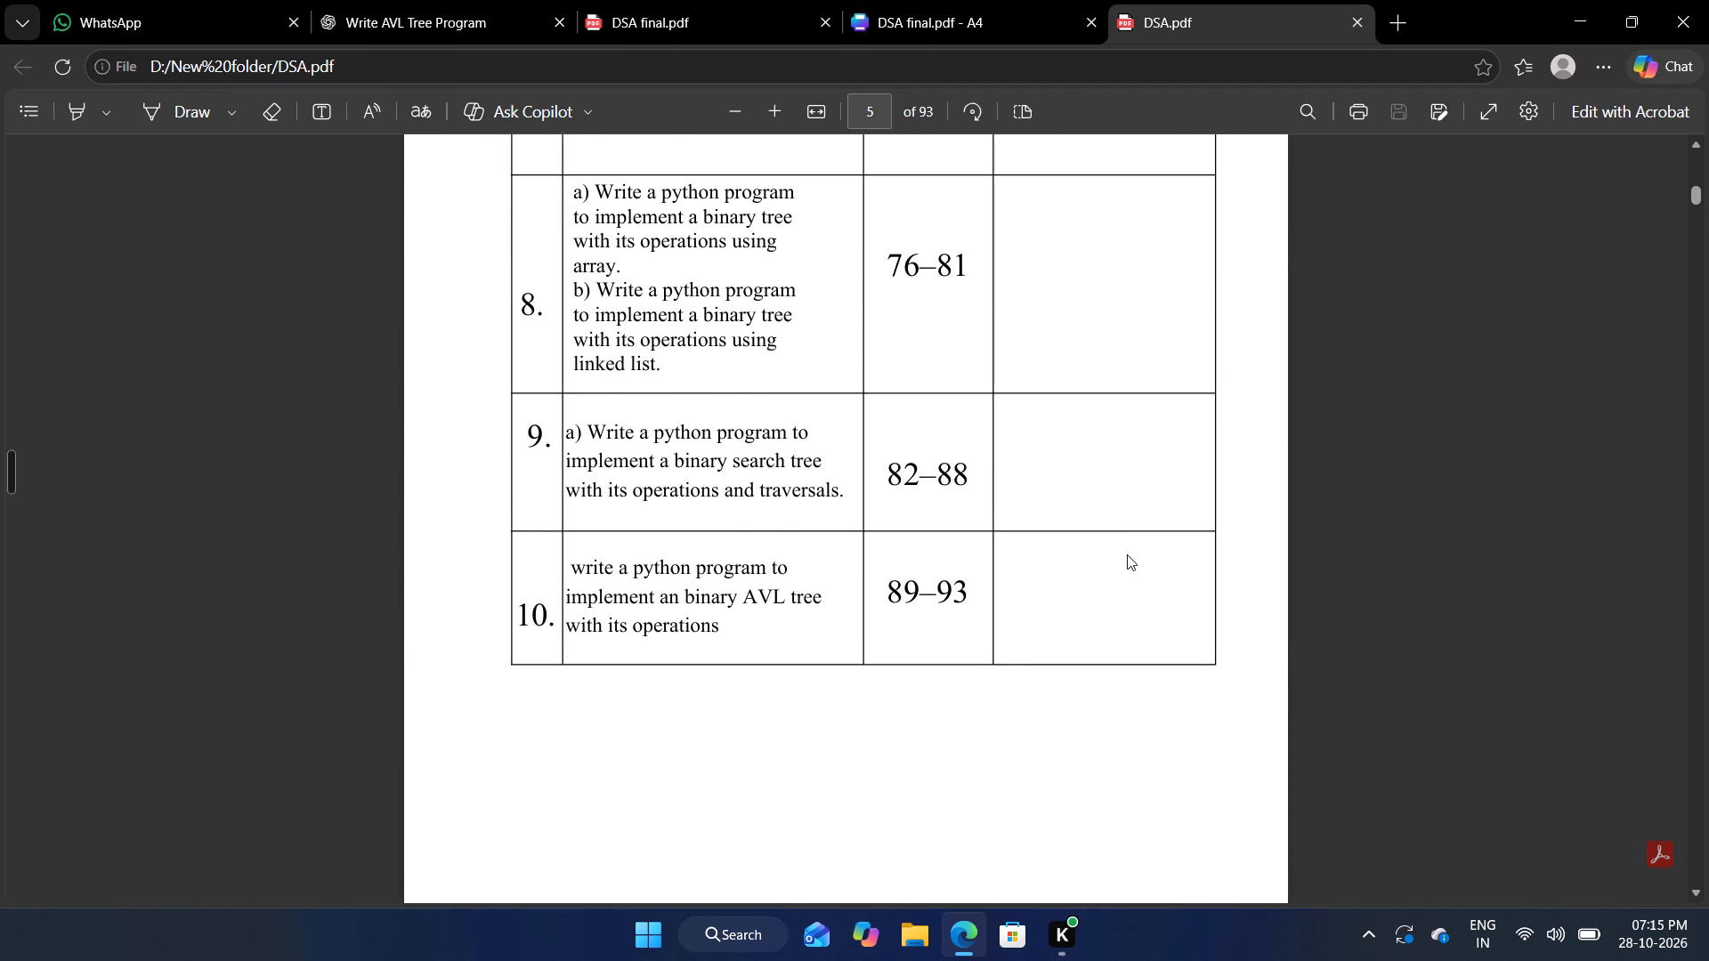
{"action": "scroll", "coordinate": [1127, 554], "scroll_direction": "down", "scroll_amount": 3}
{"action": "scroll", "coordinate": [1127, 554], "scroll_direction": "up", "scroll_amount": 2}
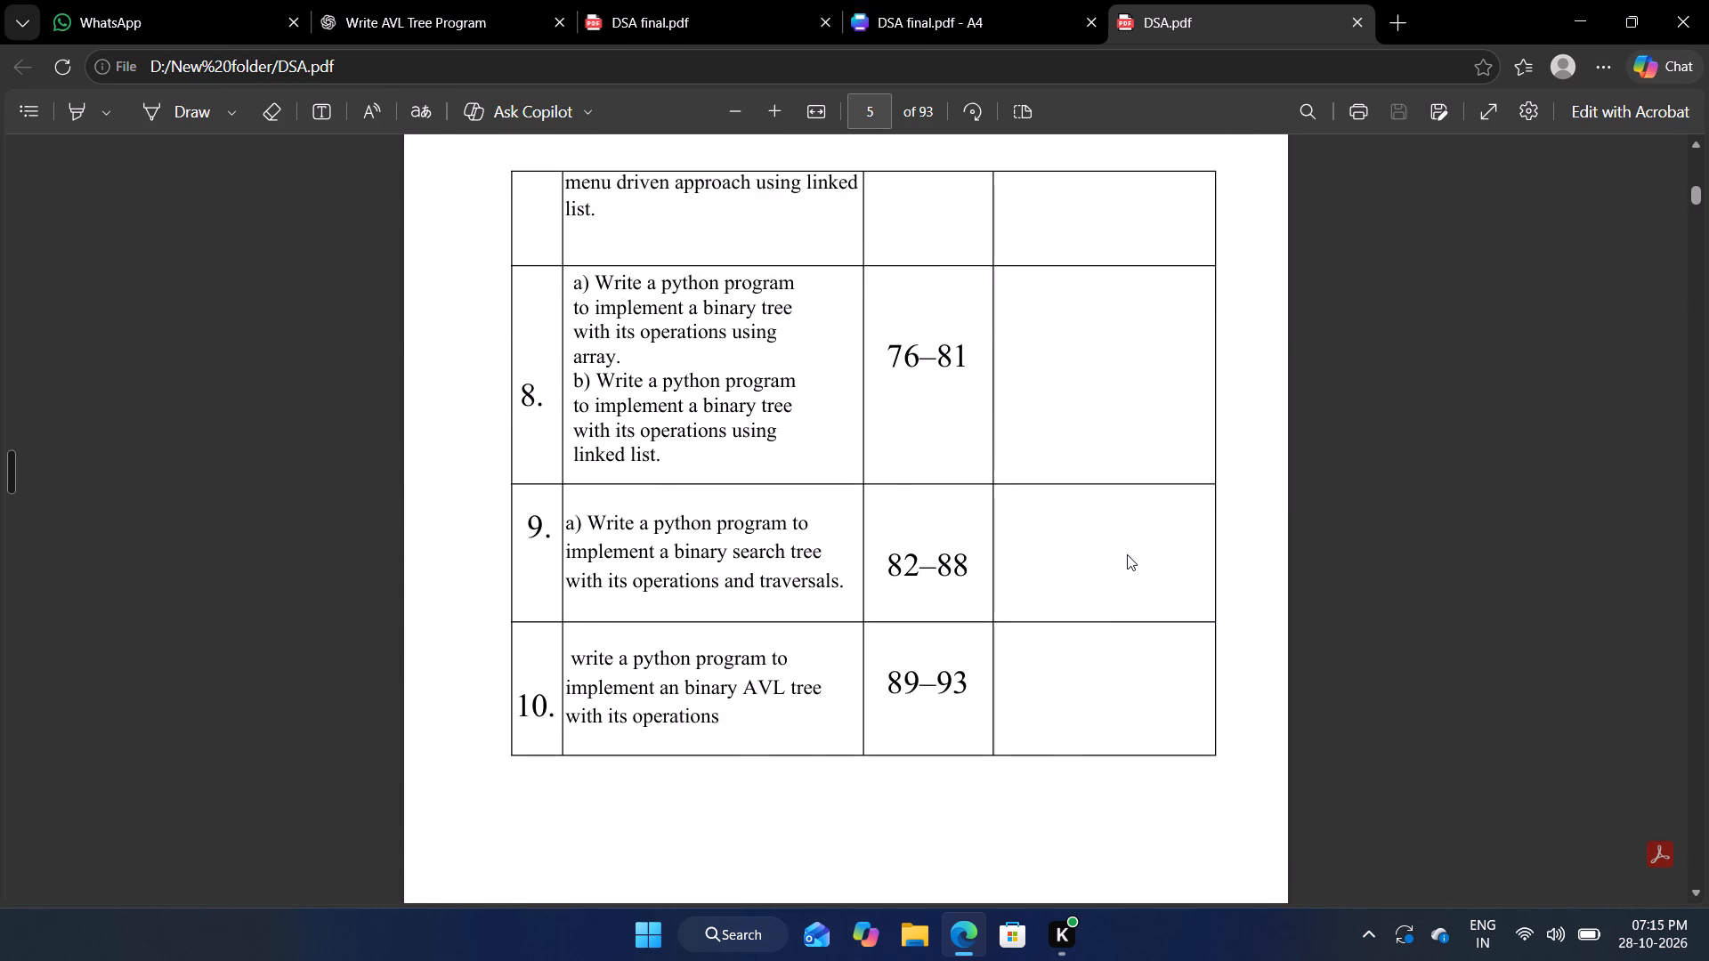
{"action": "scroll", "coordinate": [1127, 554], "scroll_direction": "up", "scroll_amount": 1}
{"action": "scroll", "coordinate": [1127, 554], "scroll_direction": "down", "scroll_amount": 1}
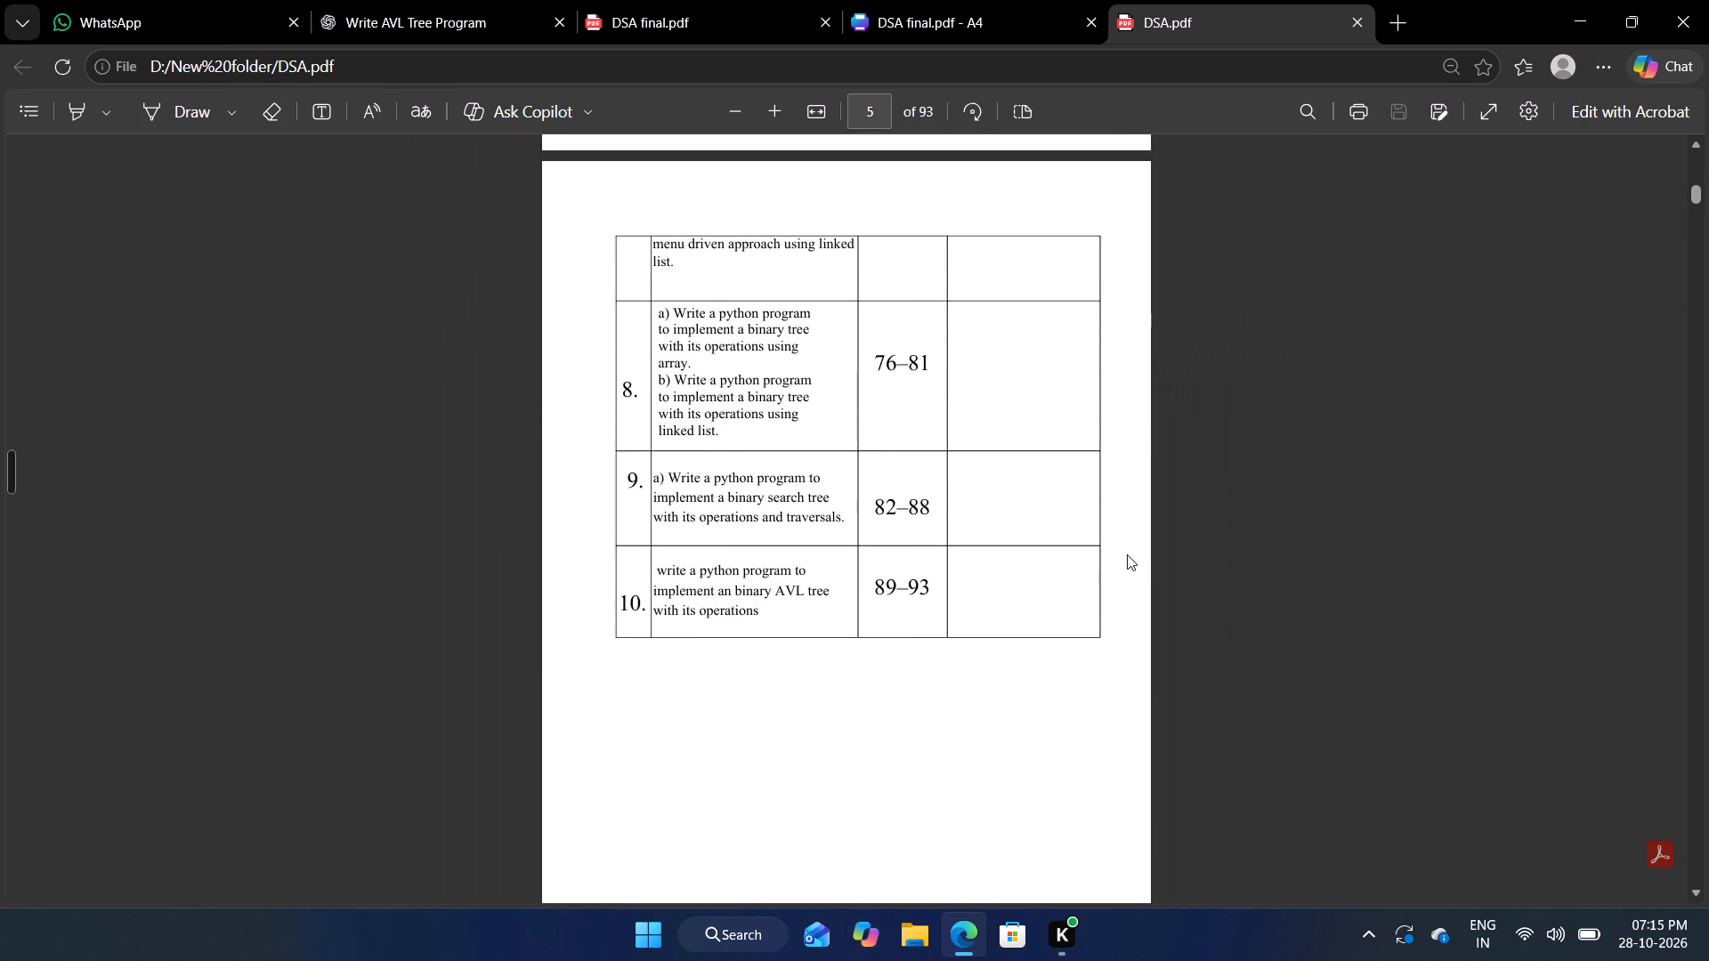
Look through the lab program pages of DSA.pdf up to about page 18, and return to the cover page.
{"action": "scroll", "coordinate": [1127, 554], "scroll_direction": "down", "scroll_amount": 9}
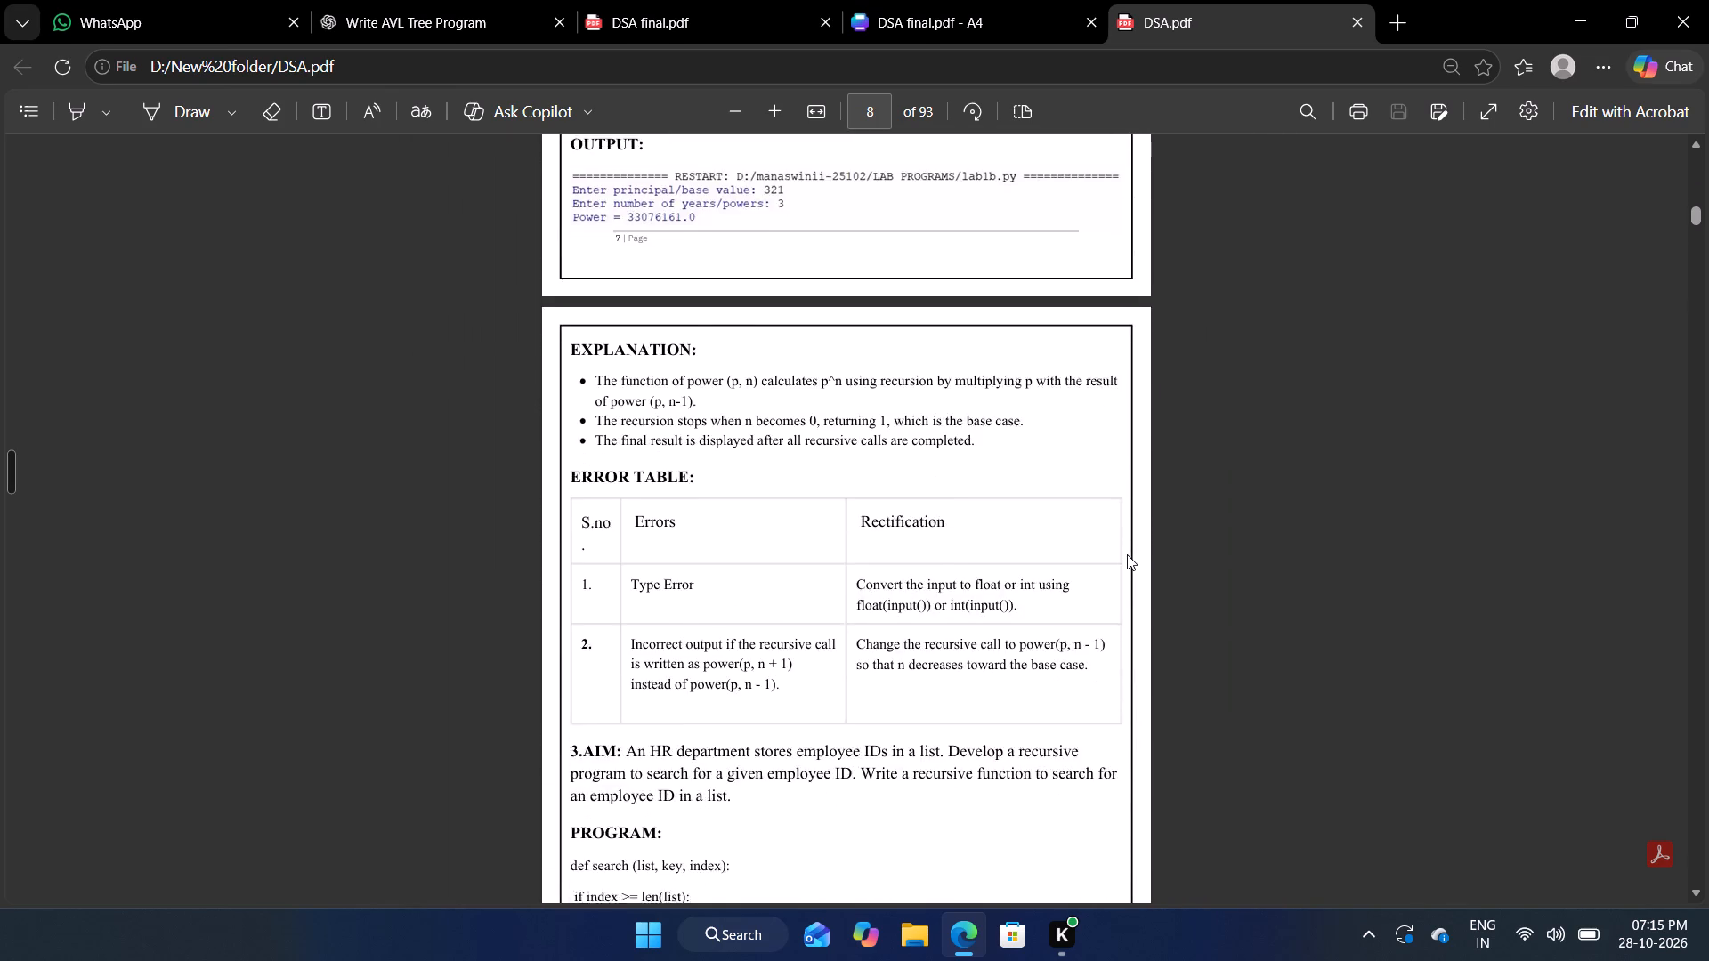
{"action": "scroll", "coordinate": [1127, 554], "scroll_direction": "down", "scroll_amount": 5}
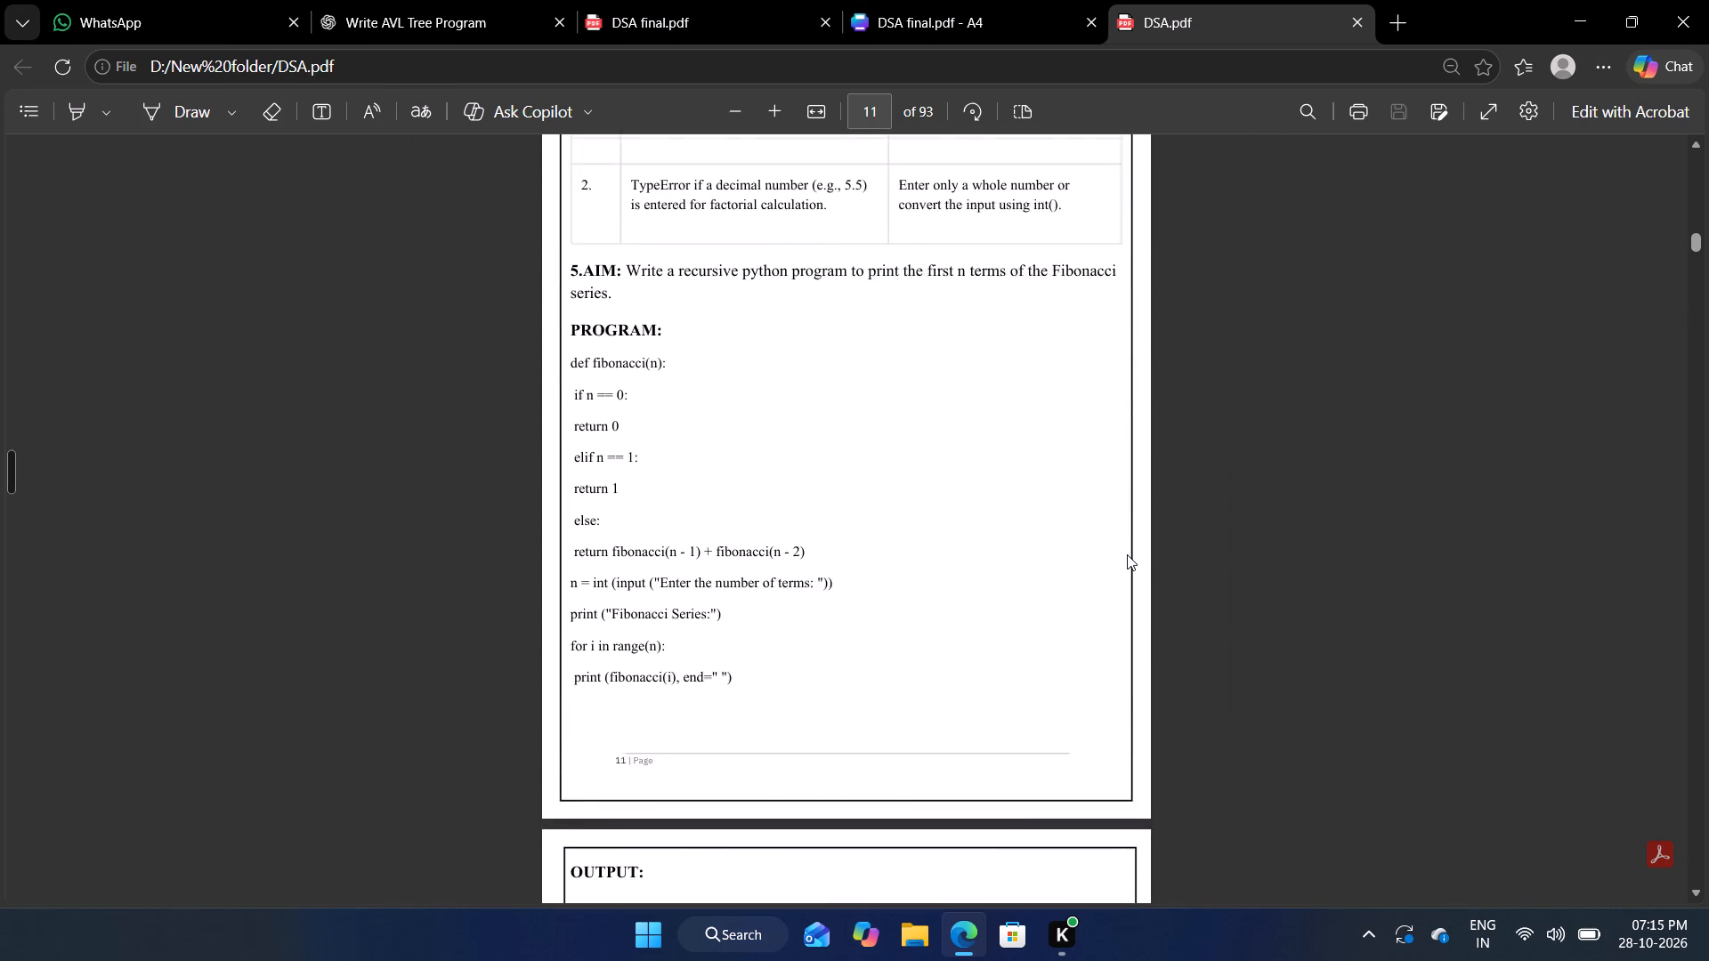
{"action": "scroll", "coordinate": [1127, 554], "scroll_direction": "down", "scroll_amount": 8}
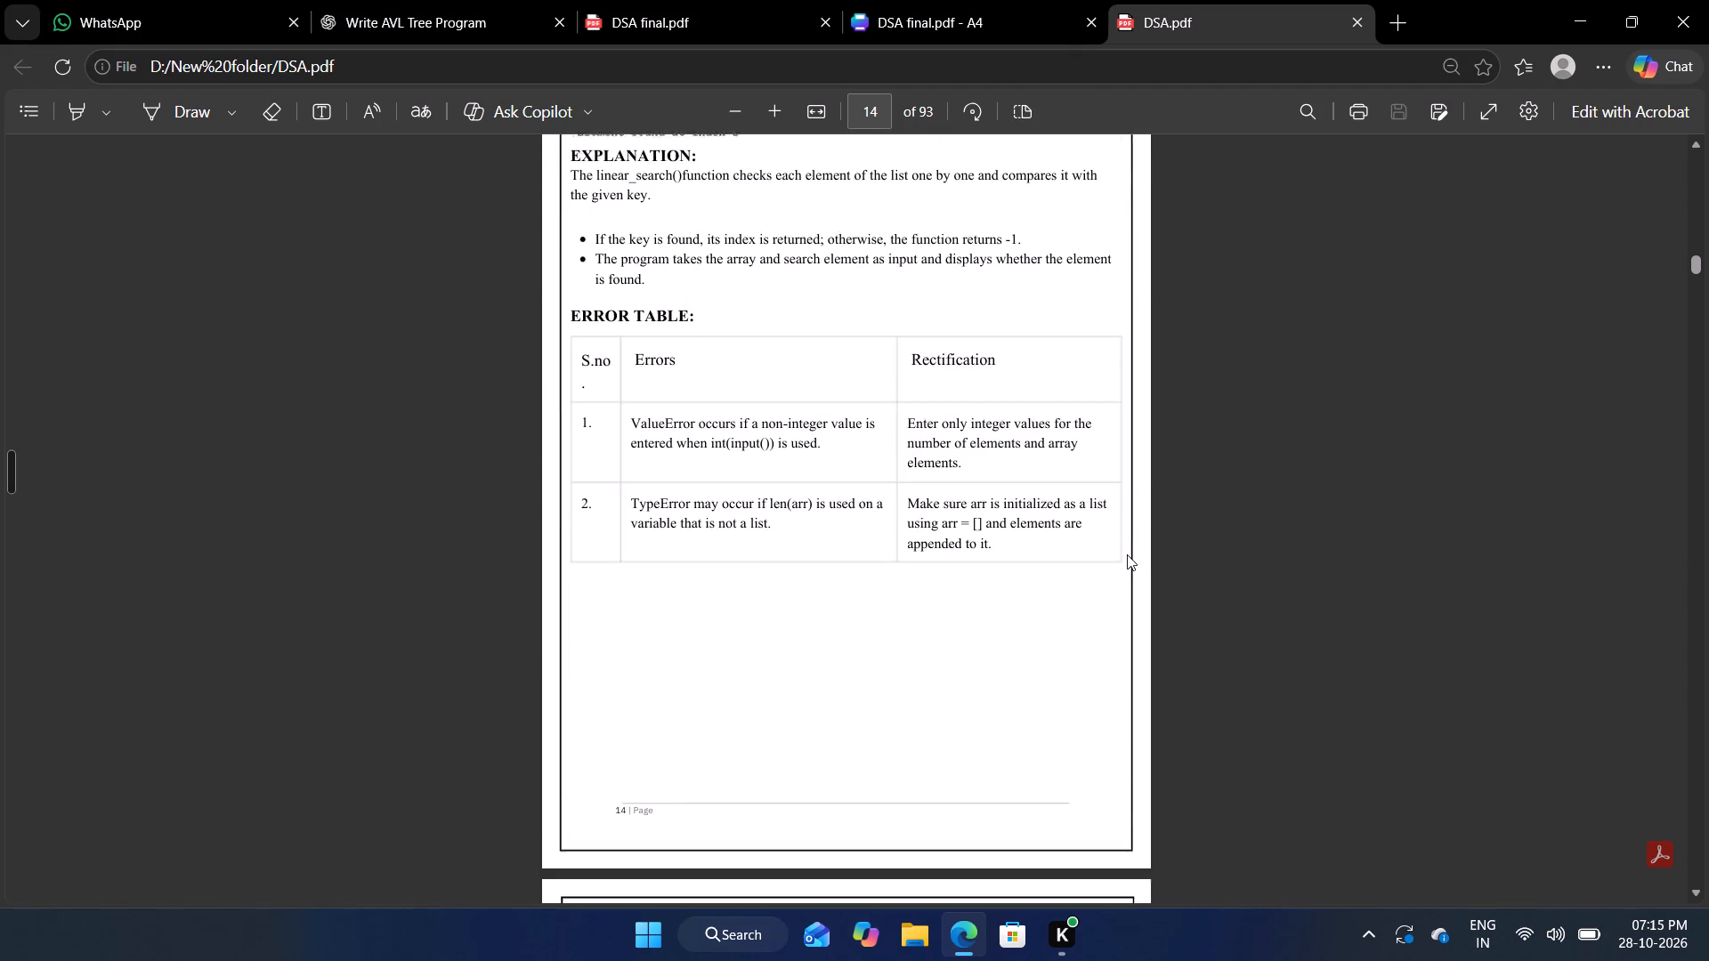
{"action": "scroll", "coordinate": [1127, 554], "scroll_direction": "down", "scroll_amount": 7}
{"action": "scroll", "coordinate": [1127, 554], "scroll_direction": "up", "scroll_amount": 19}
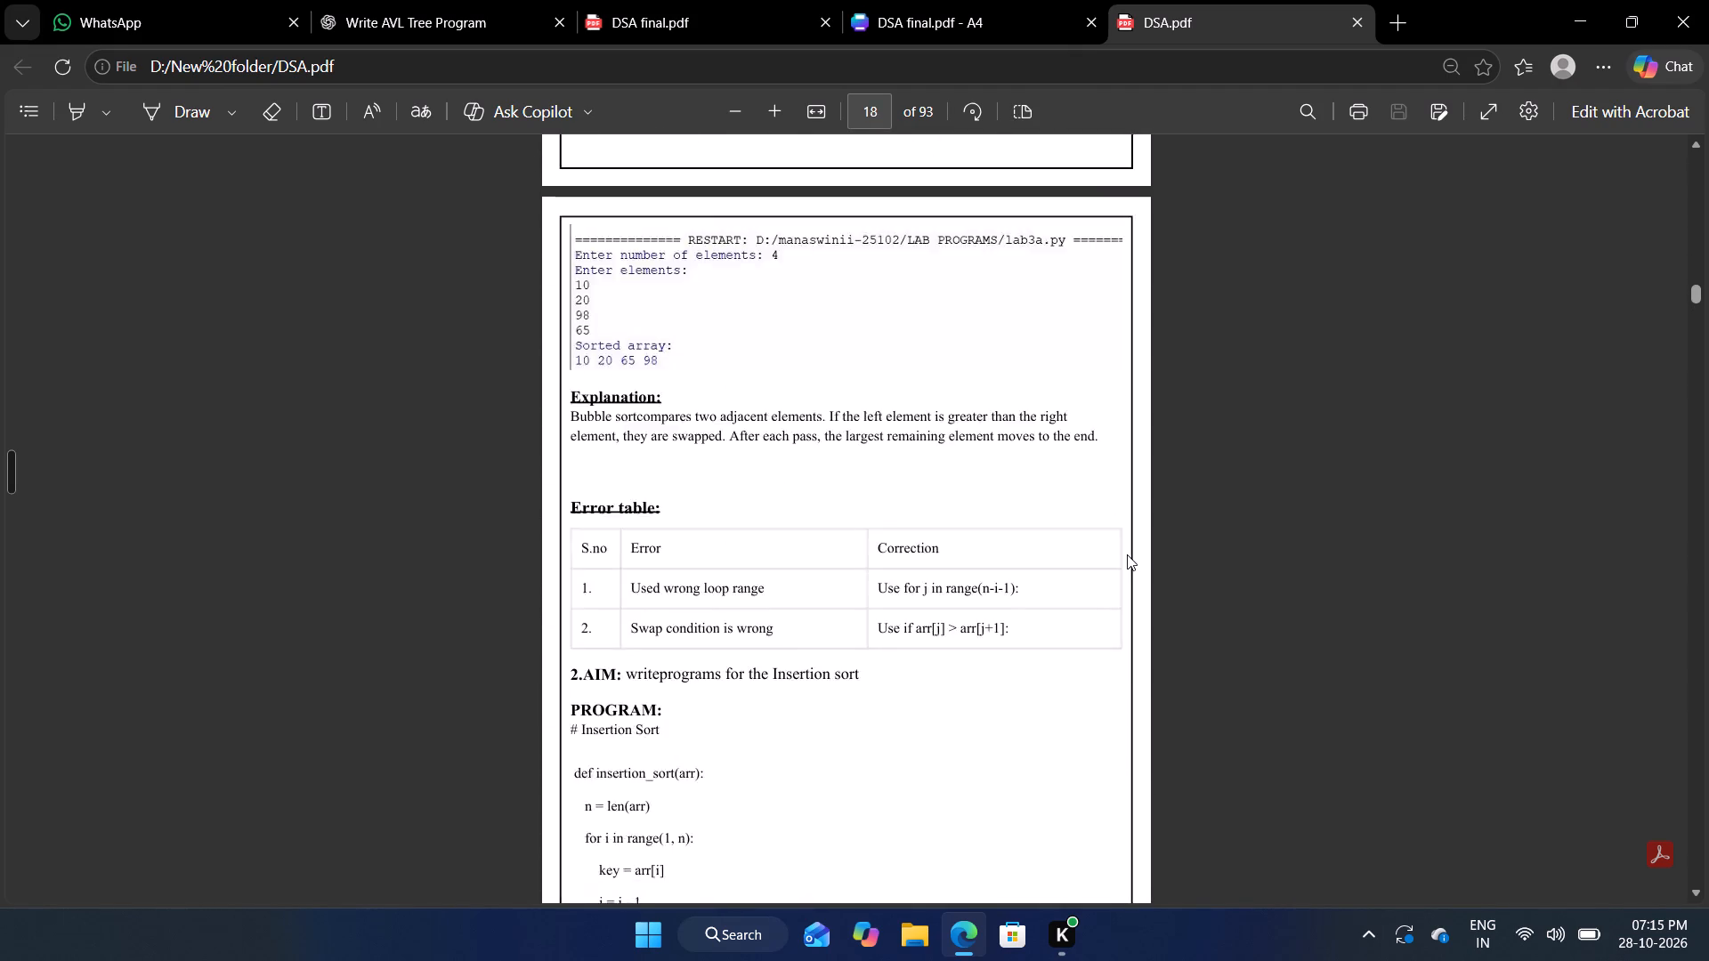
{"action": "scroll", "coordinate": [1127, 554], "scroll_direction": "up", "scroll_amount": 20}
{"action": "scroll", "coordinate": [1127, 554], "scroll_direction": "up", "scroll_amount": 14}
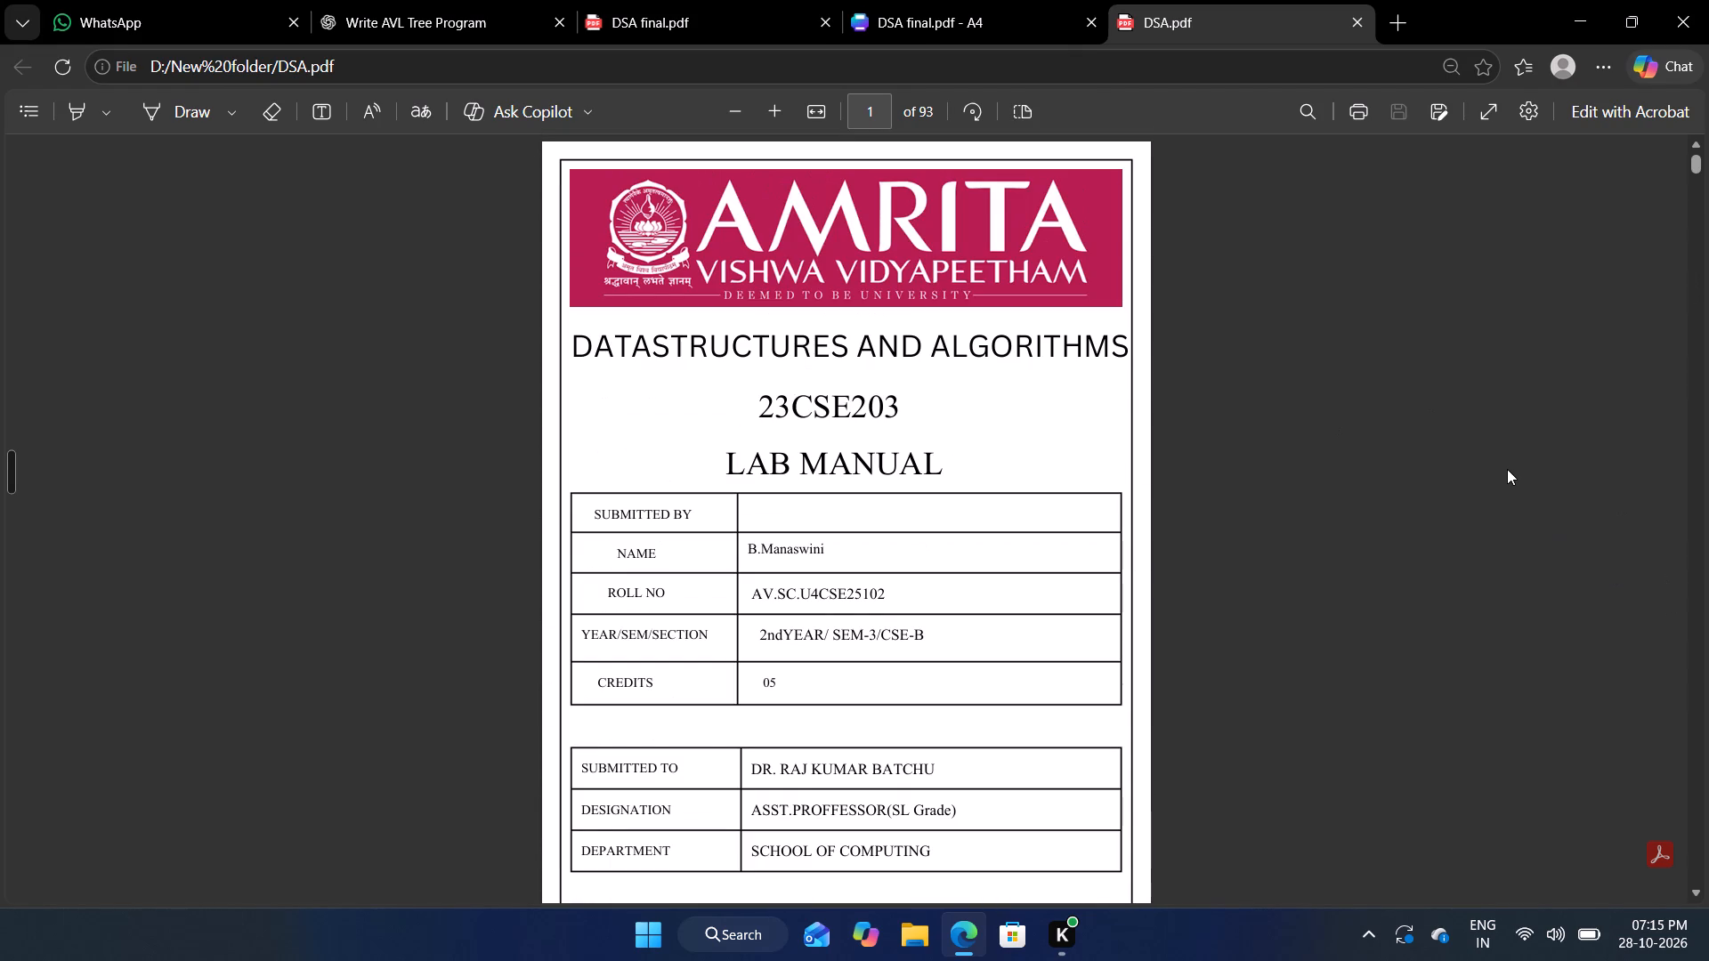
Close the older DSA final.pdf file and the DSA final.pdf design, keeping DSA.pdf open.
{"action": "left_click", "coordinate": [974, 0]}
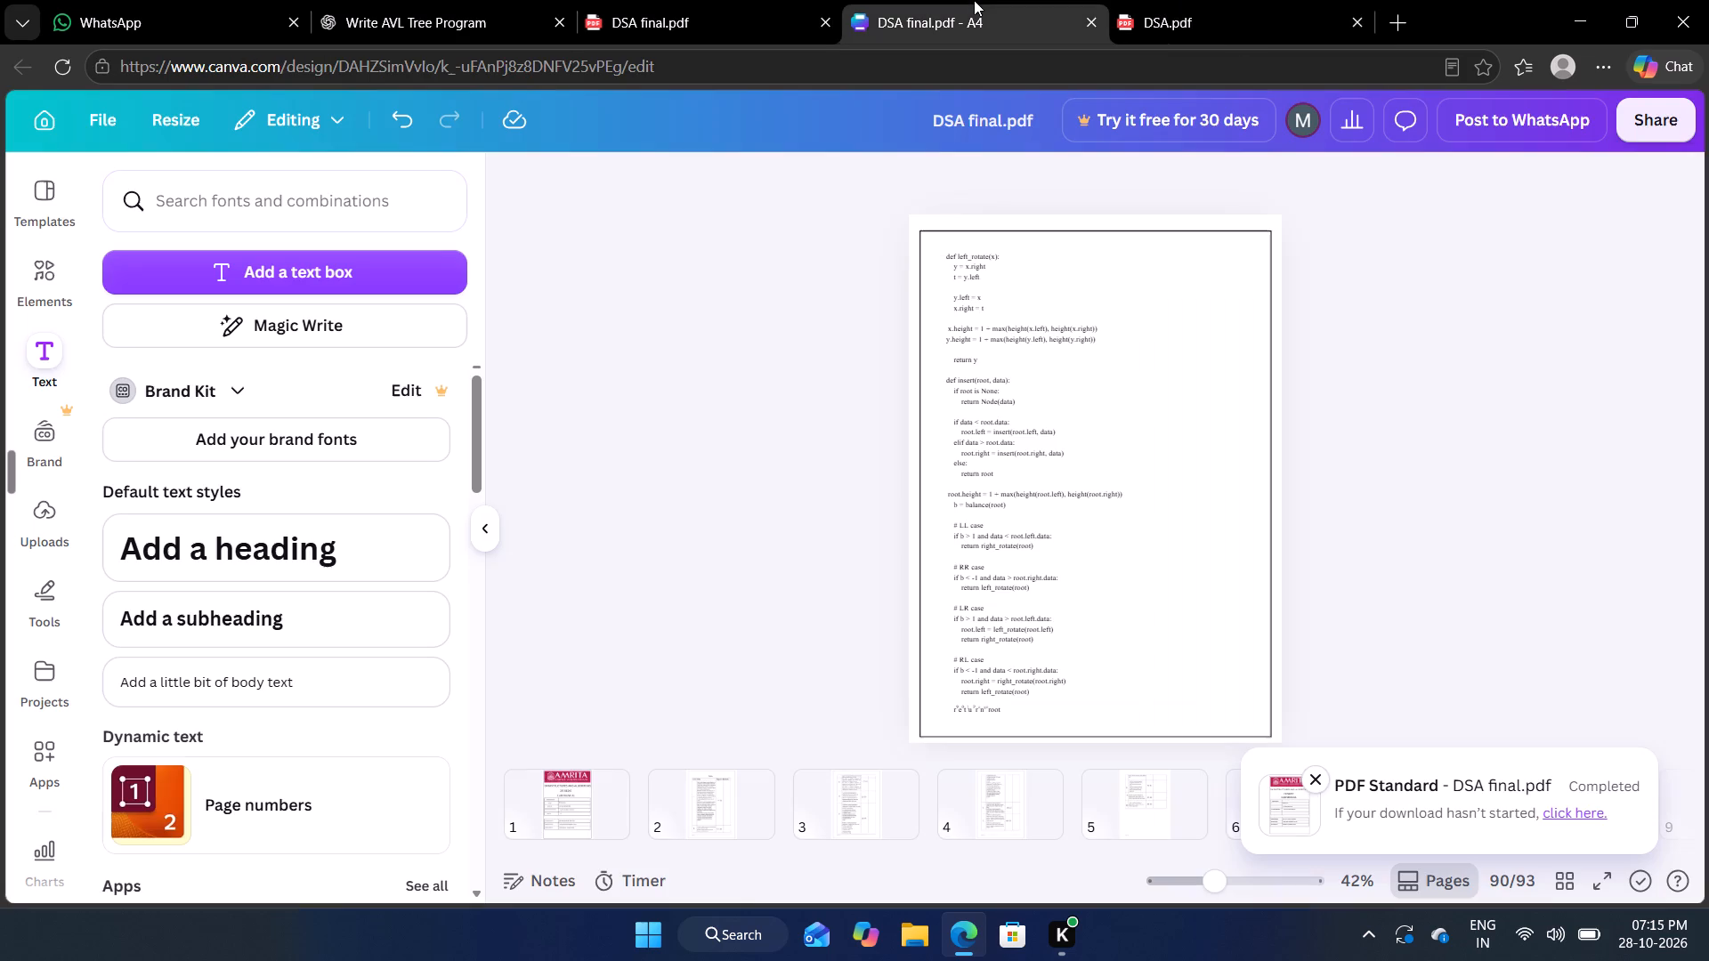
{"action": "left_click", "coordinate": [684, 0]}
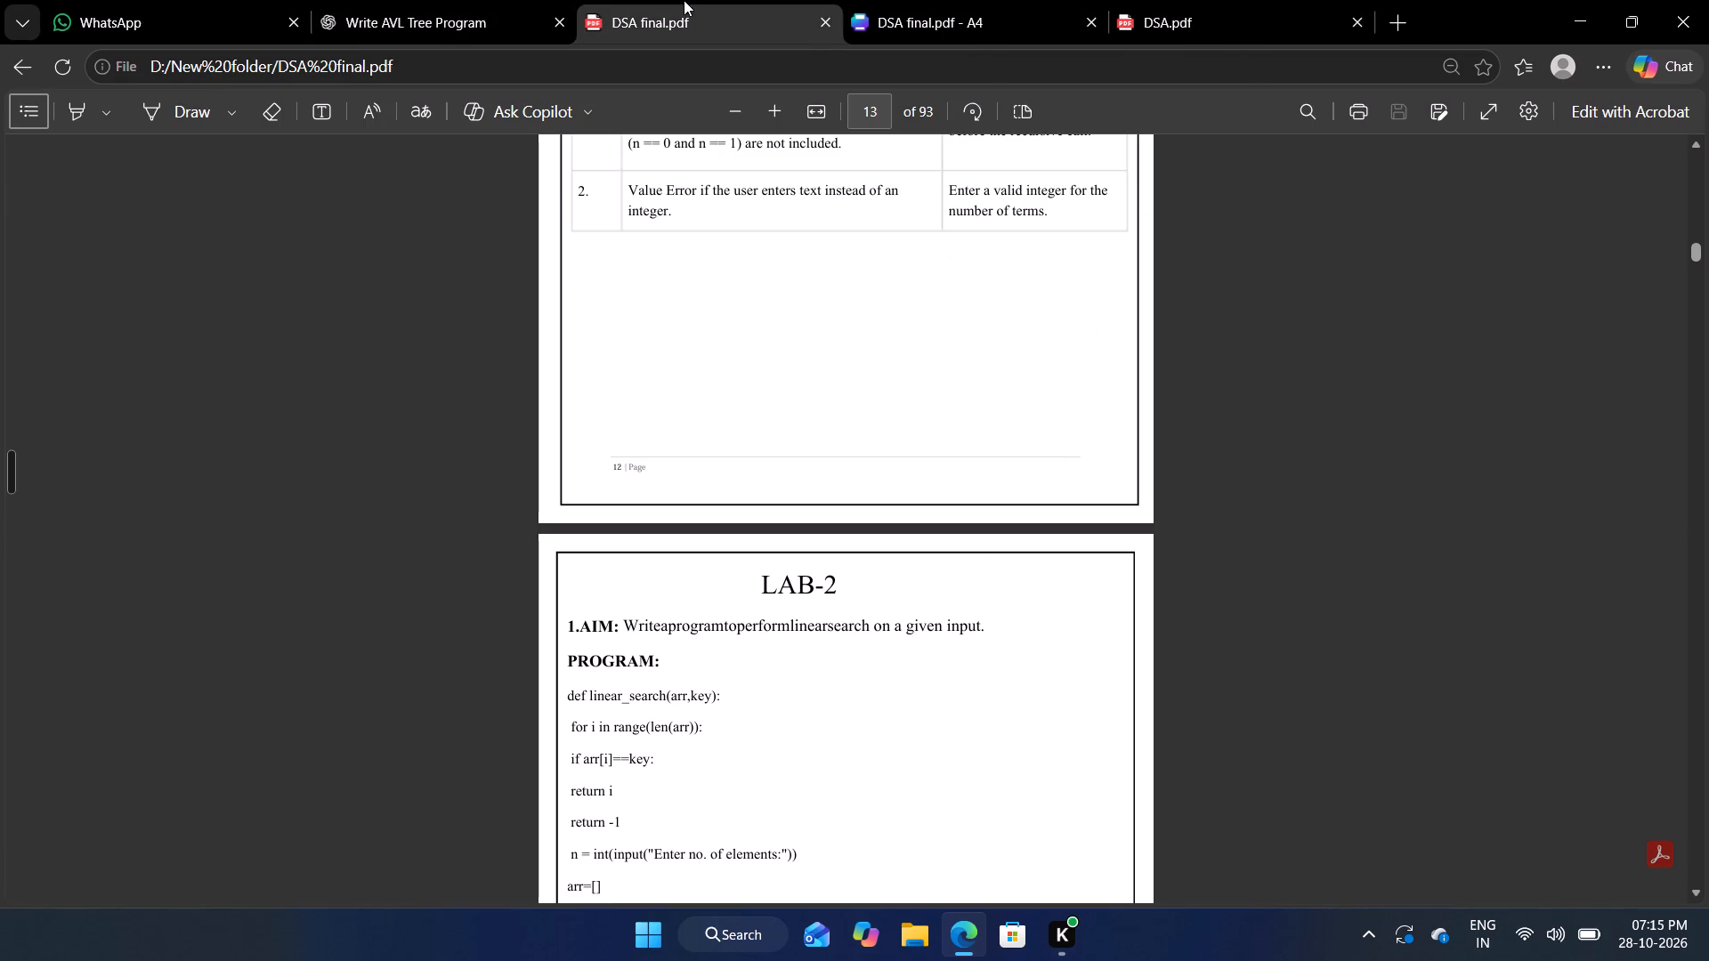
{"action": "left_click", "coordinate": [823, 23]}
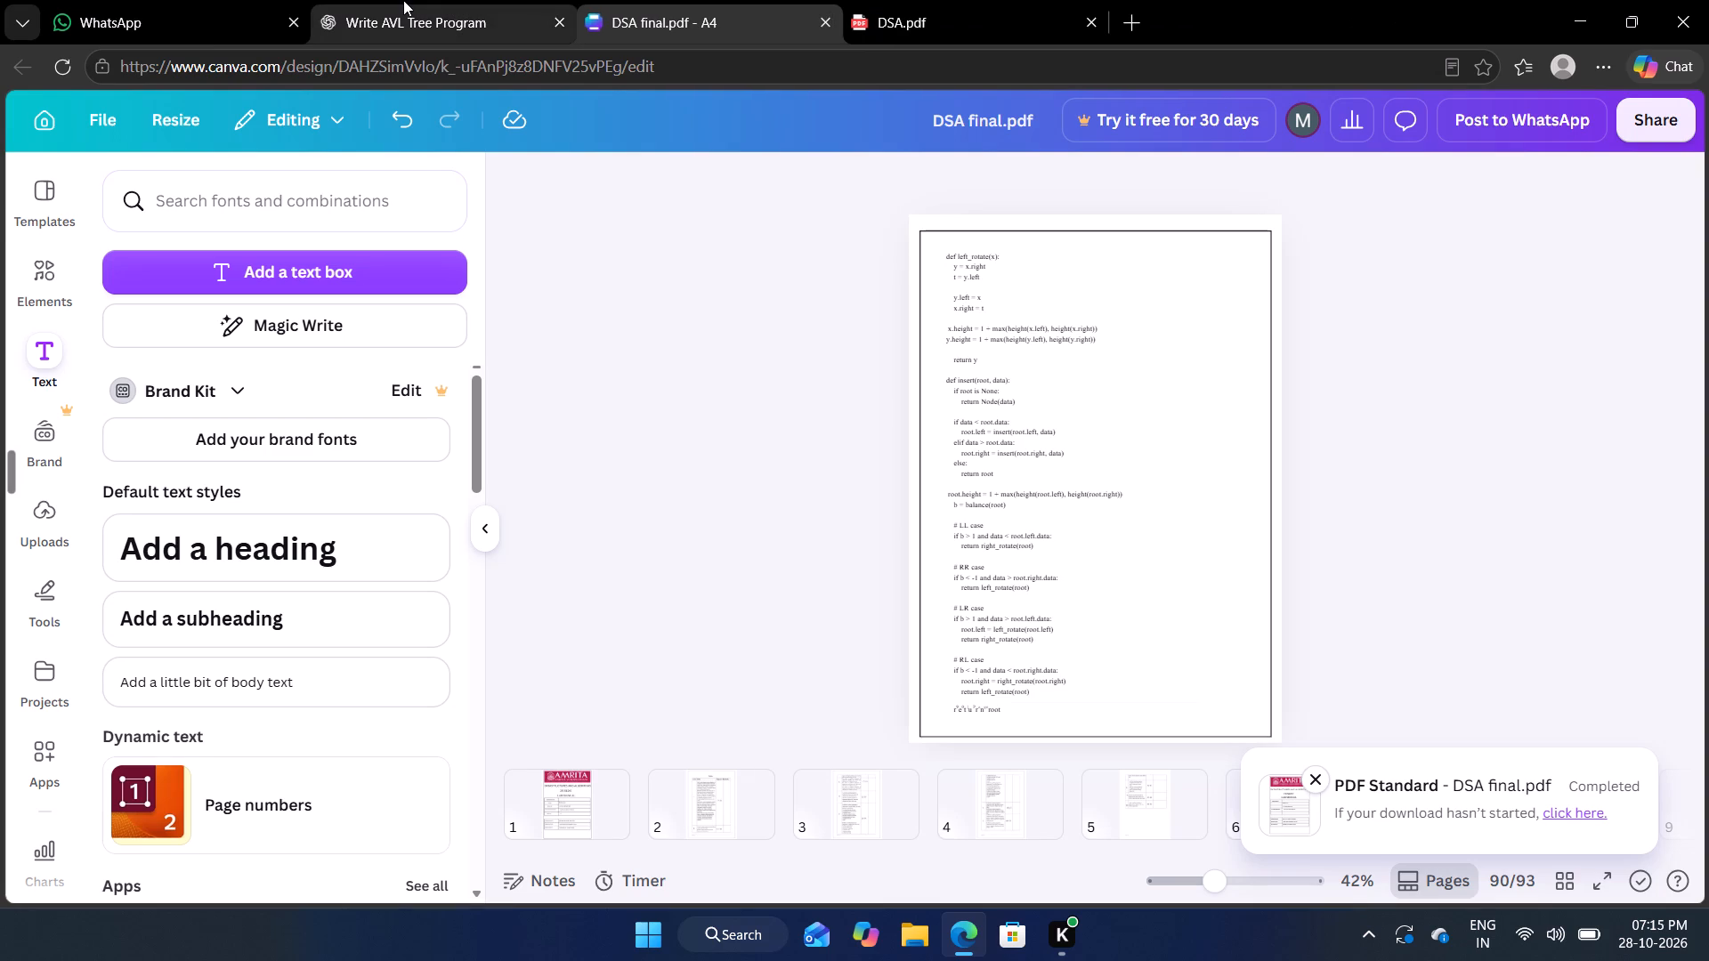
{"action": "left_click", "coordinate": [441, 0]}
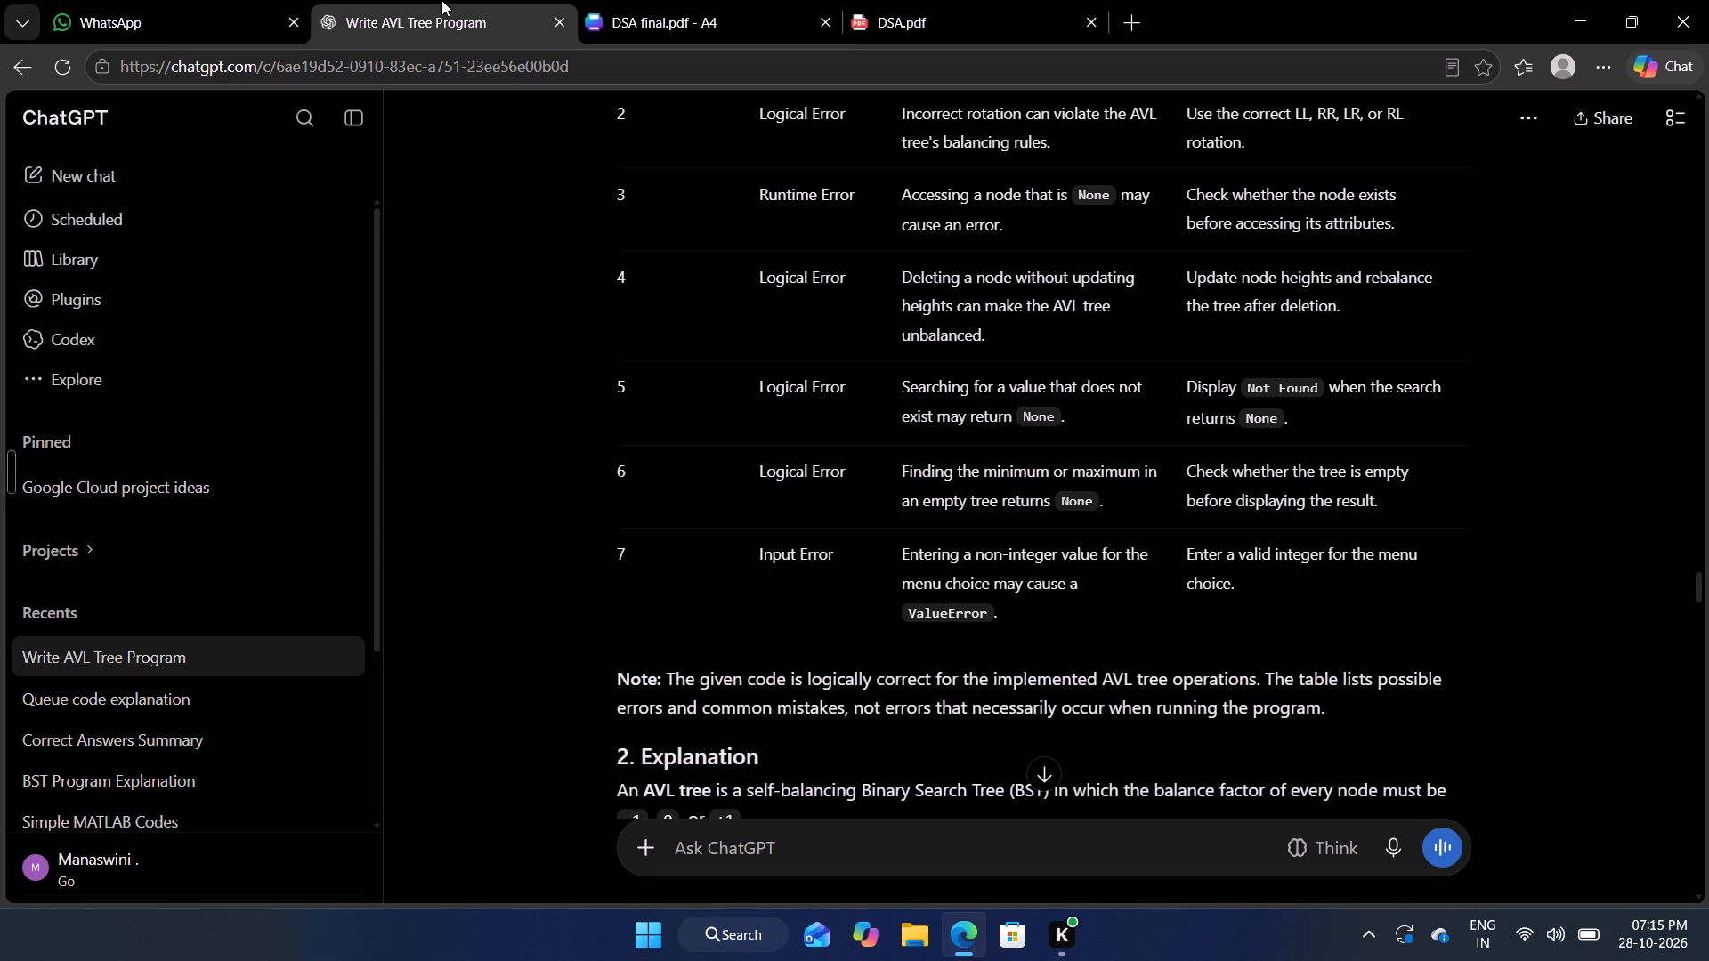
{"action": "left_click", "coordinate": [732, 0]}
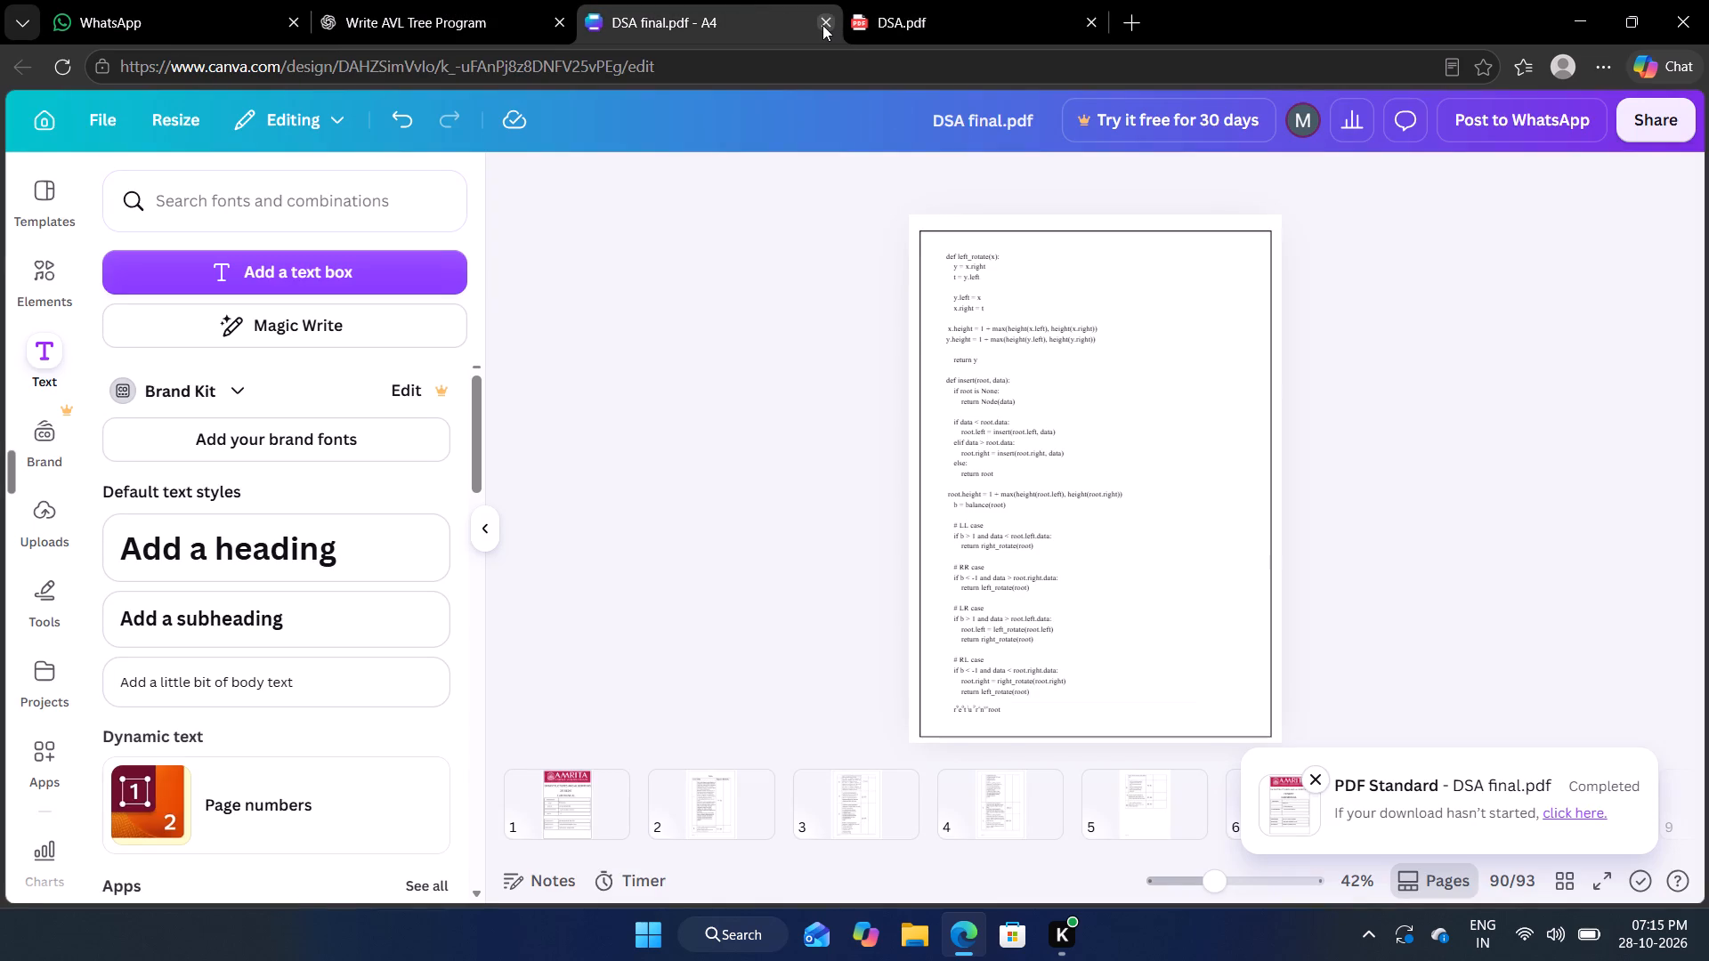
{"action": "left_click", "coordinate": [822, 25]}
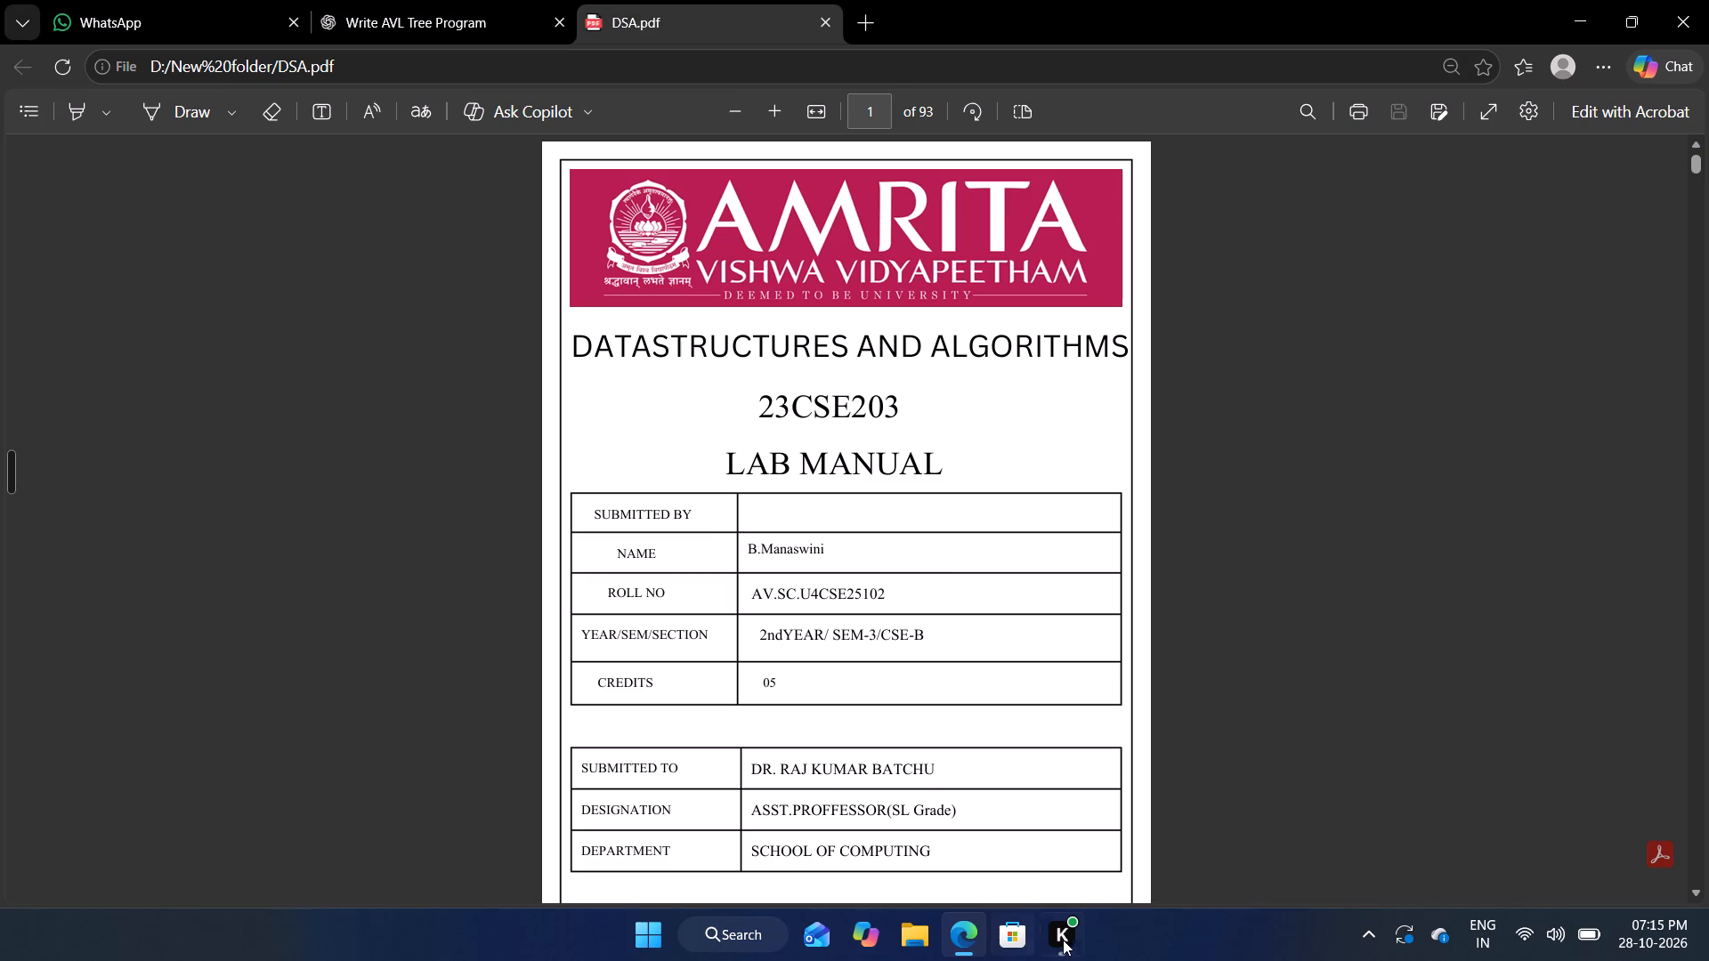